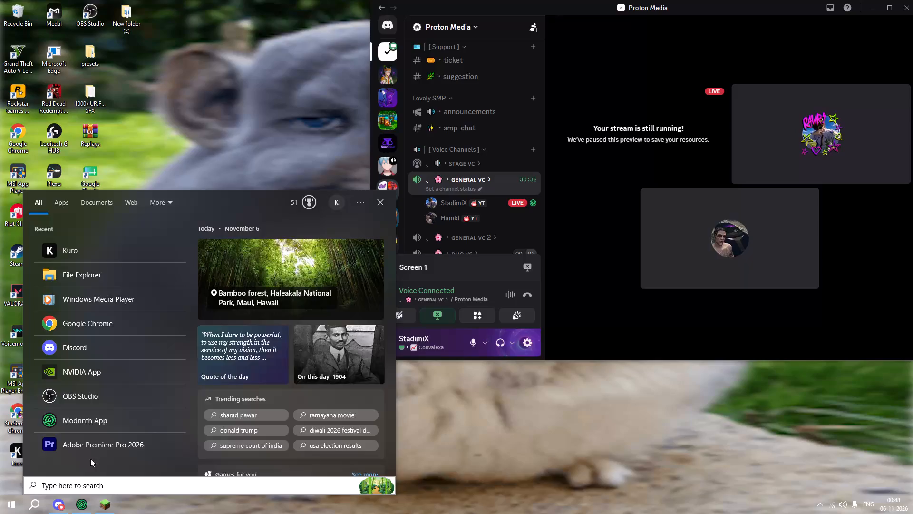
Launch Adobe Premiere Pro 2026 and continue past the system compatibility report with known issues.
left_click(92, 450)
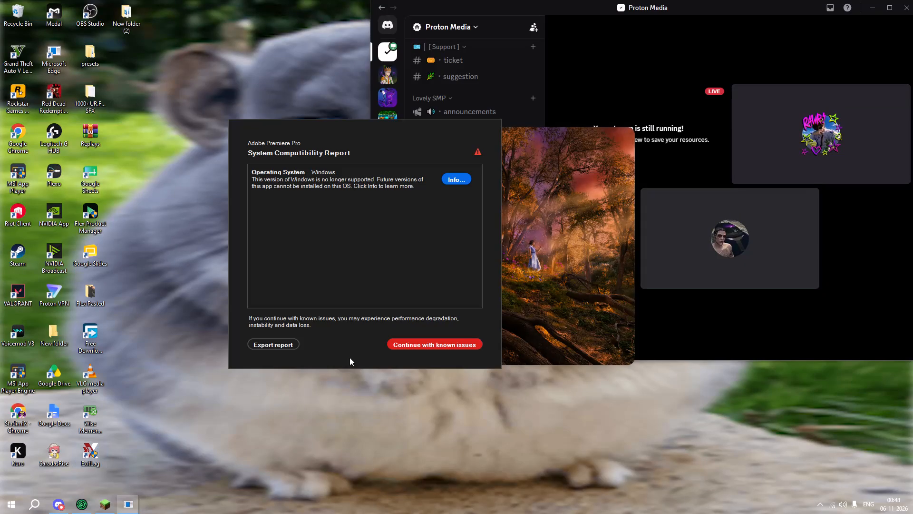
left_click(468, 340)
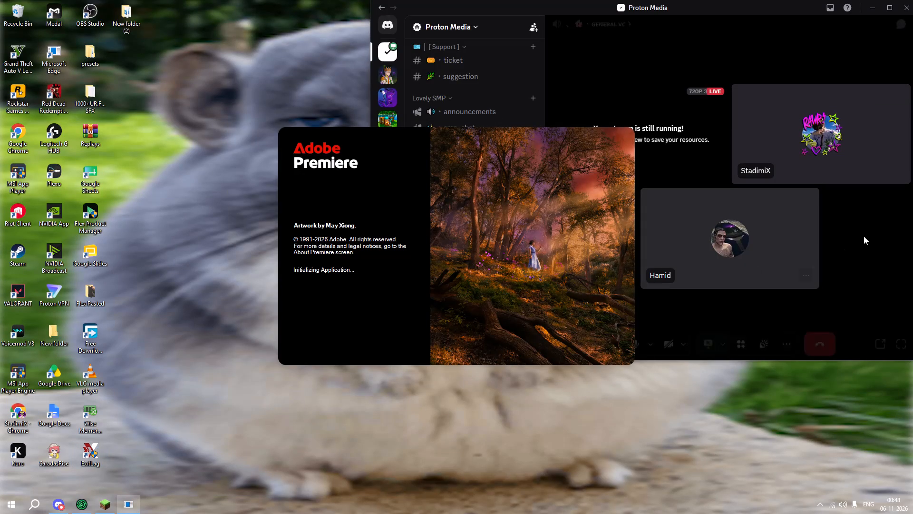
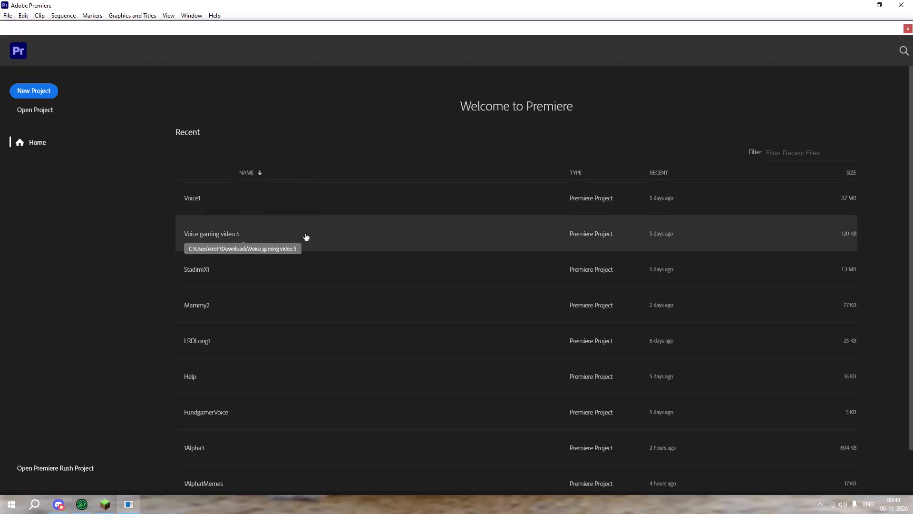
Open the recent project Voice gaming video 5, cancelling the media search and skipping relinking of the missing clips.
left_click(305, 234)
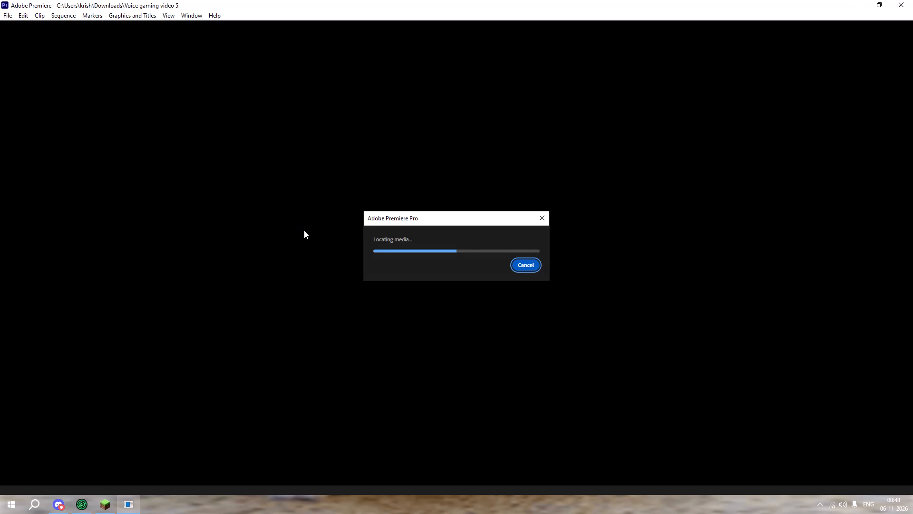
left_click(532, 264)
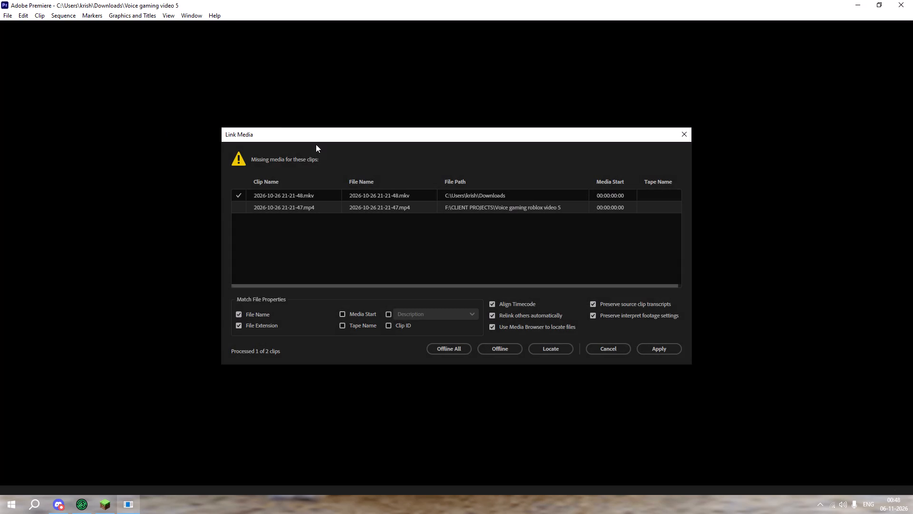
left_click(611, 350)
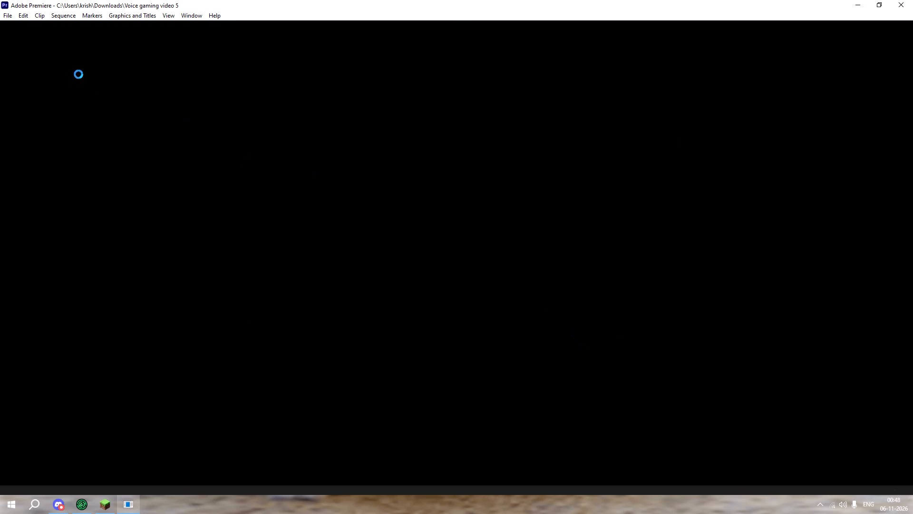
Open the file commands for the Voice gaming video 5 project.
left_click(8, 14)
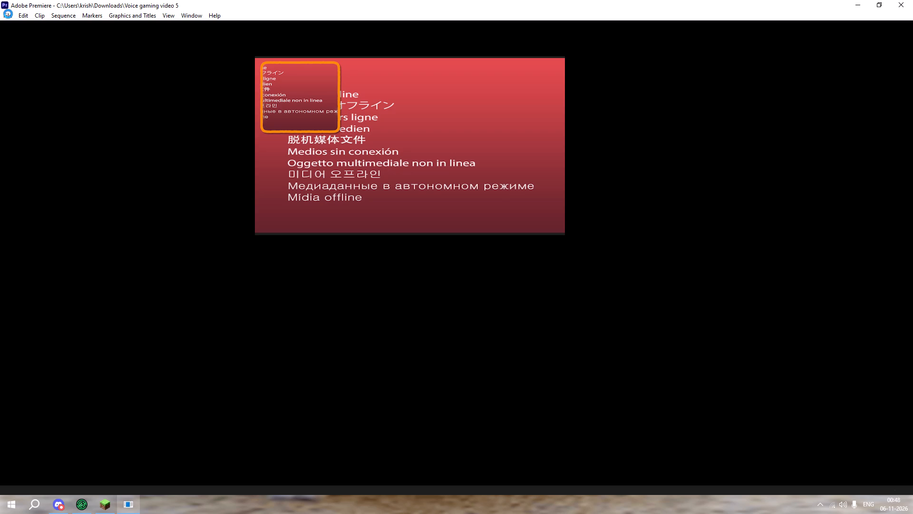
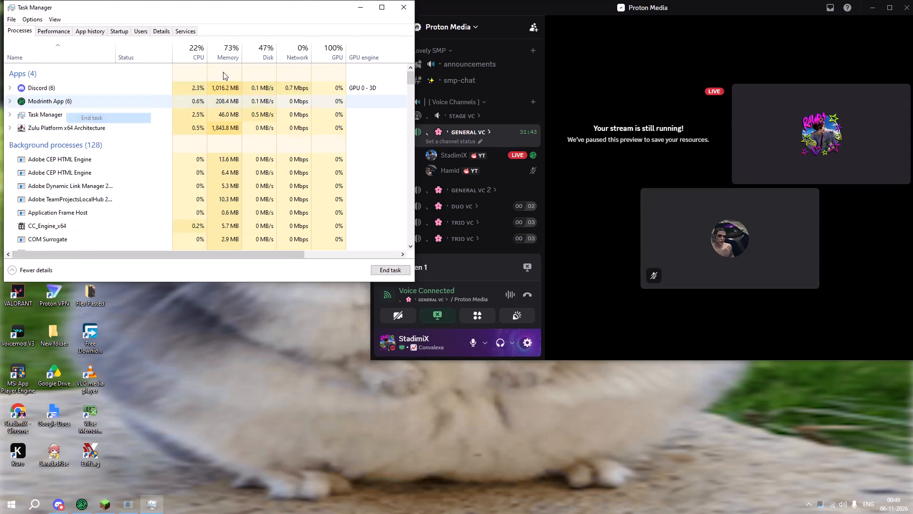
Relaunch Adobe Premiere Pro 2026 and continue past the system compatibility report with known issues.
left_click(38, 505)
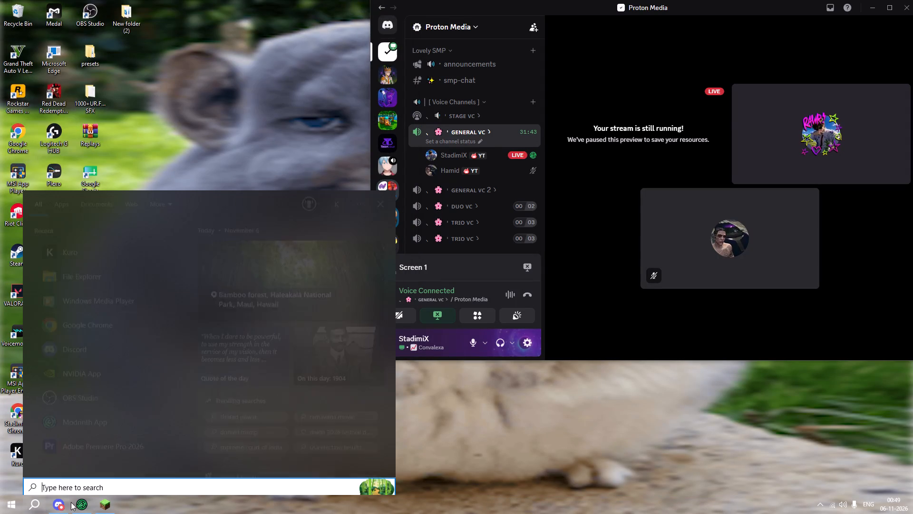
left_click(88, 449)
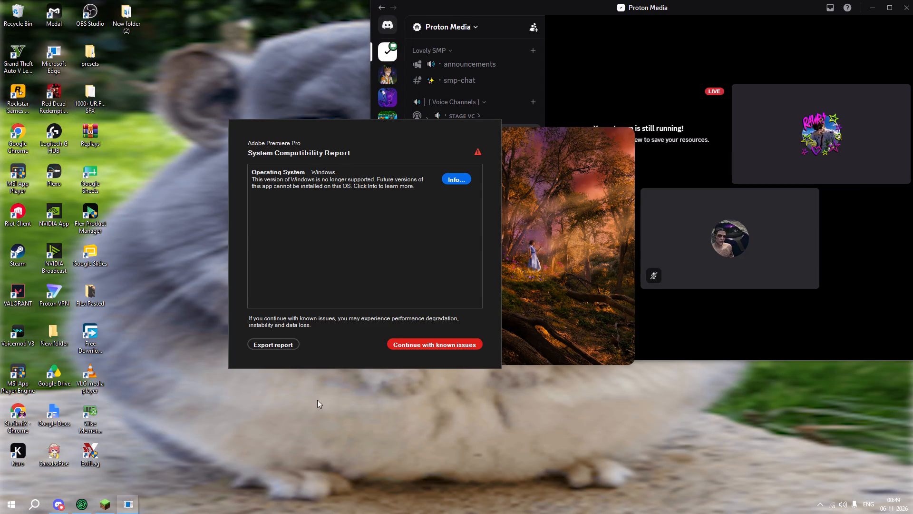
left_click(429, 340)
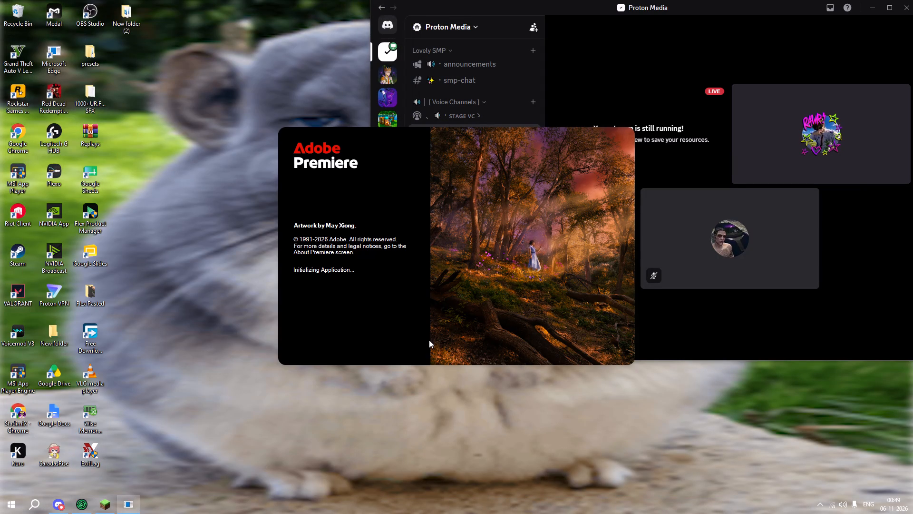
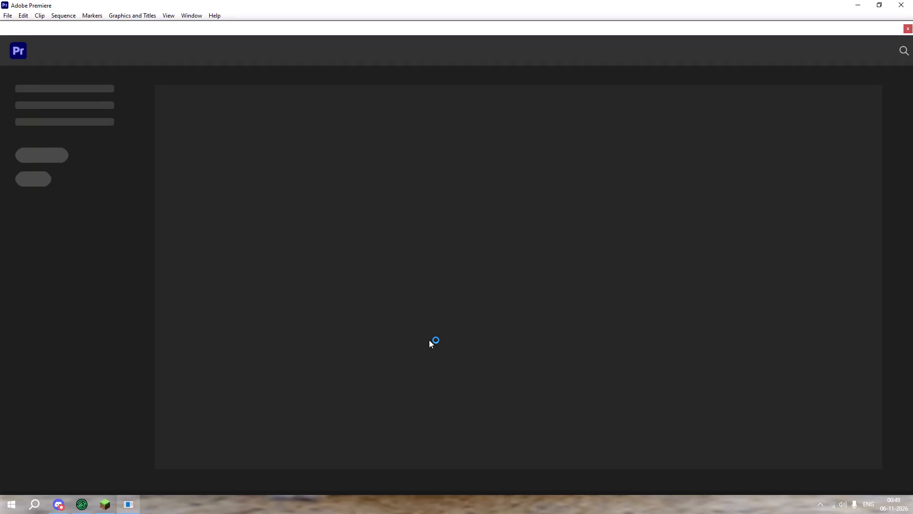
Check the computer's Wi-Fi connection in the list of available networks.
left_click(834, 499)
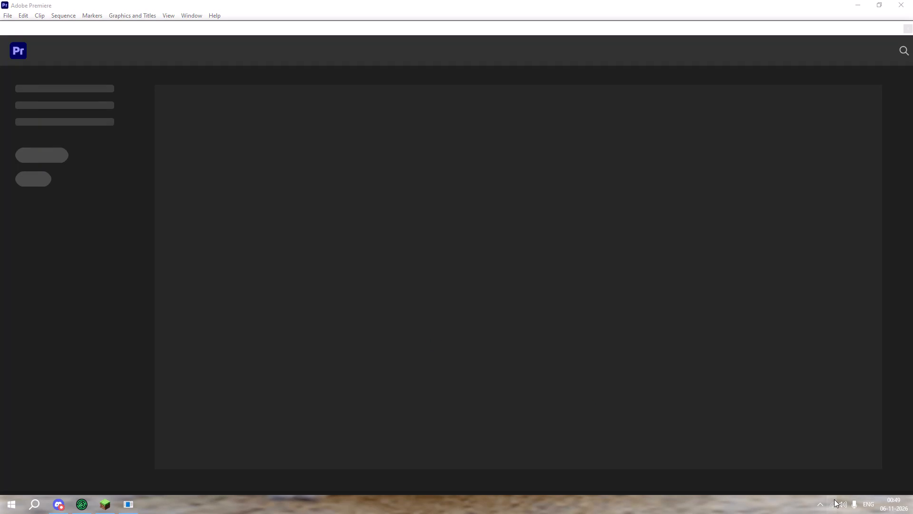
left_click(830, 504)
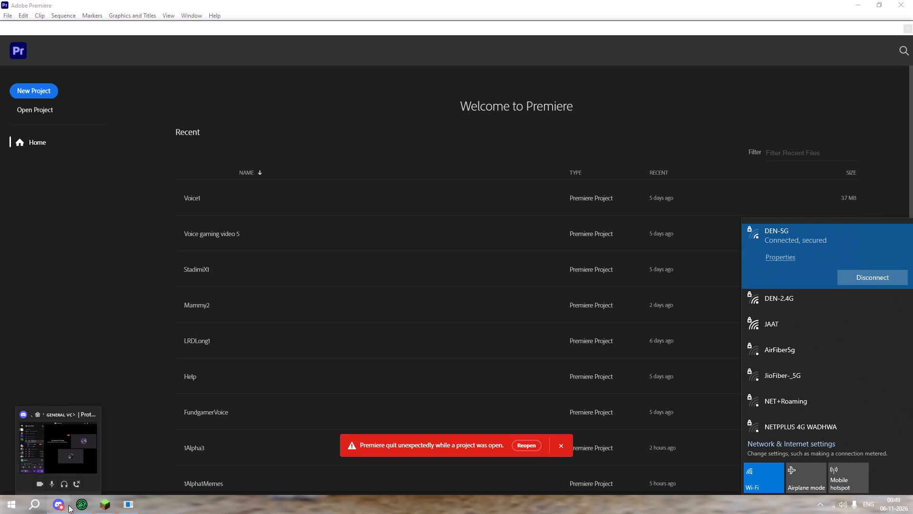
Dismiss the unexpected-quit notice without reopening the project, and close the network list.
left_click(561, 443)
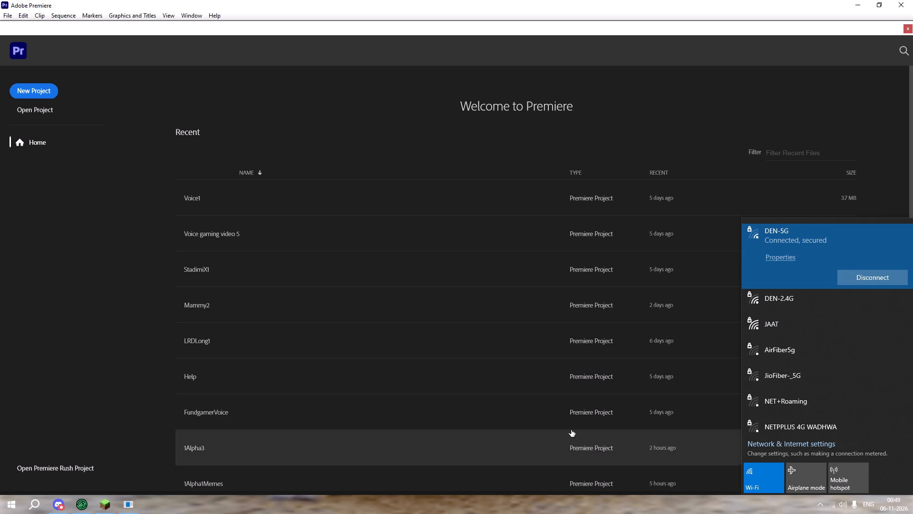
left_click(14, 303)
Open the existing project VoiceYTShort from the Documents > Adobe > Premiere Pro > 26.0 folder.
scroll(88, 326, "down", 2)
scroll(127, 325, "down", 2)
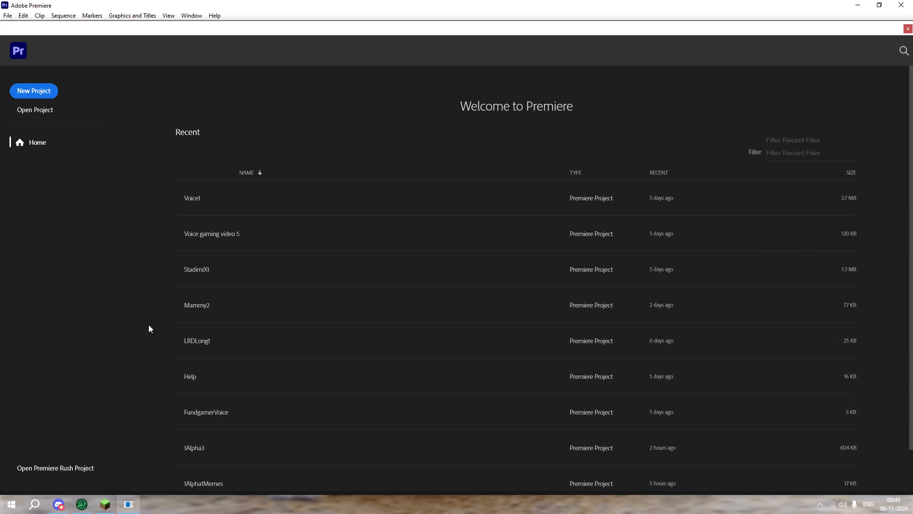
scroll(148, 325, "down", 12)
left_click(41, 112)
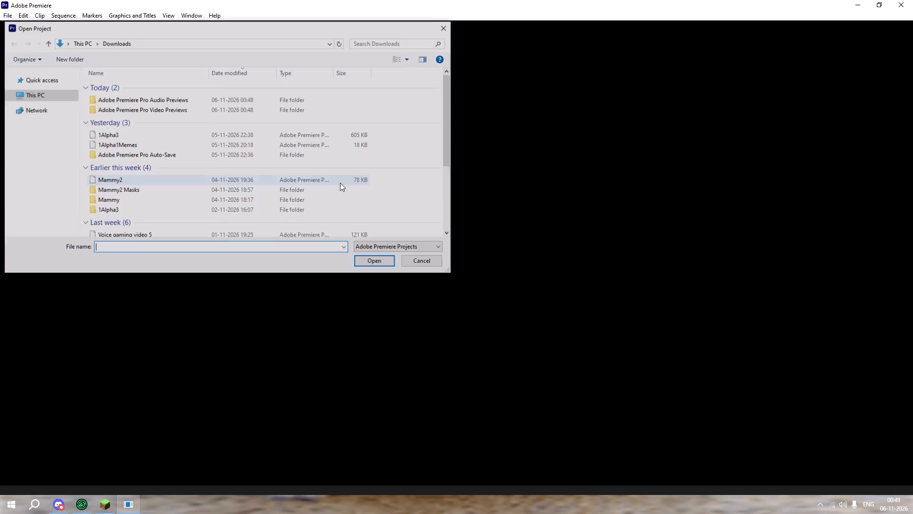
scroll(39, 165, "up", 9)
left_click(42, 119)
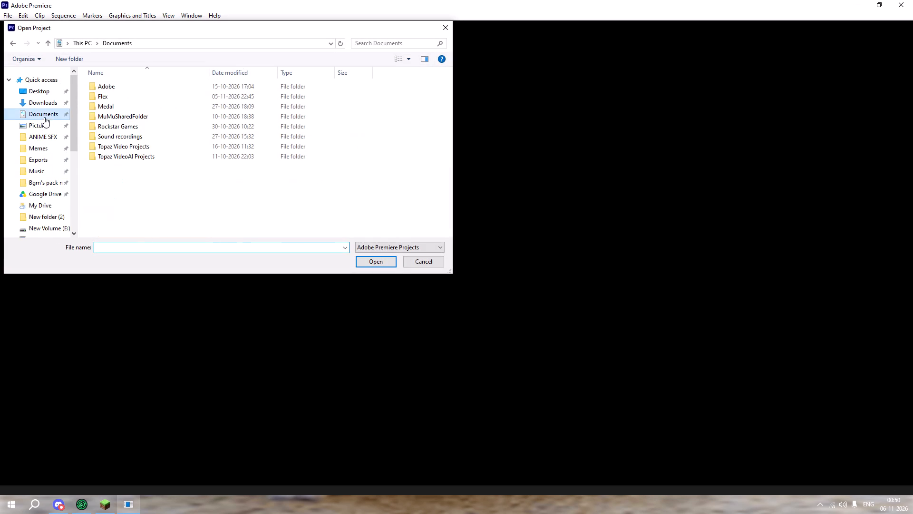
double_click(185, 88)
double_click(148, 123)
double_click(156, 86)
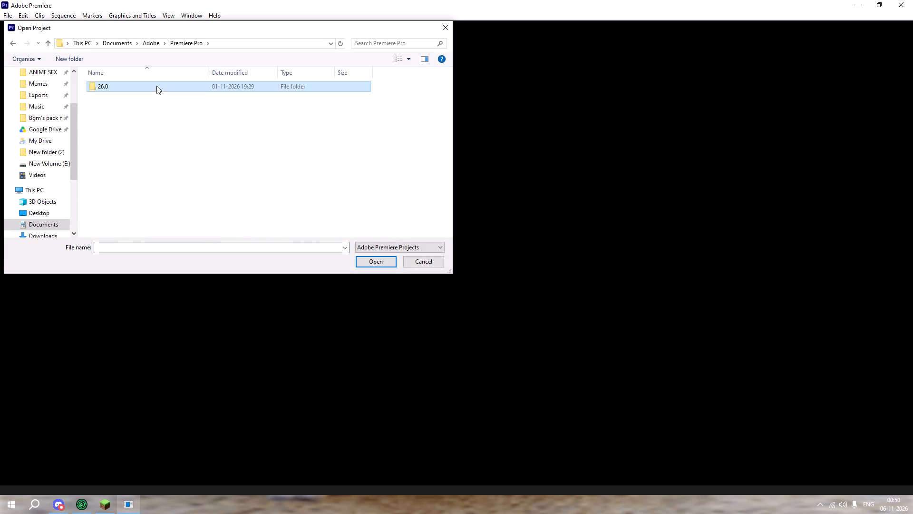
scroll(148, 175, "down", 5)
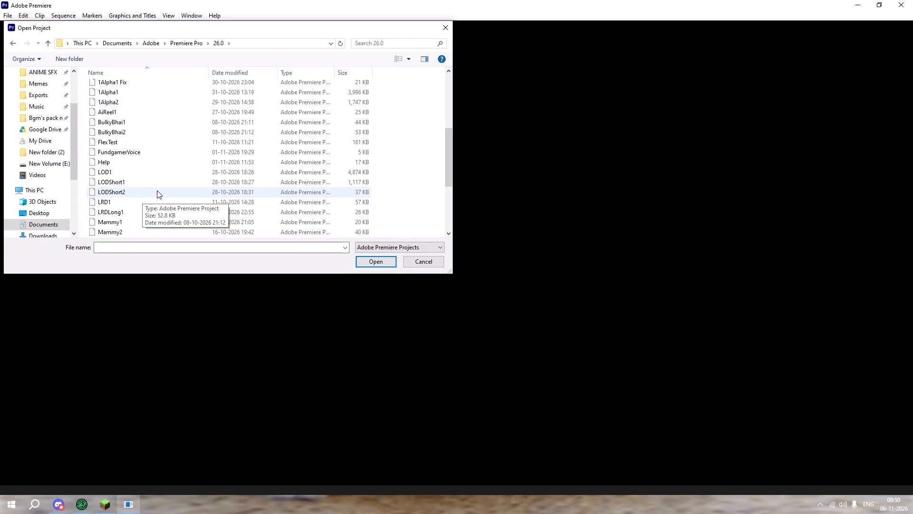
scroll(157, 190, "down", 4)
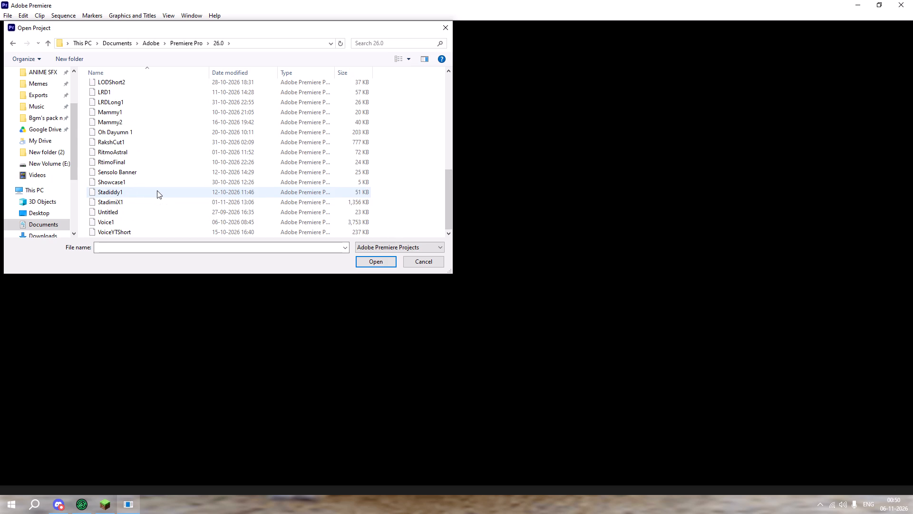
scroll(157, 190, "down", 1)
double_click(130, 235)
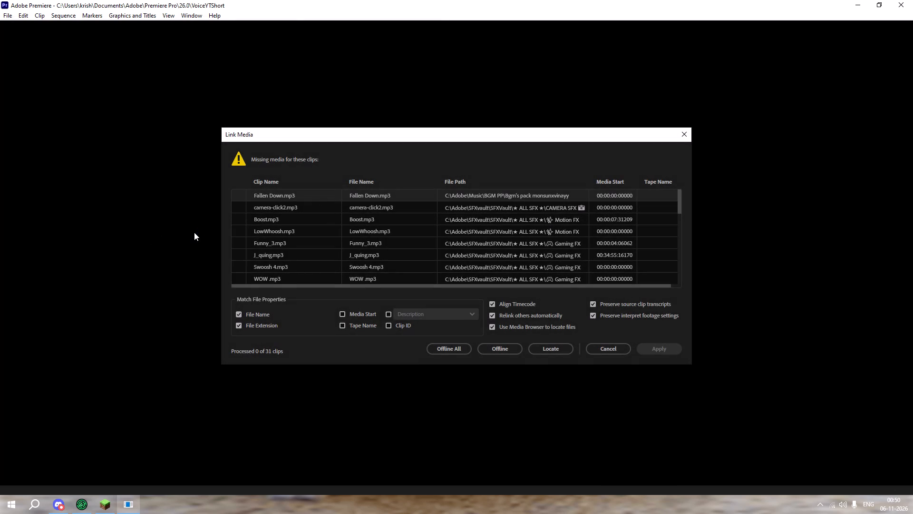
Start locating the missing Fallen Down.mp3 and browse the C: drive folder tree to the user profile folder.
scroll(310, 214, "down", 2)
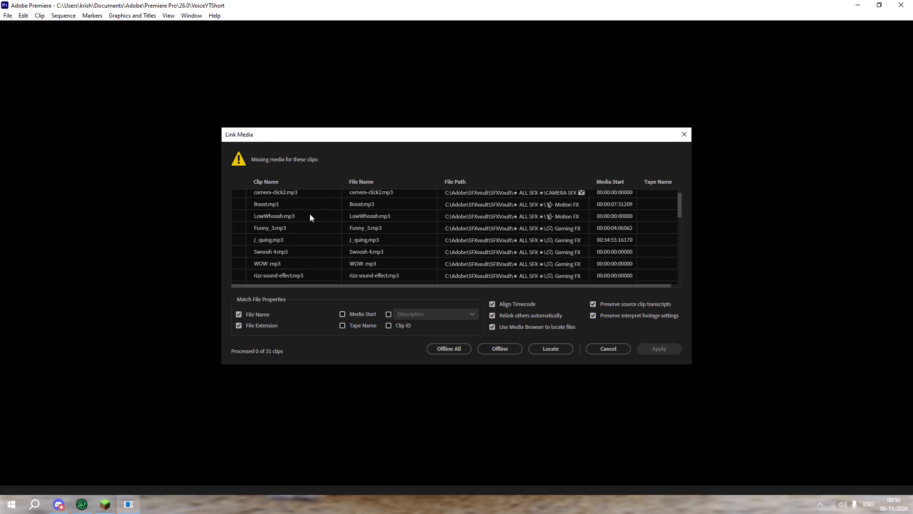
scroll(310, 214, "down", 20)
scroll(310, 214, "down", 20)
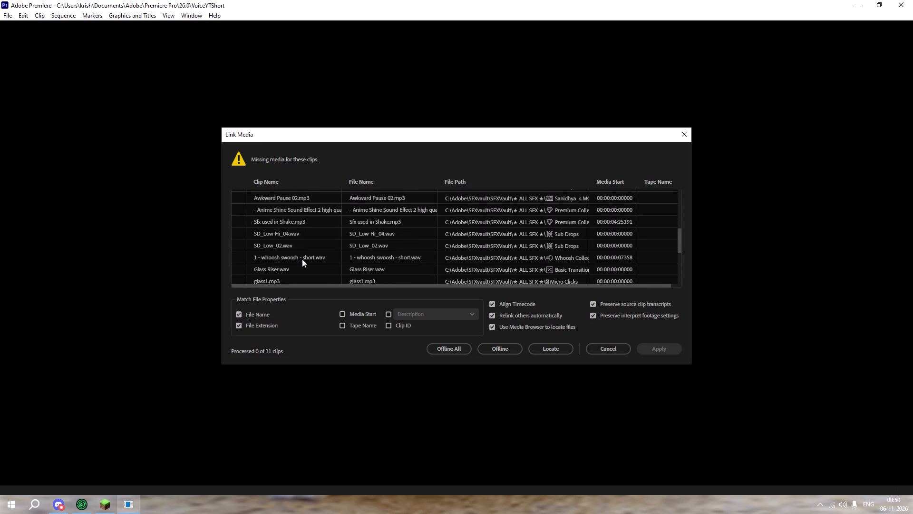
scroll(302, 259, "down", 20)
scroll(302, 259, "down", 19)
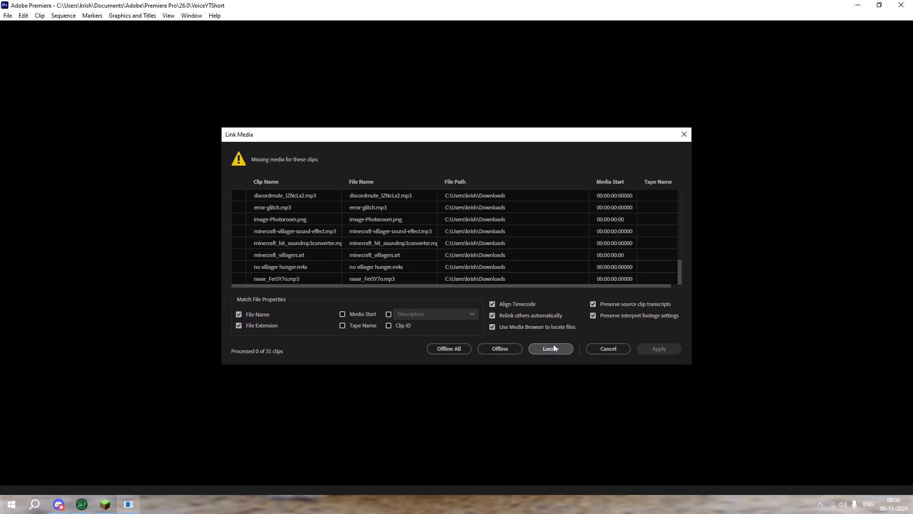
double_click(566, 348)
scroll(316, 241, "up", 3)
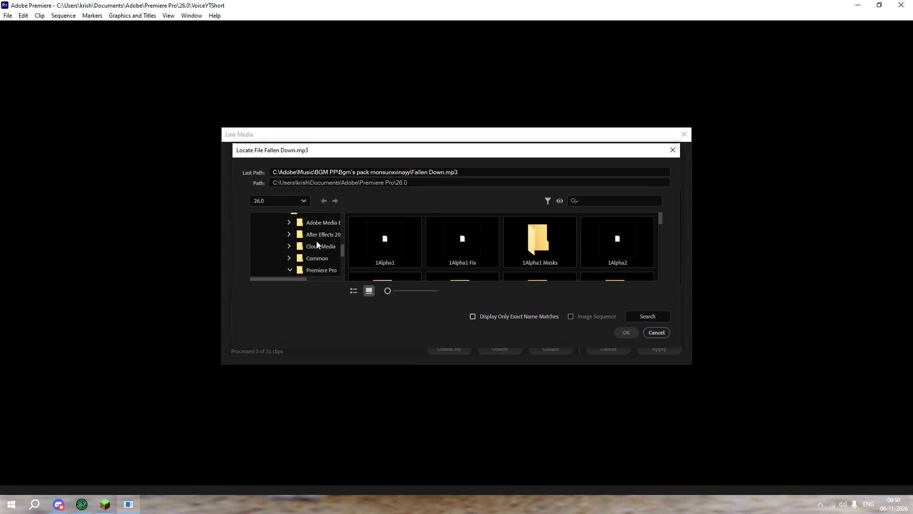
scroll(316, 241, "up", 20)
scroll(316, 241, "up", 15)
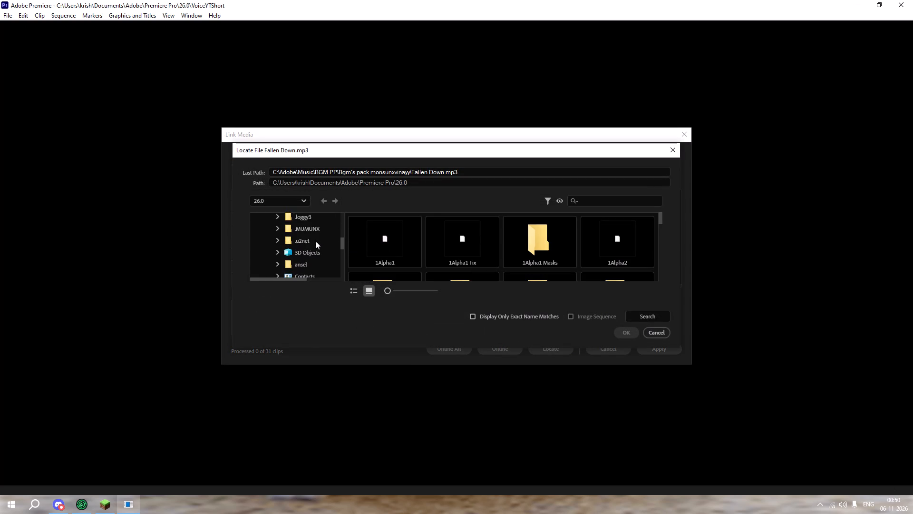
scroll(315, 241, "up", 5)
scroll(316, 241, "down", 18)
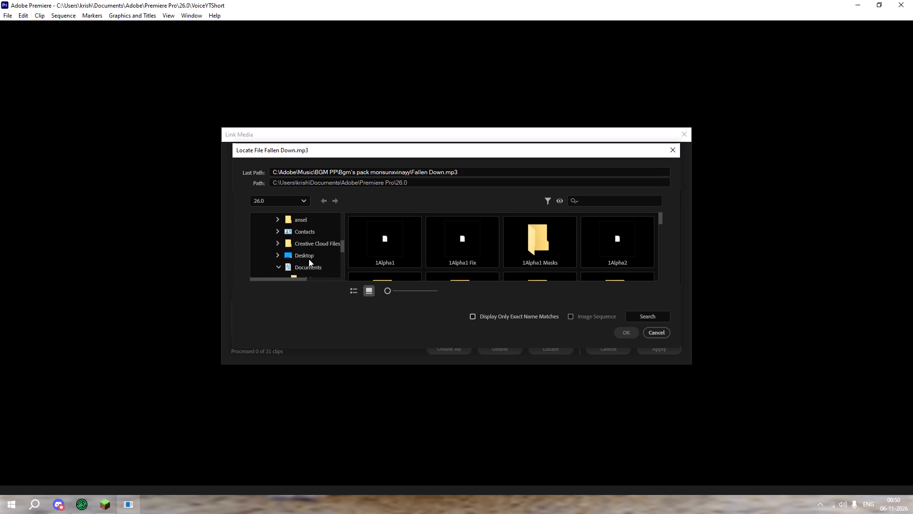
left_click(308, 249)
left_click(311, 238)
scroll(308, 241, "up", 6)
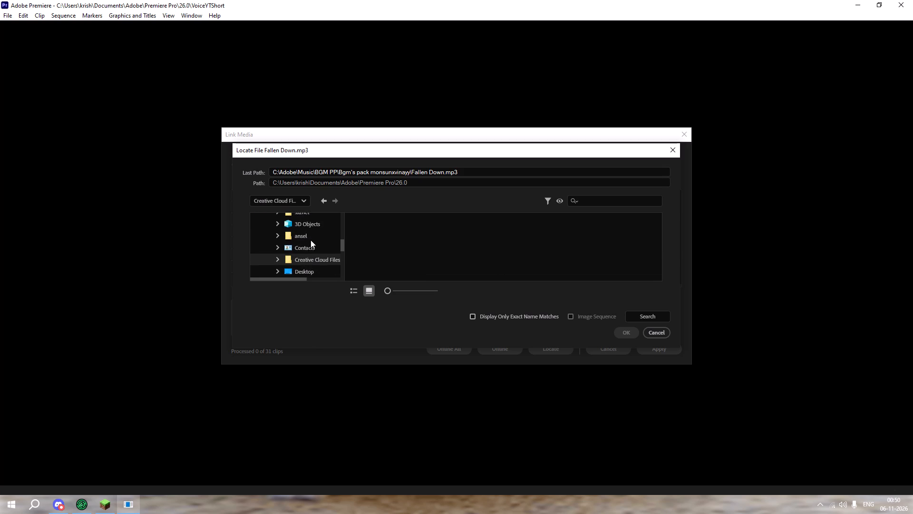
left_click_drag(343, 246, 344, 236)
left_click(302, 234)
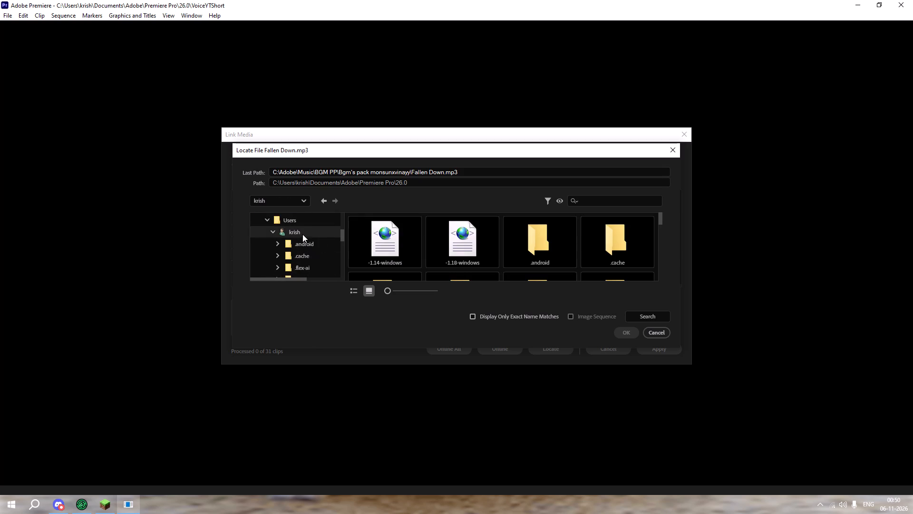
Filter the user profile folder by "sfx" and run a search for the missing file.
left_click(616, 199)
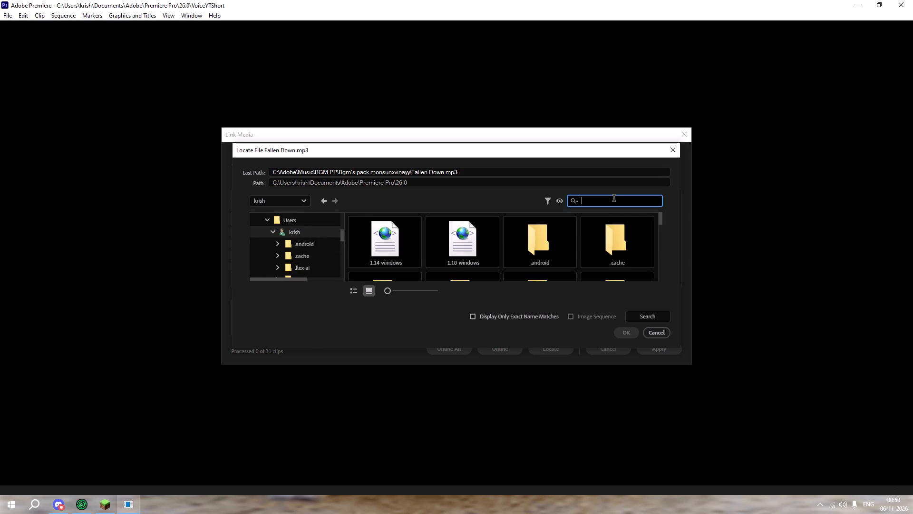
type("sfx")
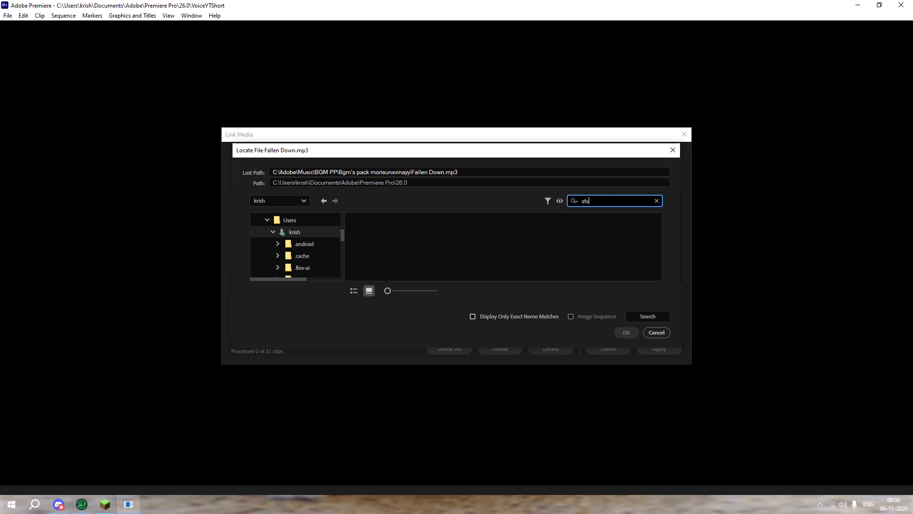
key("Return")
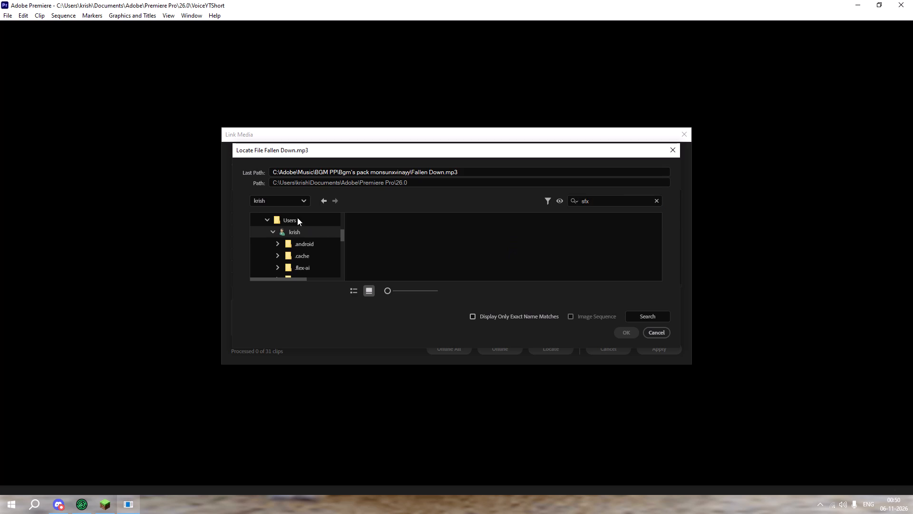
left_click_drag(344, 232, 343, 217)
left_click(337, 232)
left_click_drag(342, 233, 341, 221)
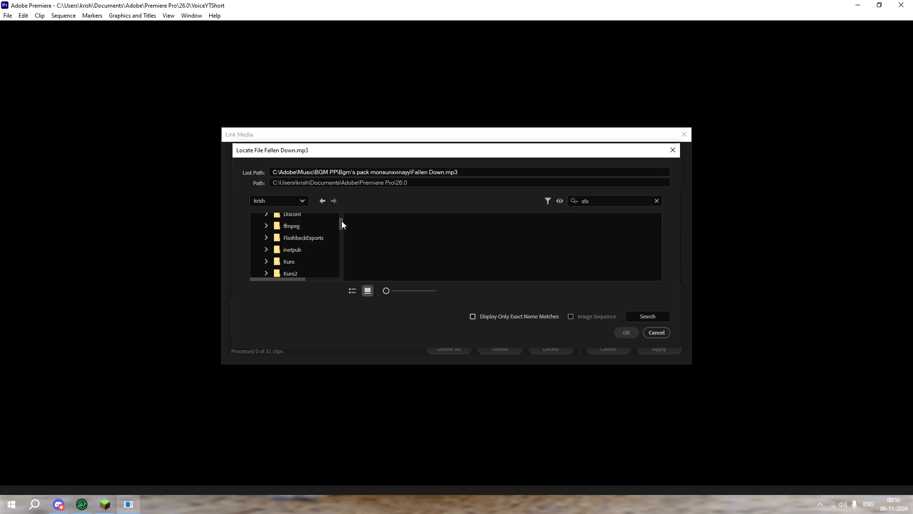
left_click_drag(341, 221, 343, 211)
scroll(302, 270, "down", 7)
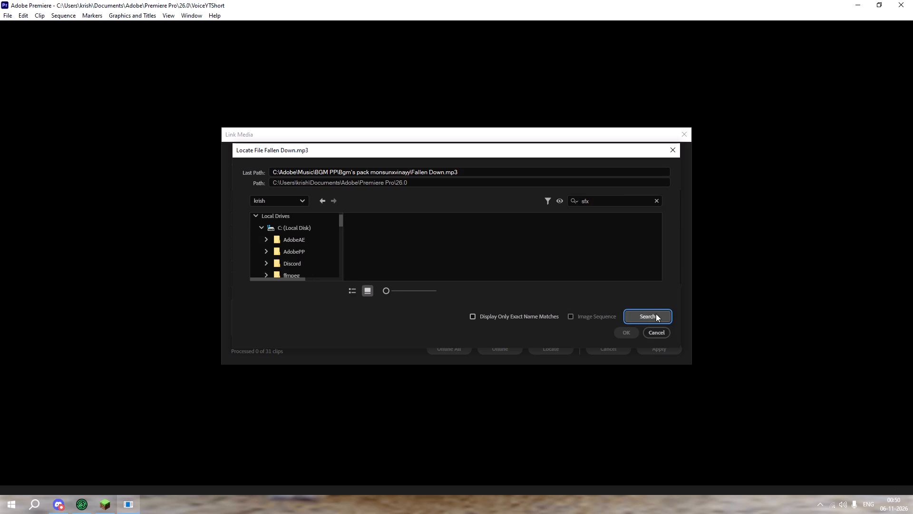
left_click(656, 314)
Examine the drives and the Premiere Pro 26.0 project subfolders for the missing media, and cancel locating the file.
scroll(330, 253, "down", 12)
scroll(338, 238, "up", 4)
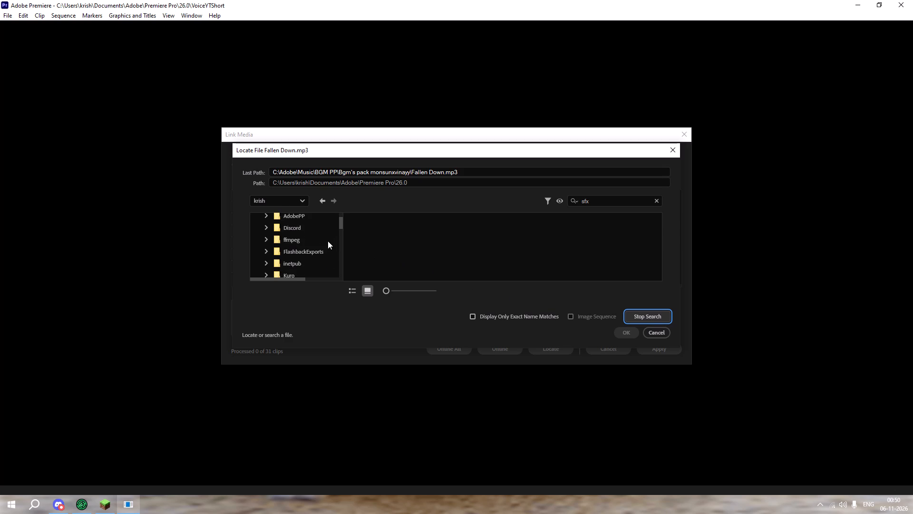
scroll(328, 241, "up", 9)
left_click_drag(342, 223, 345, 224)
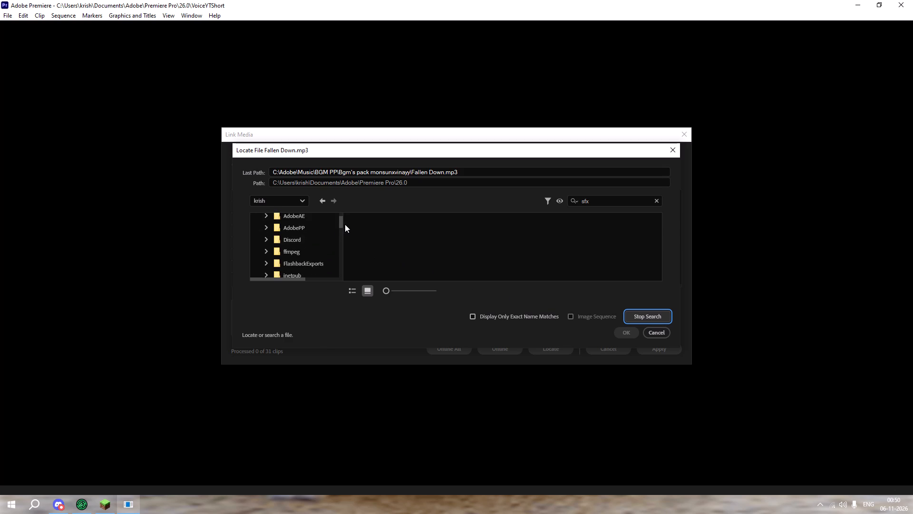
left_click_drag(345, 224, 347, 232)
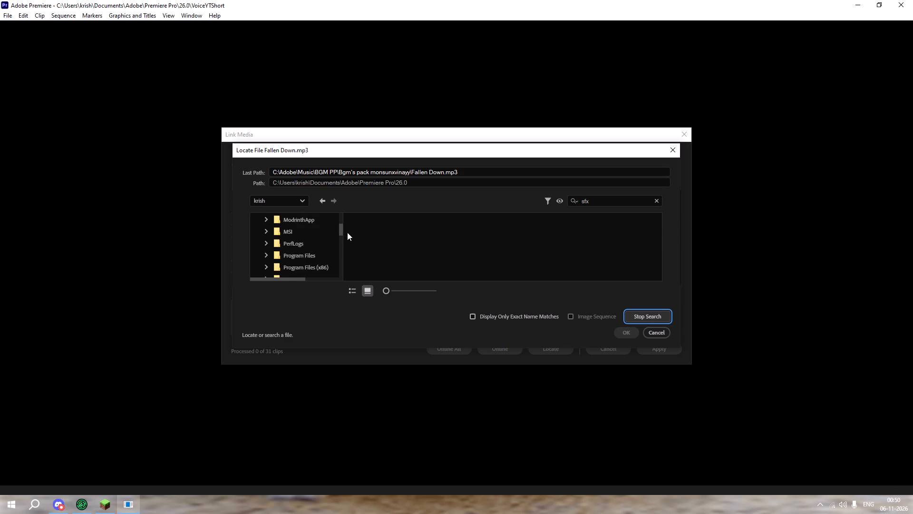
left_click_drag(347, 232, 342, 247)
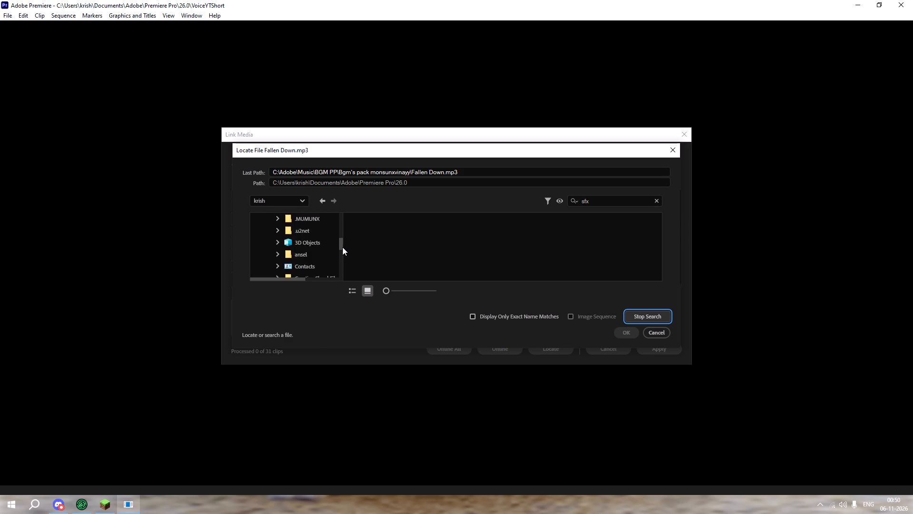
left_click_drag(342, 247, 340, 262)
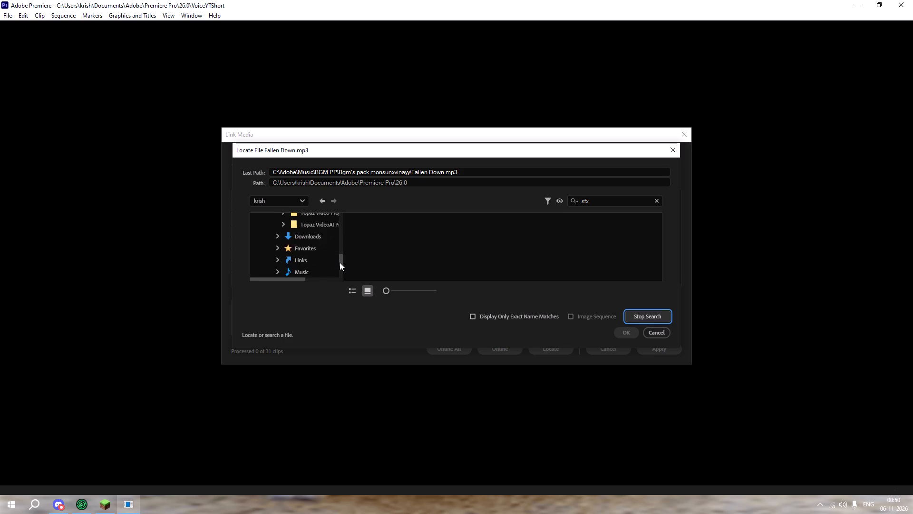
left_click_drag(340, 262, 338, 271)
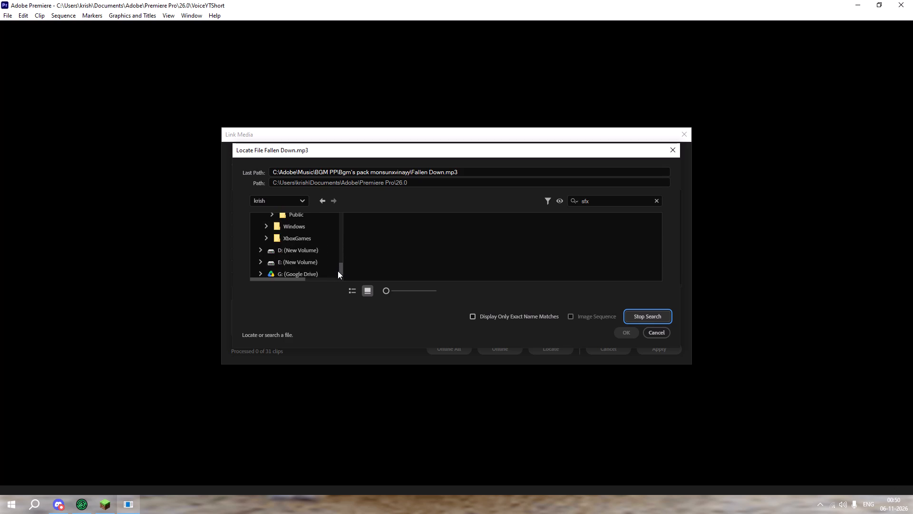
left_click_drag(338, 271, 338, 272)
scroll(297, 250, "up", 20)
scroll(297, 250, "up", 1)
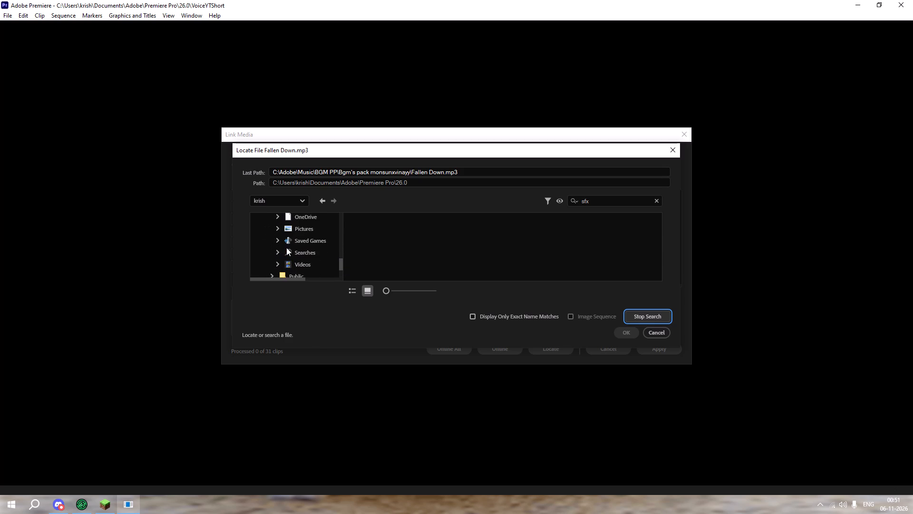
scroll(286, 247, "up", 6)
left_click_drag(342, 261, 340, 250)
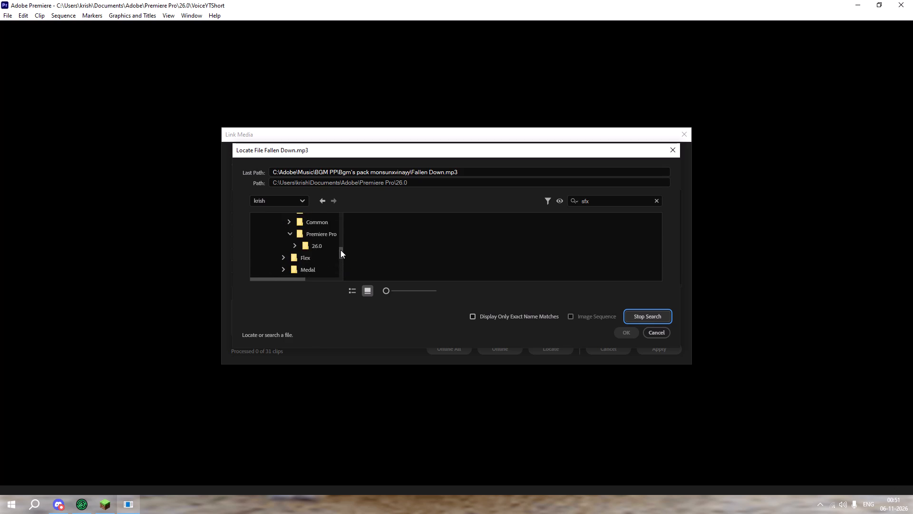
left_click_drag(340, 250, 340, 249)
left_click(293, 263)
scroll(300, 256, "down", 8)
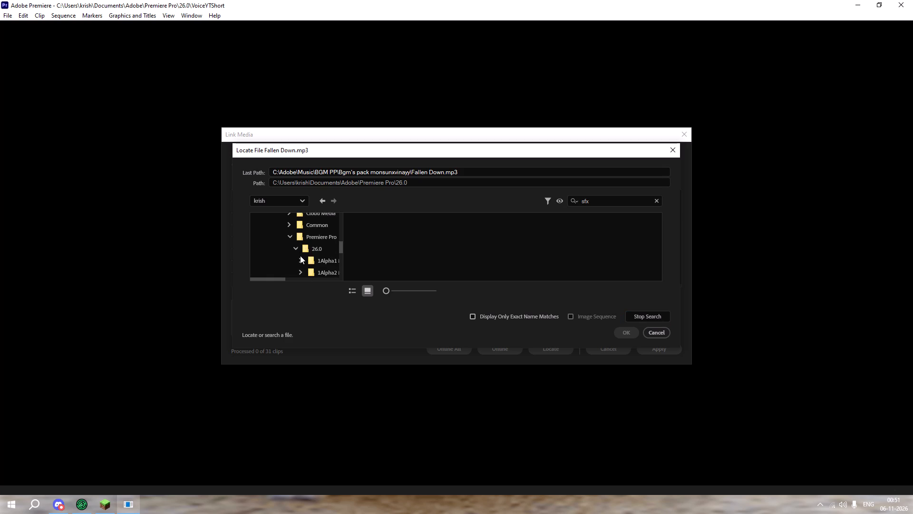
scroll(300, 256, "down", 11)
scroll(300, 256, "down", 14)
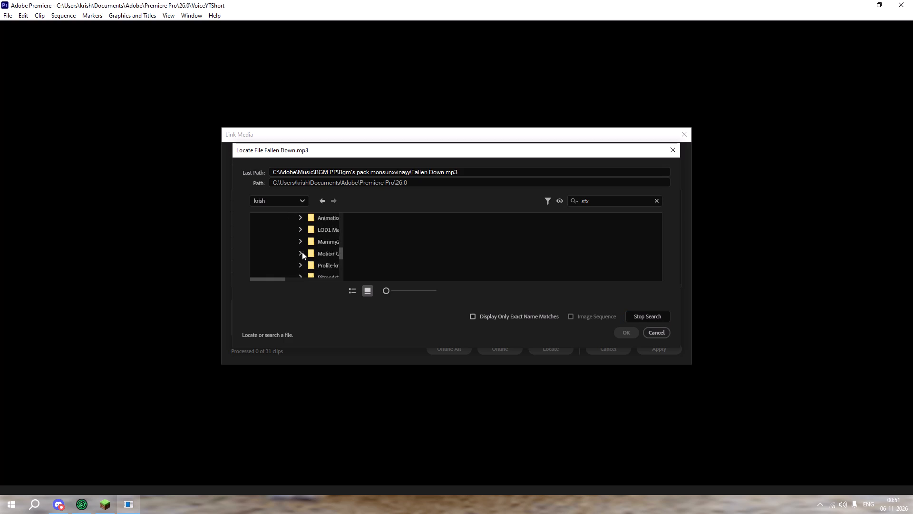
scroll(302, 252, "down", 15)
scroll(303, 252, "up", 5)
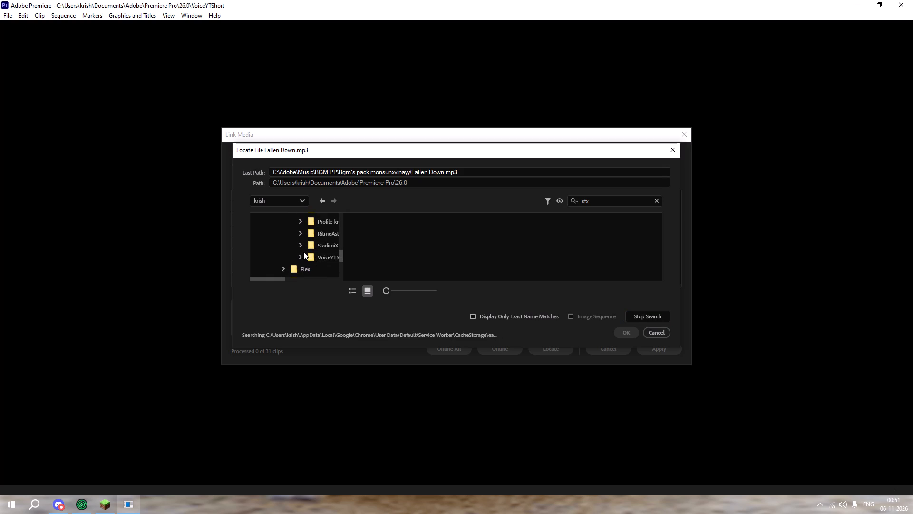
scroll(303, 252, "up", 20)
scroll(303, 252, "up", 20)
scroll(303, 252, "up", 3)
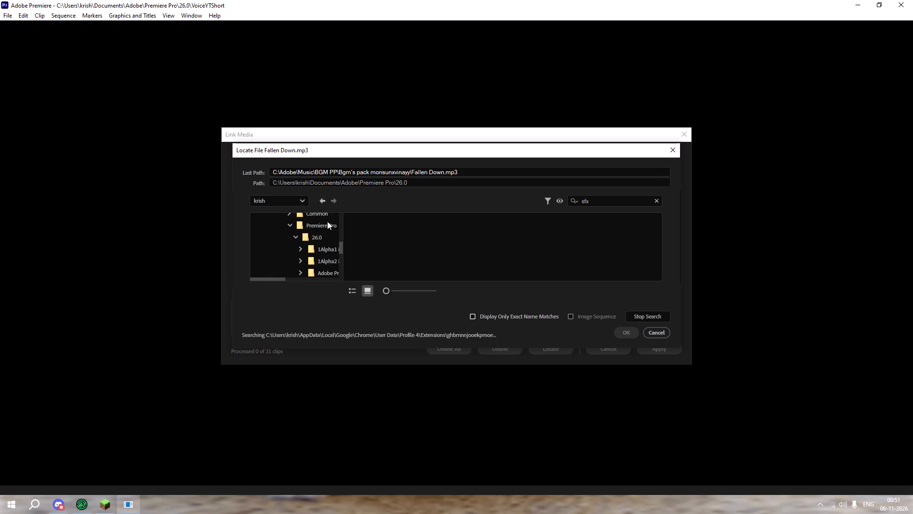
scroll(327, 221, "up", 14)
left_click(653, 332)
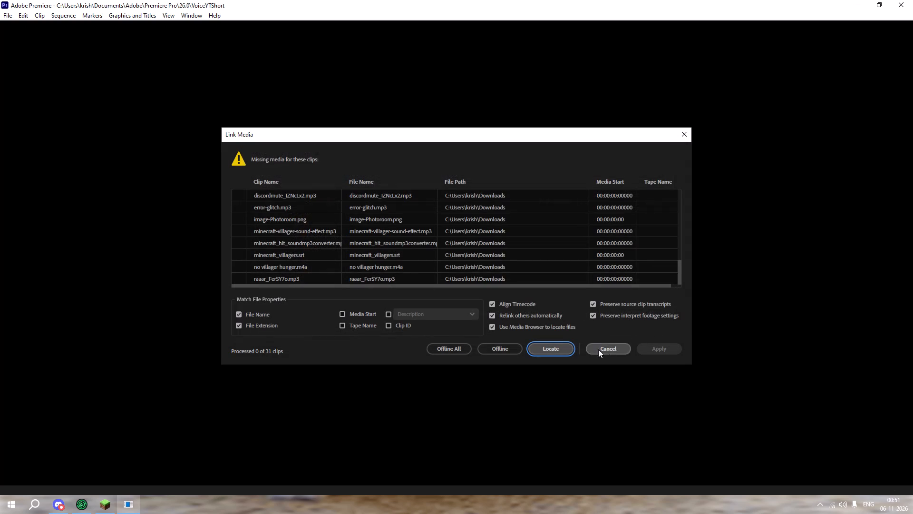
Set all the missing clips offline, starting with Fallen Down.mp3 and camera-click2.mp3, so the project opens without them.
left_click(499, 346)
left_click(494, 346)
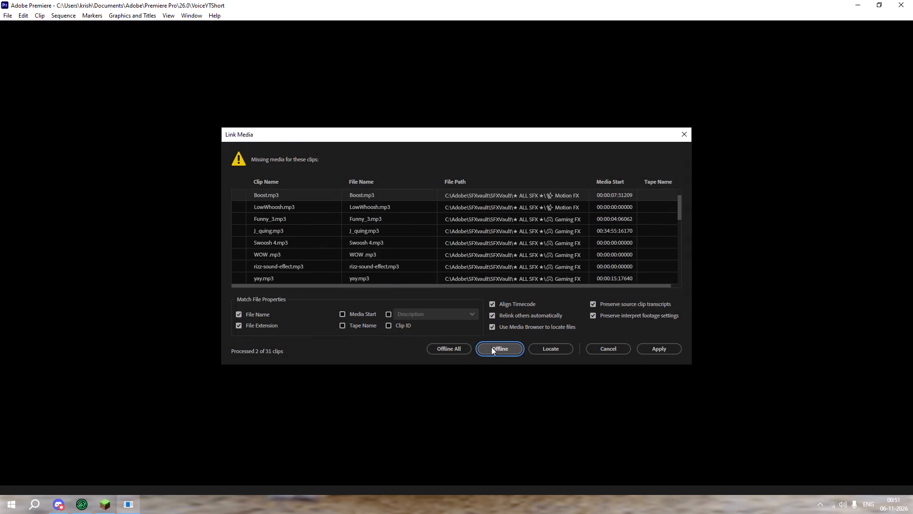
left_click(463, 352)
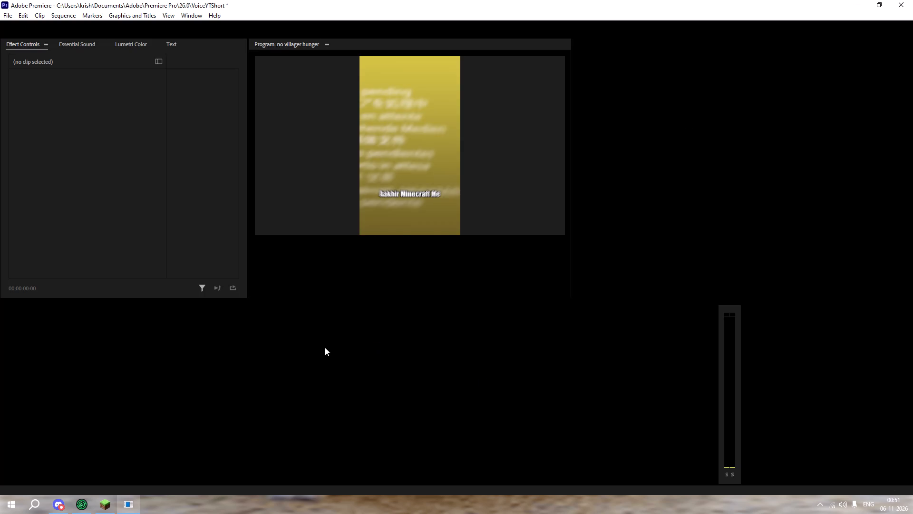
Play and scrub the first two seconds of the no villager hunger sequence from its start to review the opening clips.
left_click_drag(142, 331, 88, 346)
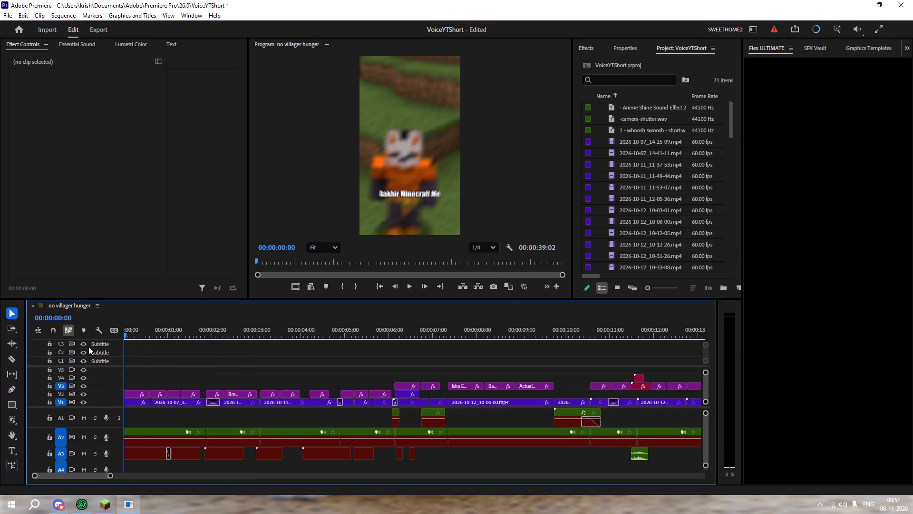
key("space")
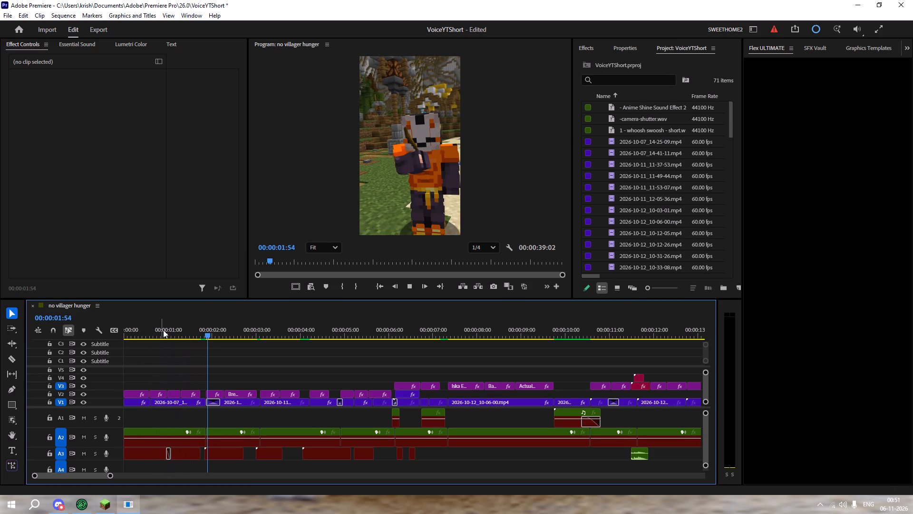
left_click_drag(213, 332, 223, 332)
left_click_drag(237, 331, 170, 340)
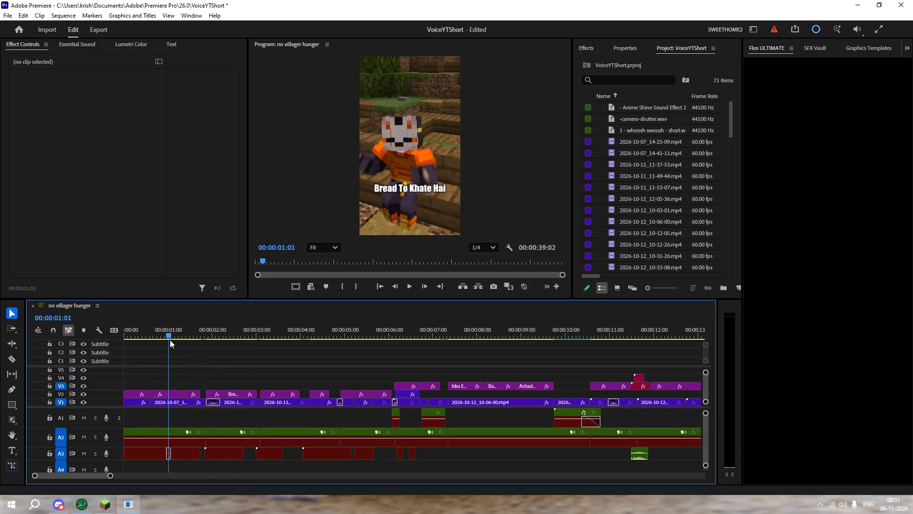
left_click_drag(170, 340, 170, 340)
left_click_drag(187, 335, 107, 343)
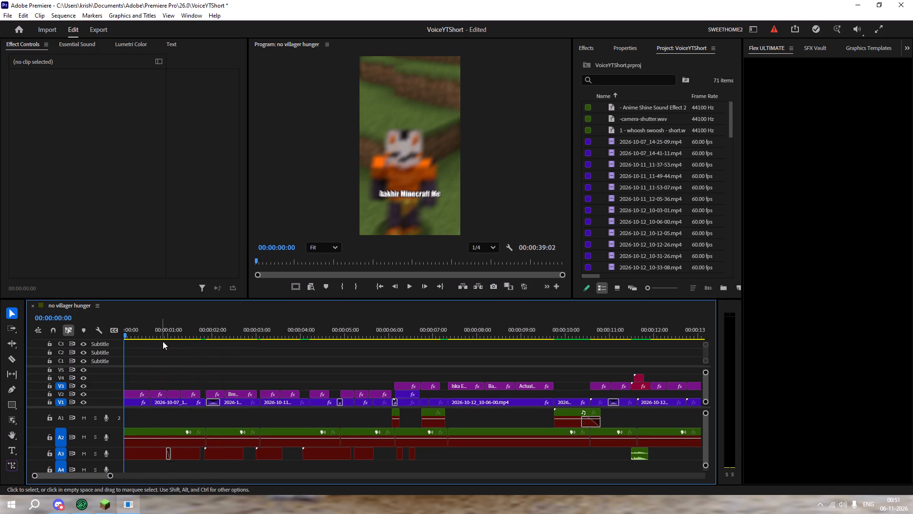
key("space")
scroll(181, 350, "down", 5, "alt")
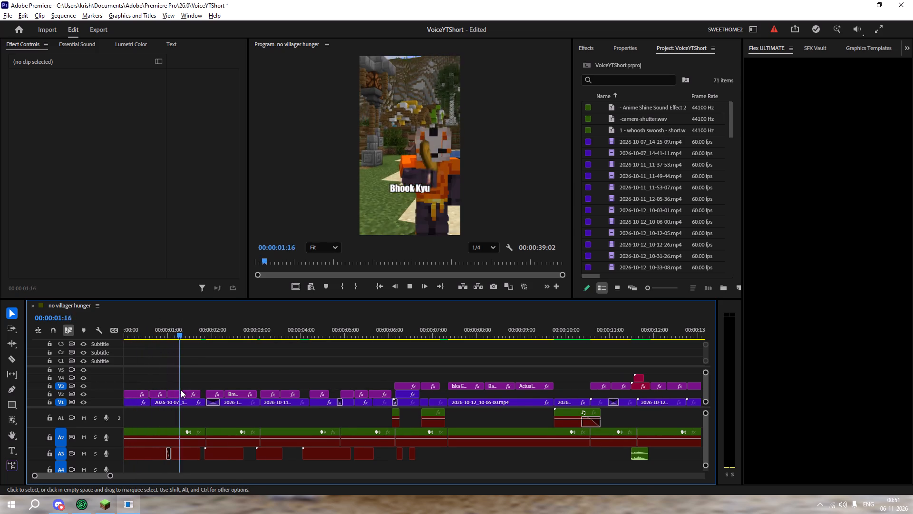
key("space")
left_click(180, 405)
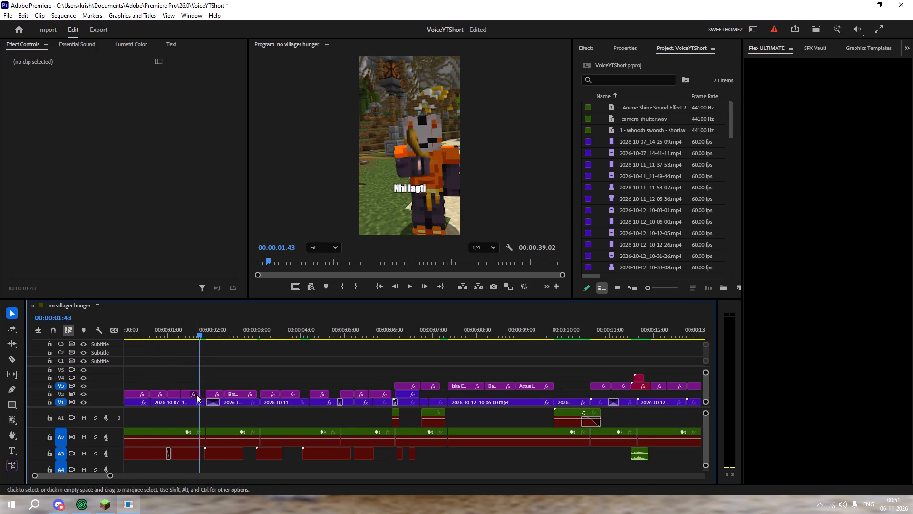
Scrub the no villager hunger sequence from about two to four seconds to review the bread and villager shots.
left_click_drag(211, 328, 255, 329)
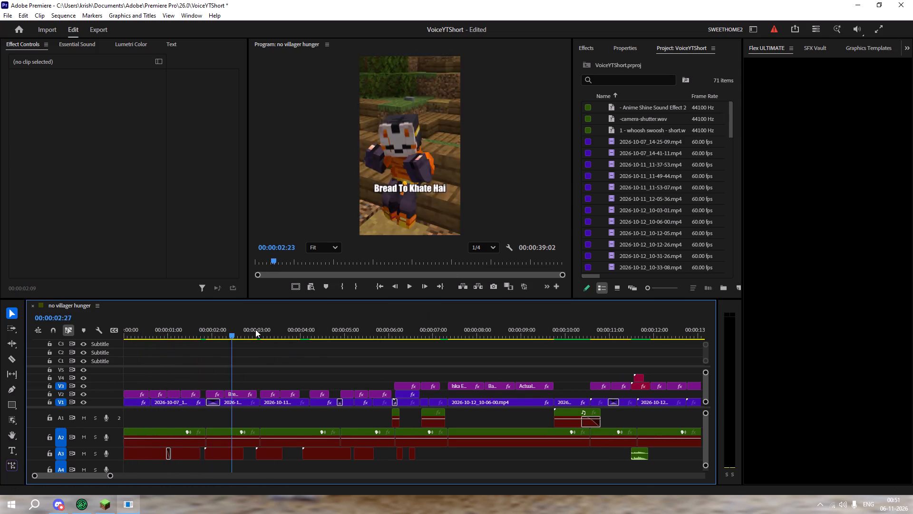
left_click_drag(255, 329, 316, 340)
scroll(274, 361, "down", 14, "alt")
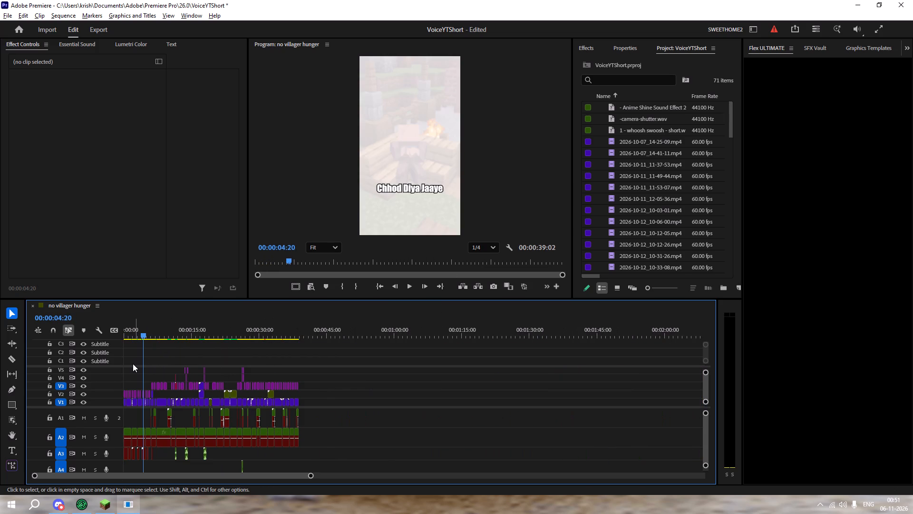
scroll(133, 364, "up", 20, "alt")
scroll(133, 364, "up", 1, "alt")
left_click_drag(187, 330, 180, 331)
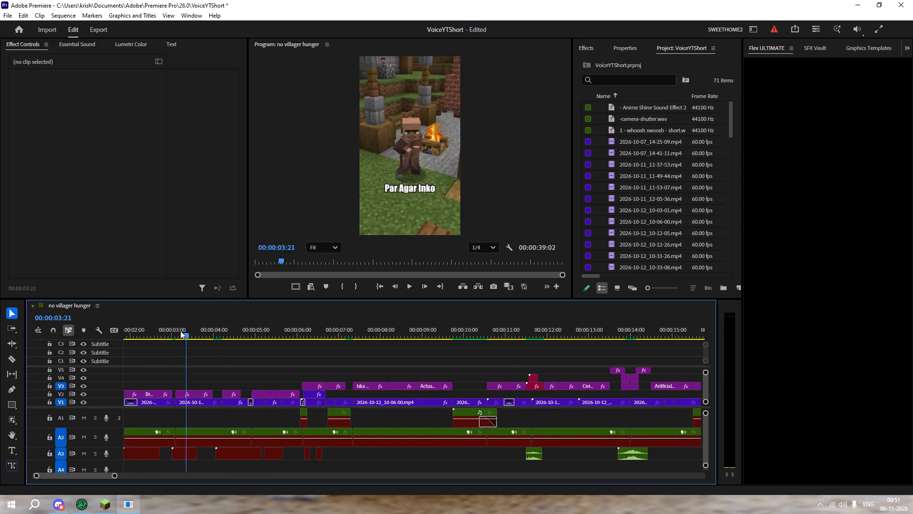
Play the sequence from its start through about the first 12 seconds to check picture, captions and sound.
left_click_drag(180, 331, 44, 343)
key("space")
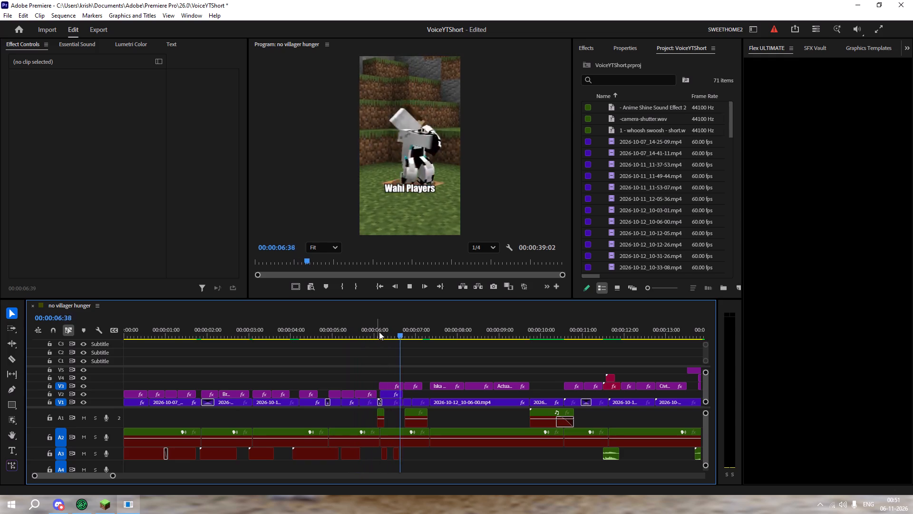
key("space")
left_click_drag(432, 329, 407, 338)
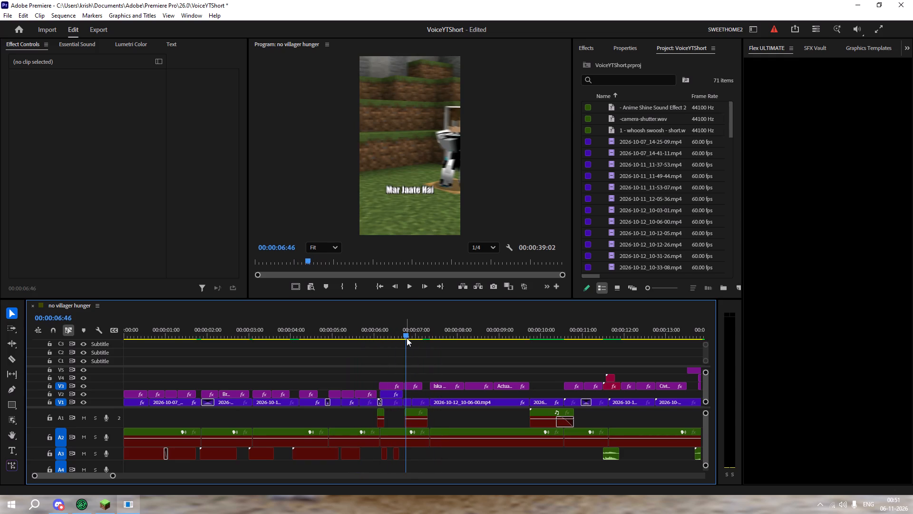
key("space")
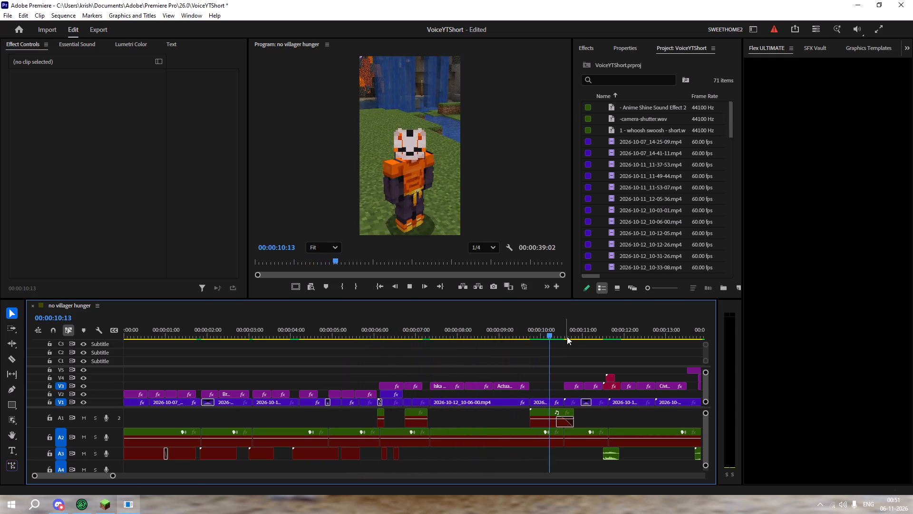
key("space")
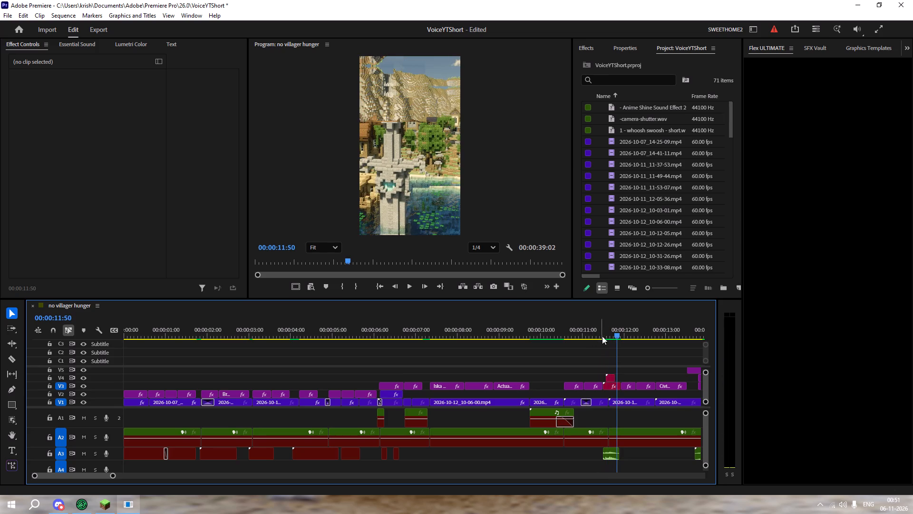
key("space")
key("space")
Scrub the middle of the sequence up to about 28 seconds, and play the later part from about 23 seconds.
left_click_drag(641, 326, 528, 340)
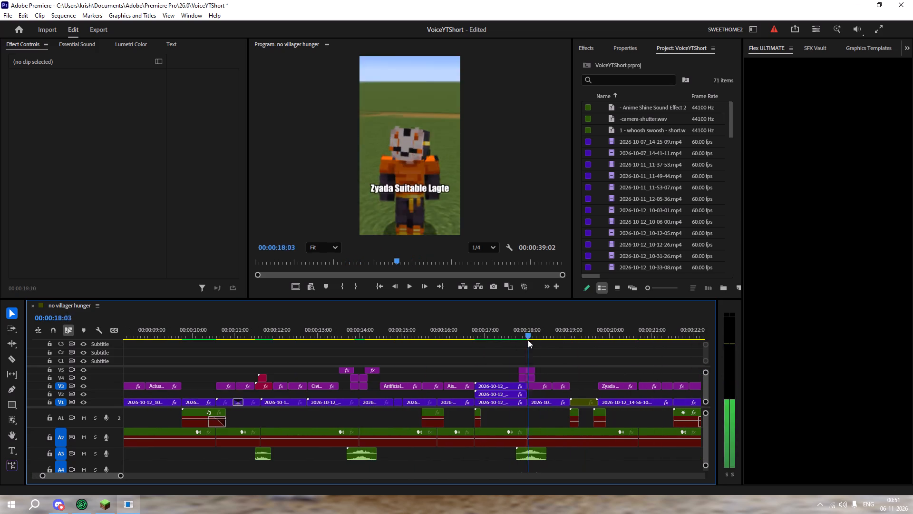
left_click_drag(528, 340, 262, 353)
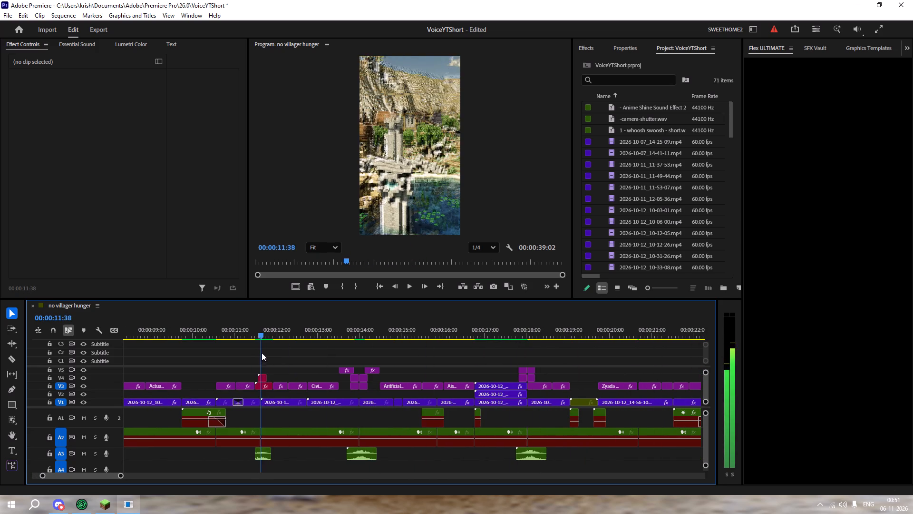
left_click_drag(262, 353, 535, 342)
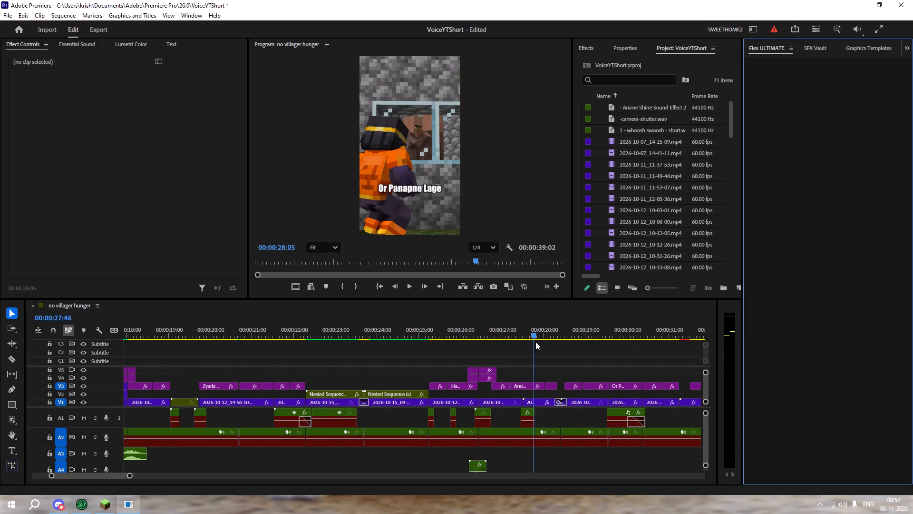
left_click_drag(535, 342, 343, 354)
key("space")
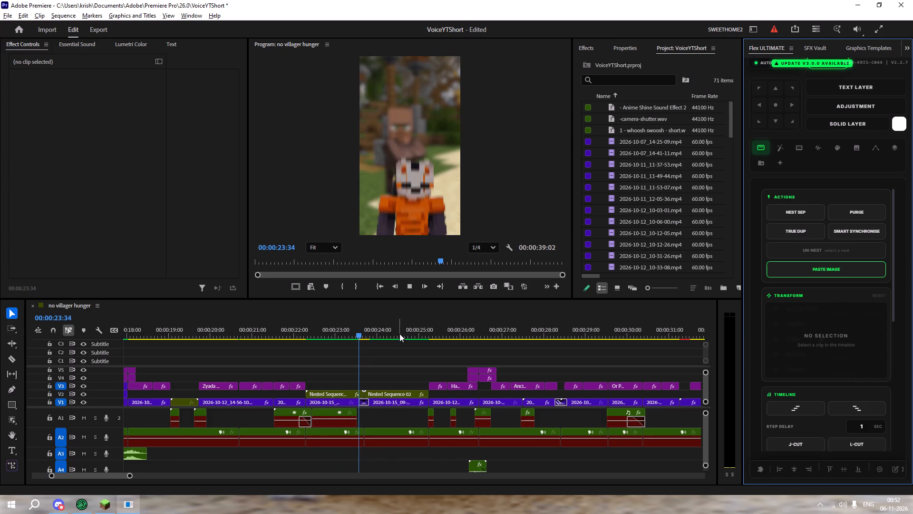
scroll(399, 334, "down", 12, "alt")
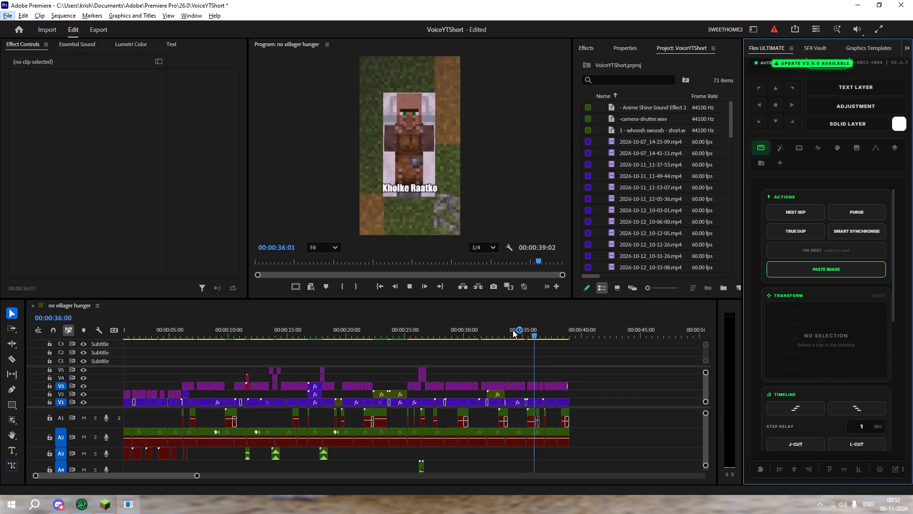
Replay the opening four seconds of the sequence from its start to check the picture and audio.
left_click_drag(516, 329, 109, 361)
key("space")
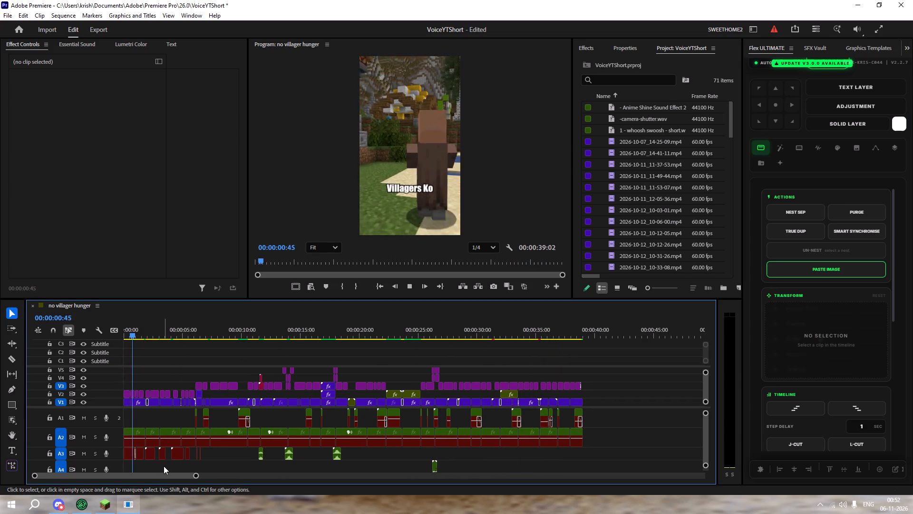
key("space")
left_click_drag(137, 328, 94, 339)
key("space")
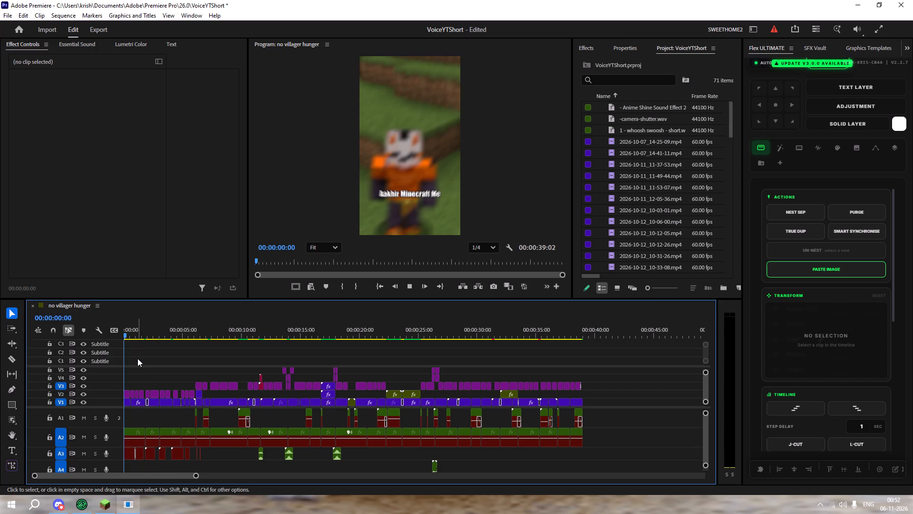
key("space")
key("space")
key("space")
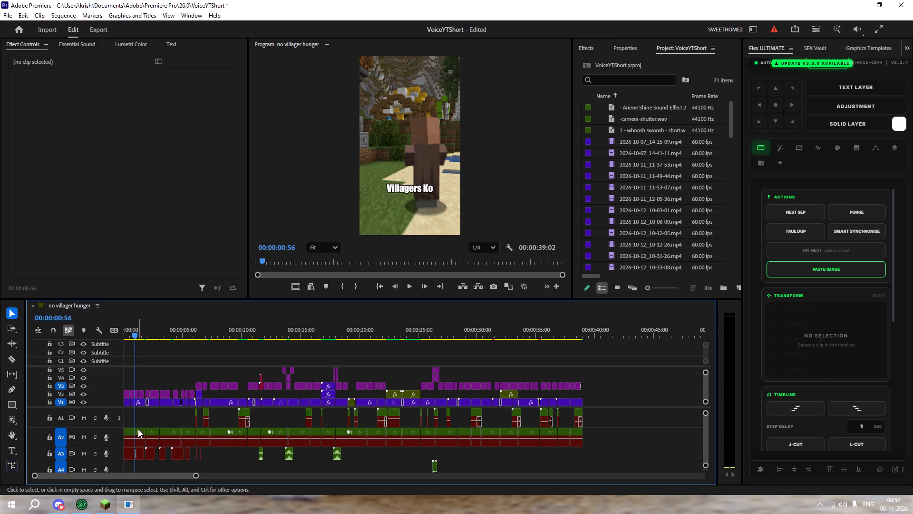
left_click_drag(136, 474, 81, 483)
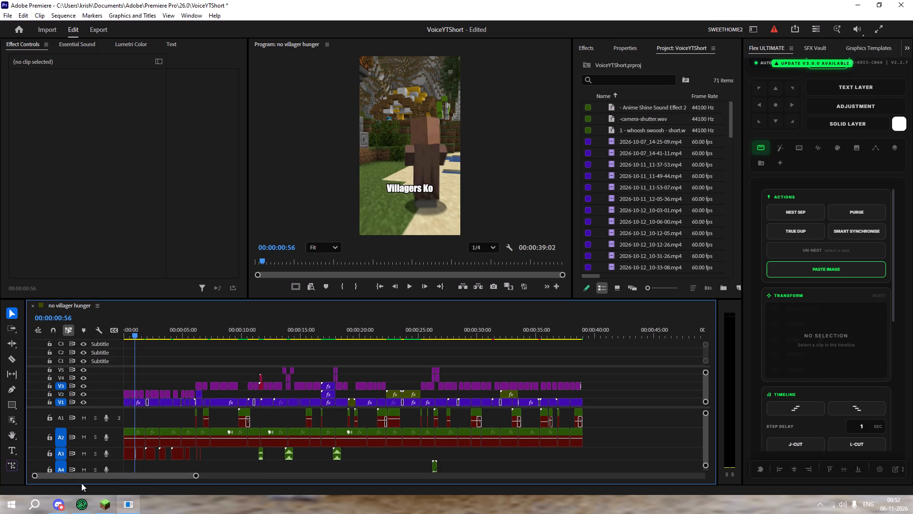
left_click_drag(81, 483, 81, 483)
left_click_drag(125, 328, 83, 337)
key("space")
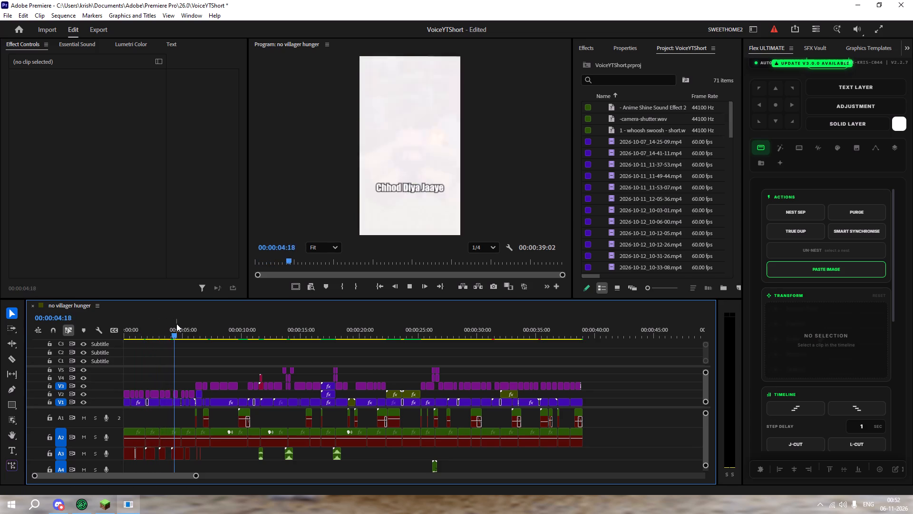
key("space")
Replay the first two seconds, inspect the first voiceover clip on A2, and return the playhead to the sequence start with nothing selected.
left_click_drag(189, 322, 117, 341)
scroll(148, 345, "up", 13, "alt")
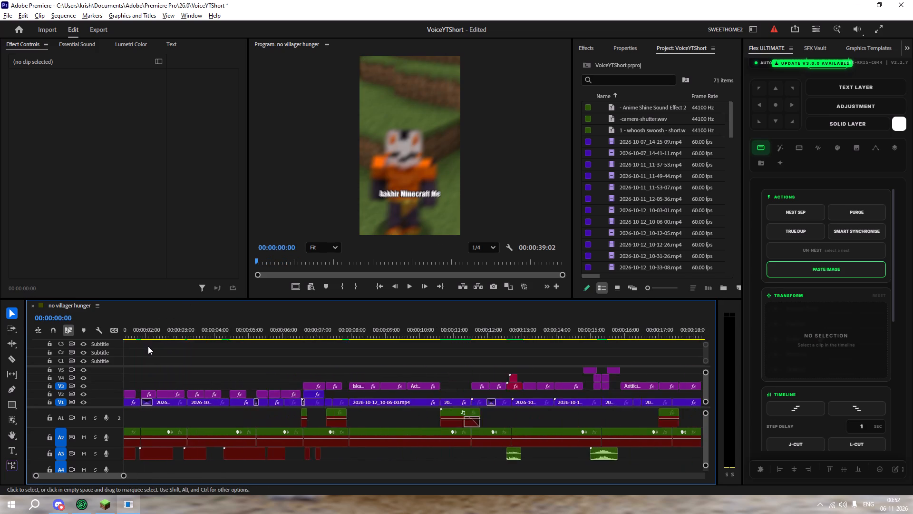
scroll(148, 346, "up", 2, "alt")
left_click_drag(159, 333, 28, 349)
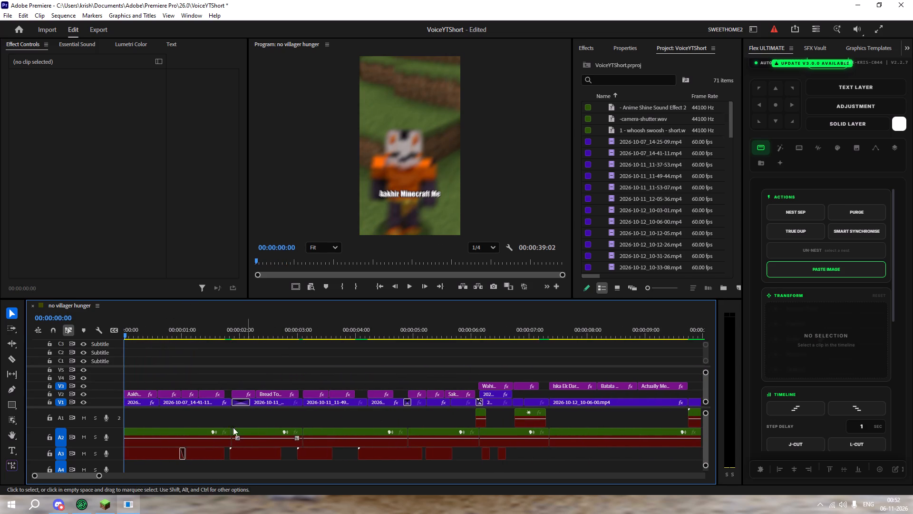
key("space")
left_click(168, 431)
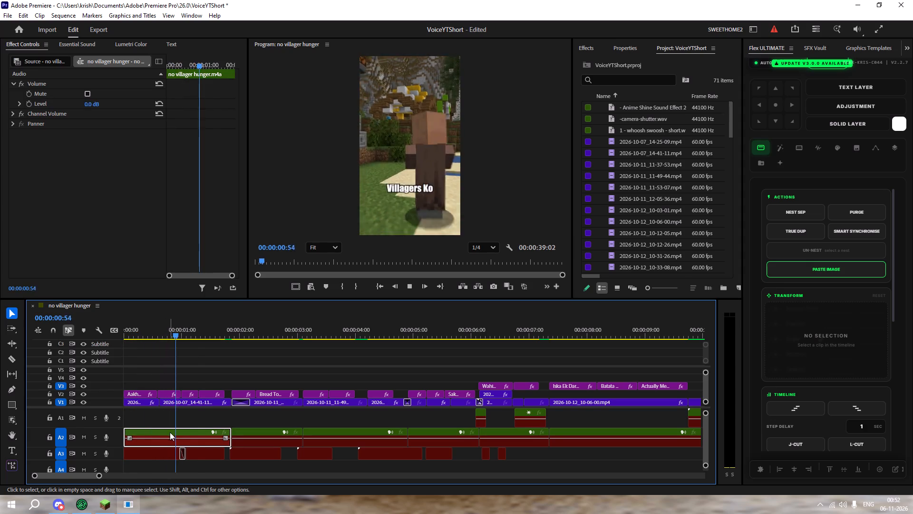
key("space")
key("space")
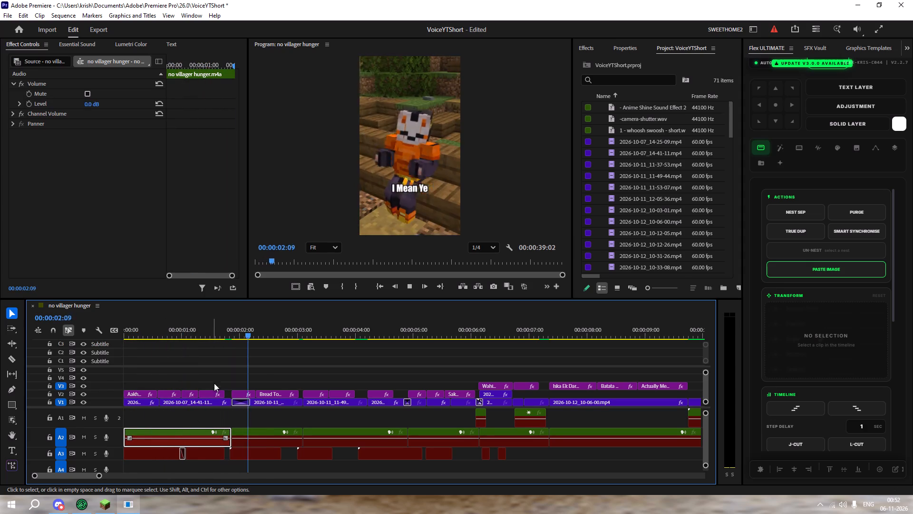
key("space")
left_click_drag(248, 329, 192, 343)
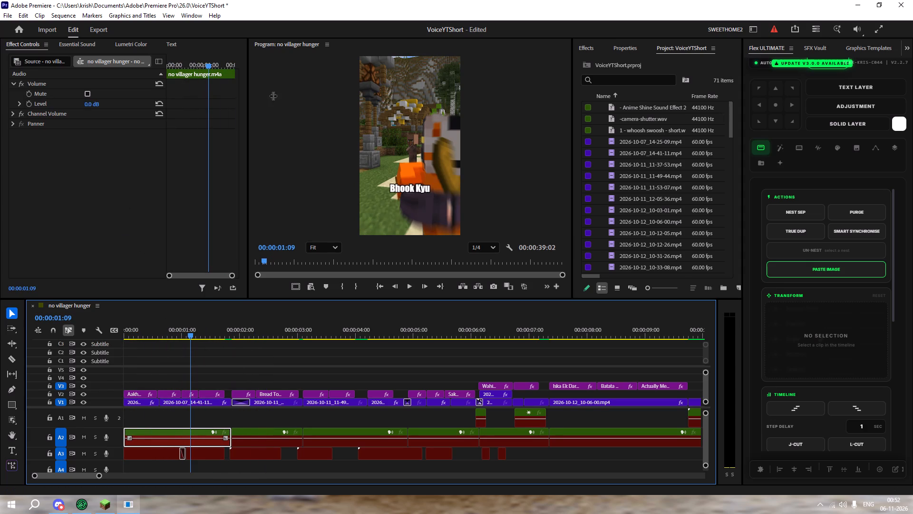
left_click(214, 414)
left_click_drag(171, 331, 79, 351)
left_click(157, 419)
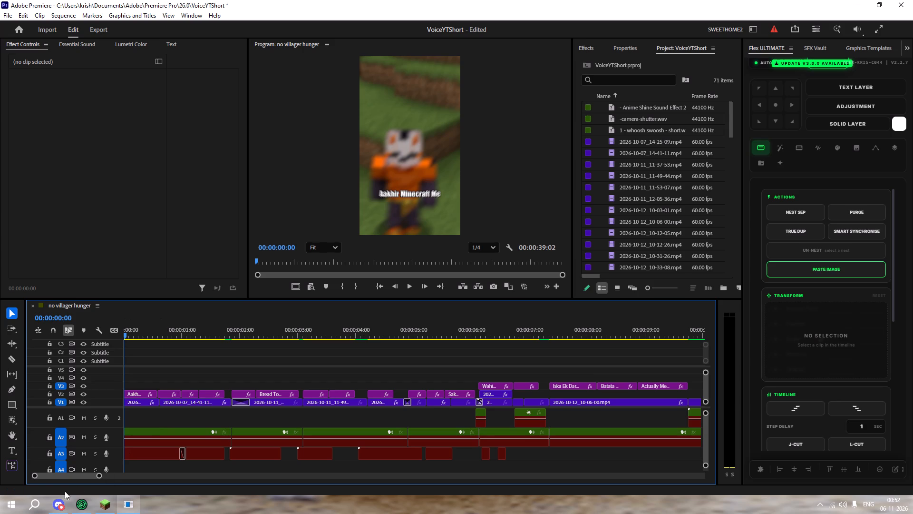
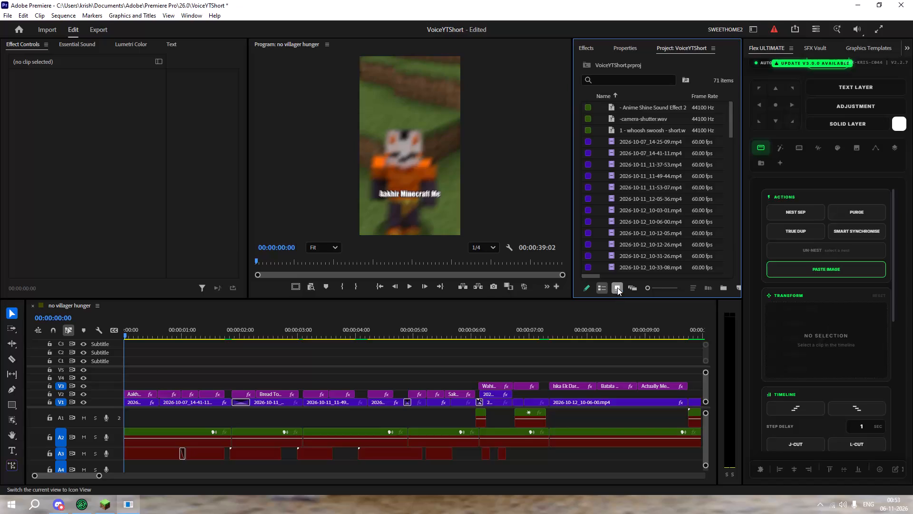
Import the no villager hunger voiceover audio file from the Downloads folder into the project.
double_click(657, 267)
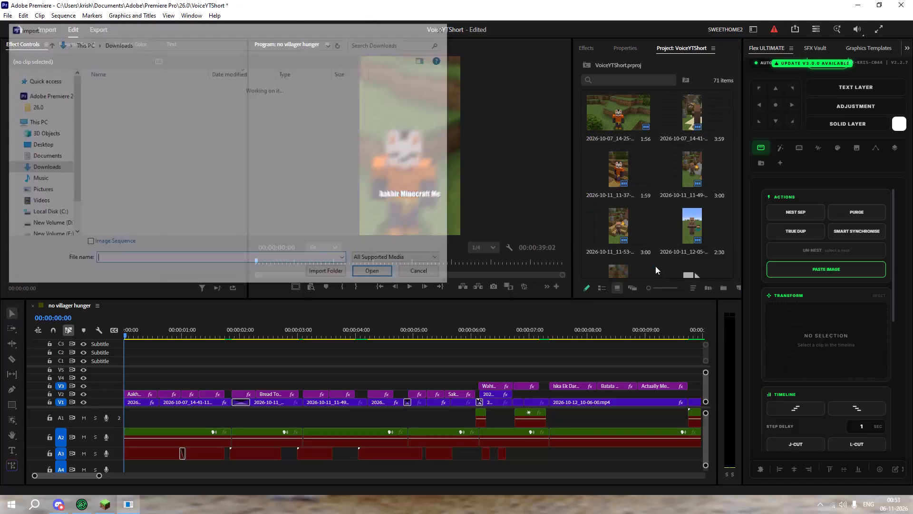
scroll(138, 110, "up", 2)
double_click(145, 102)
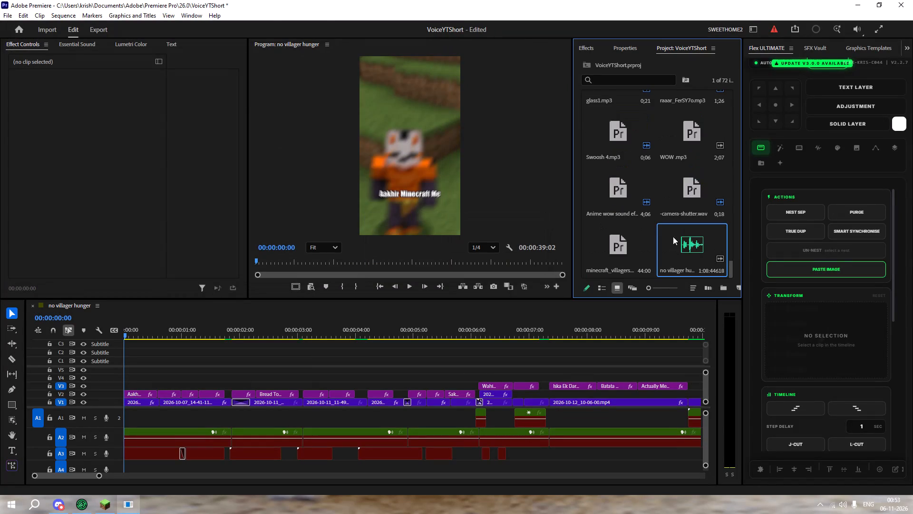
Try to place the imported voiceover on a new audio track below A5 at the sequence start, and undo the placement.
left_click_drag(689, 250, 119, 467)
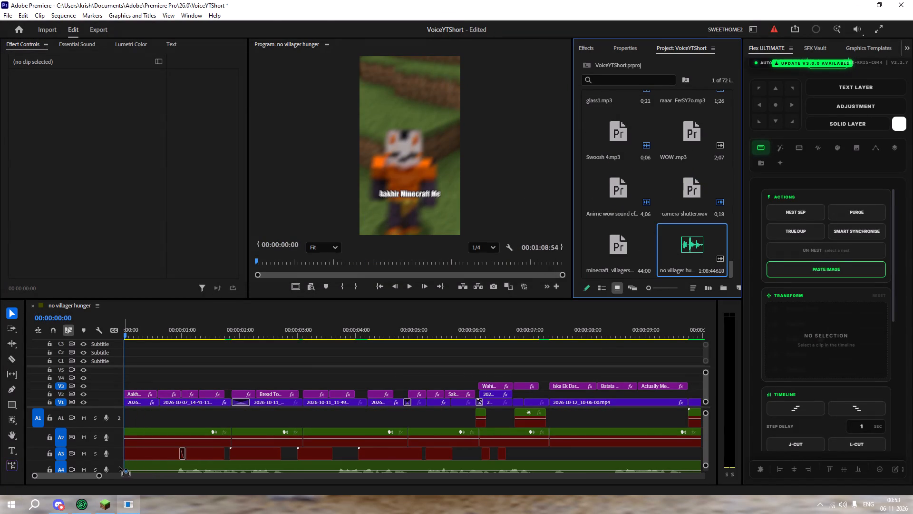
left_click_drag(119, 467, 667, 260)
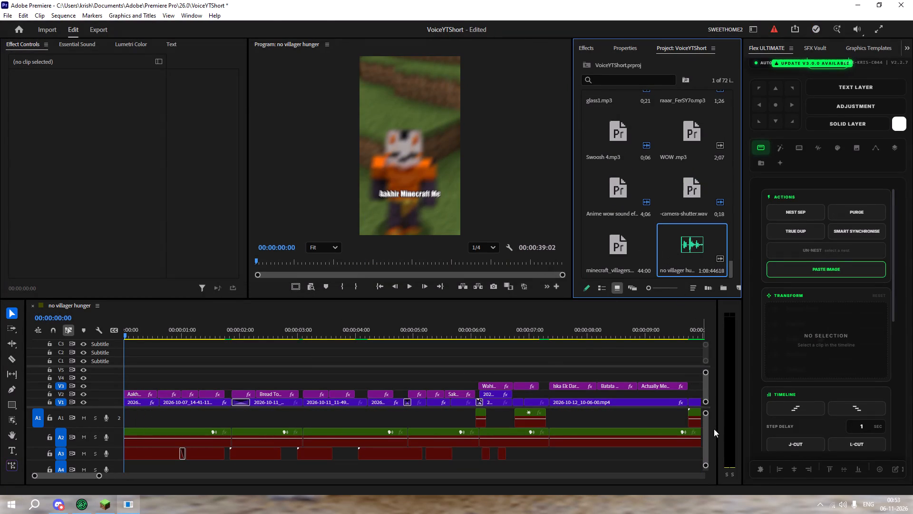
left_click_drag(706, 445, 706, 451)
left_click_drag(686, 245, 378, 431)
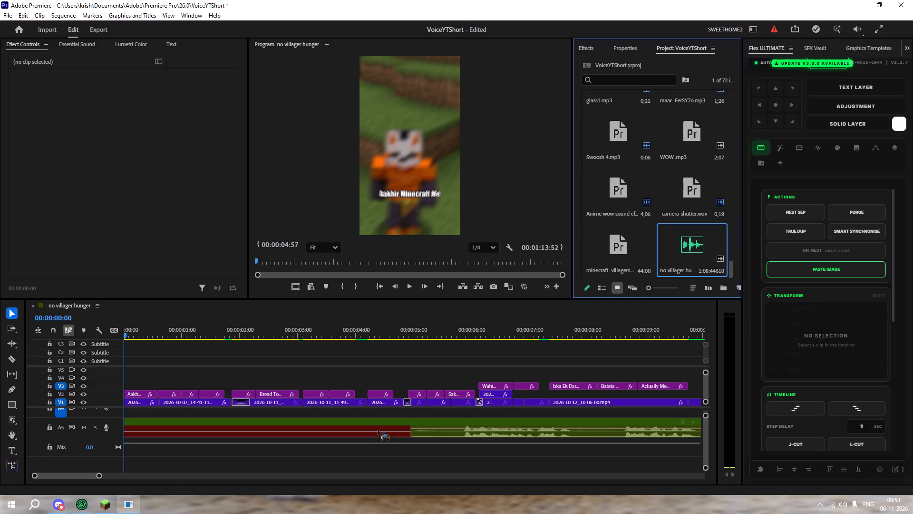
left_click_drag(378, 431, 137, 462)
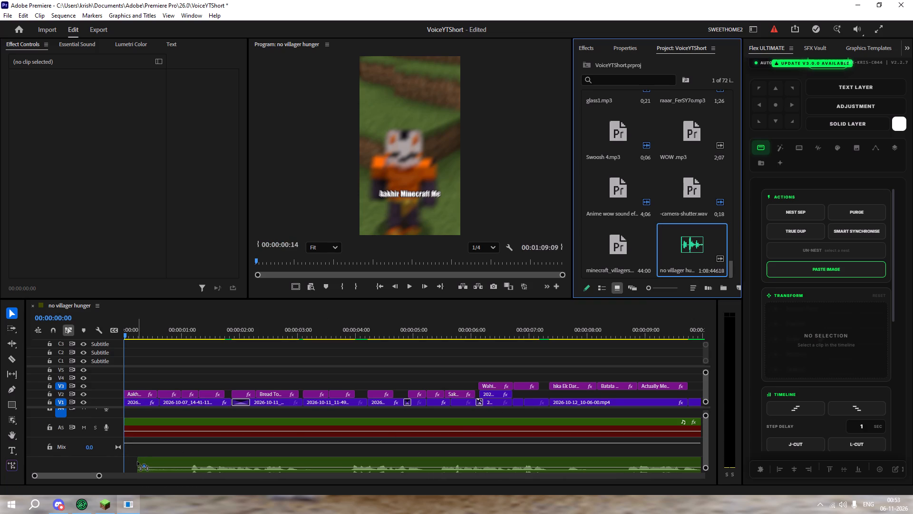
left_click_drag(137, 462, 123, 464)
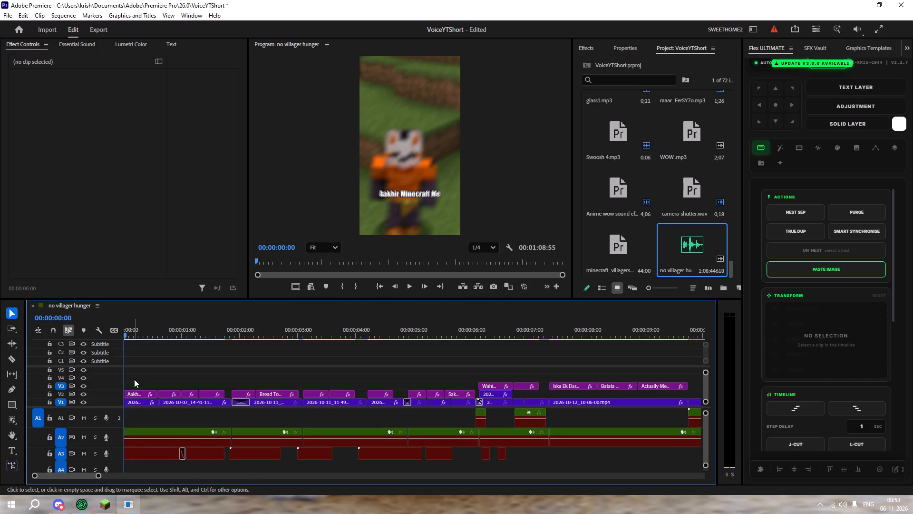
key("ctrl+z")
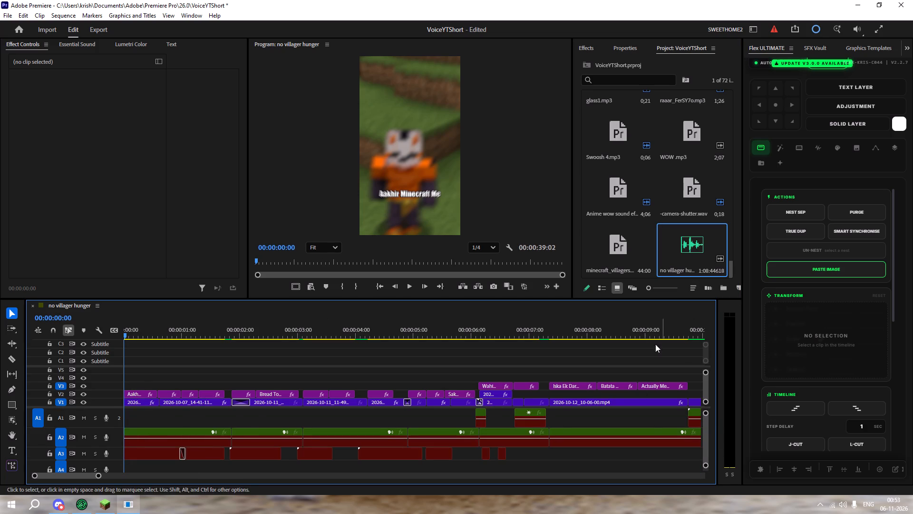
Delete the three empty subtitle tracks C3, C2 and C1 from the sequence.
right_click(92, 338)
right_click(93, 346)
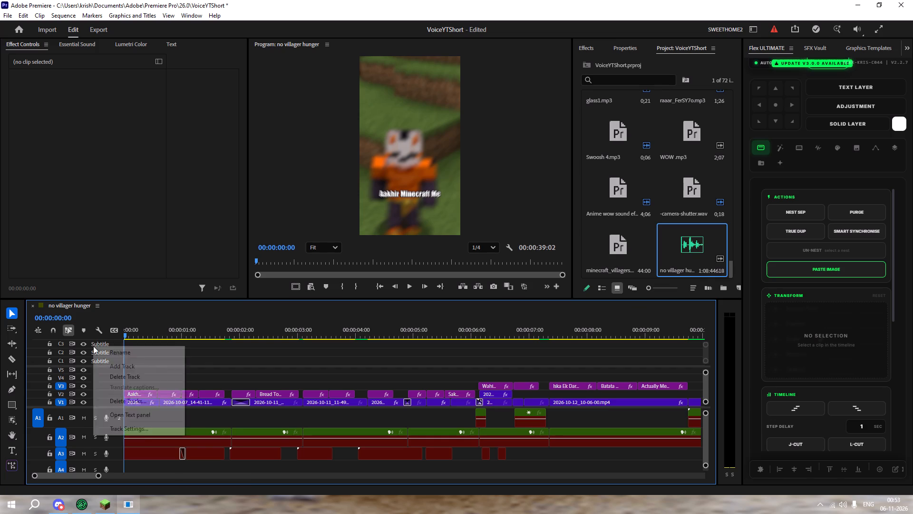
left_click(115, 376)
right_click(100, 347)
left_click(120, 377)
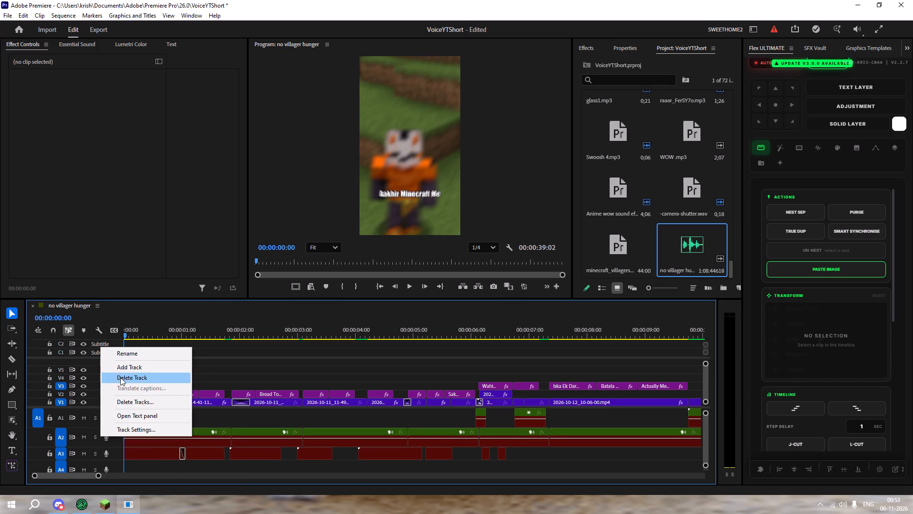
right_click(106, 346)
left_click(124, 376)
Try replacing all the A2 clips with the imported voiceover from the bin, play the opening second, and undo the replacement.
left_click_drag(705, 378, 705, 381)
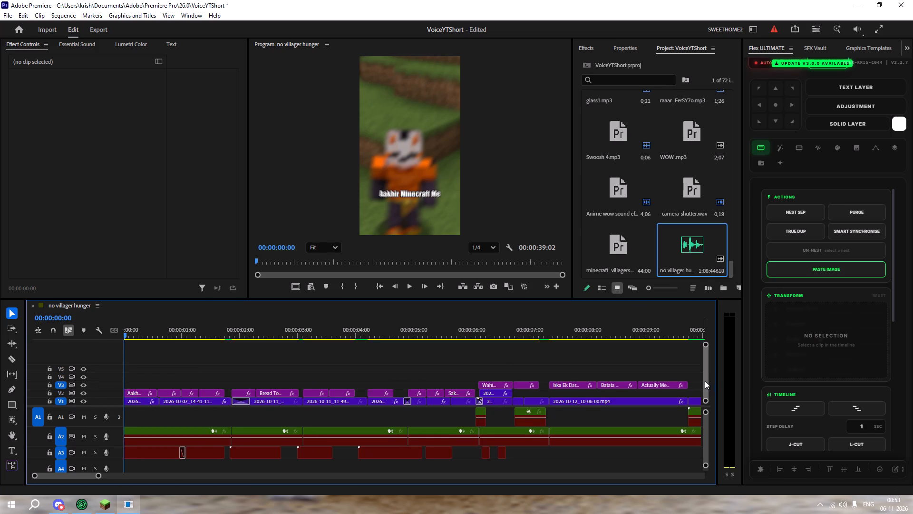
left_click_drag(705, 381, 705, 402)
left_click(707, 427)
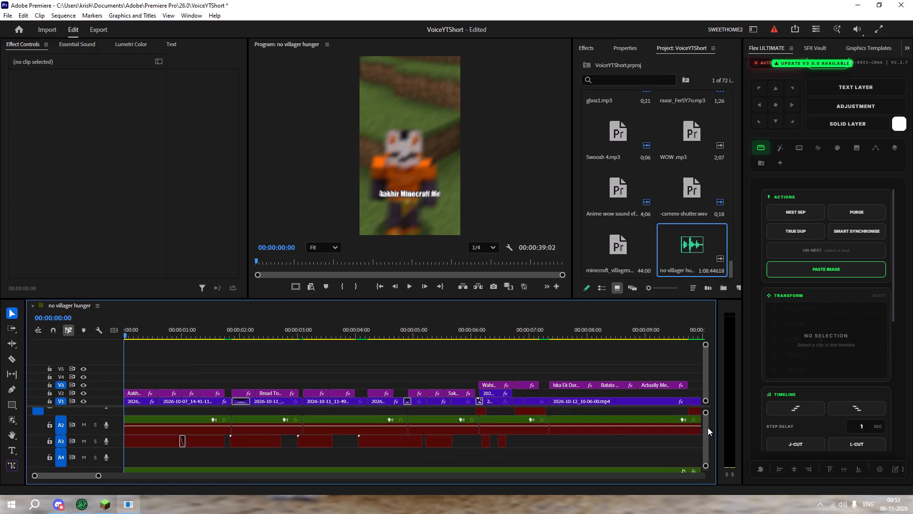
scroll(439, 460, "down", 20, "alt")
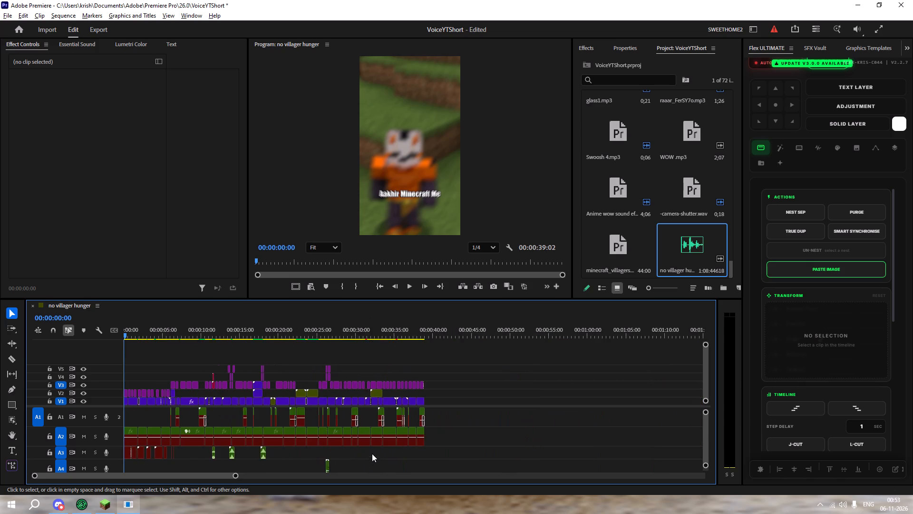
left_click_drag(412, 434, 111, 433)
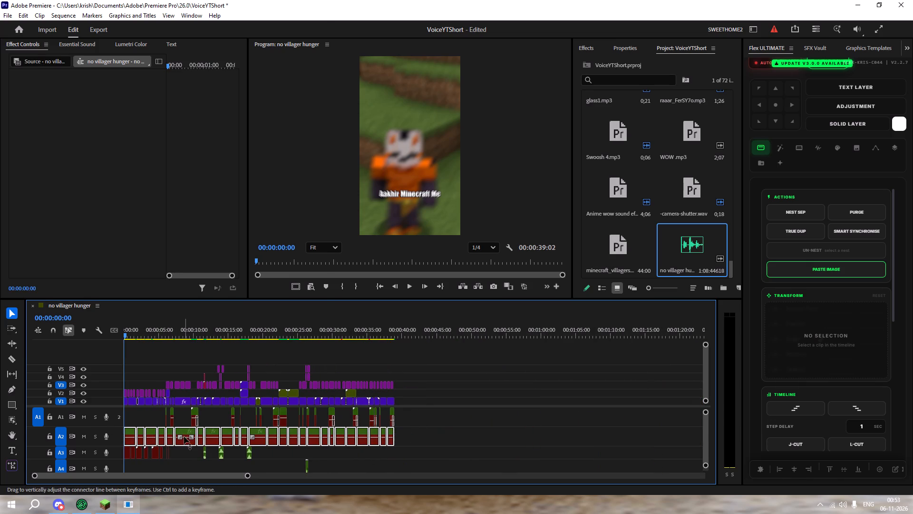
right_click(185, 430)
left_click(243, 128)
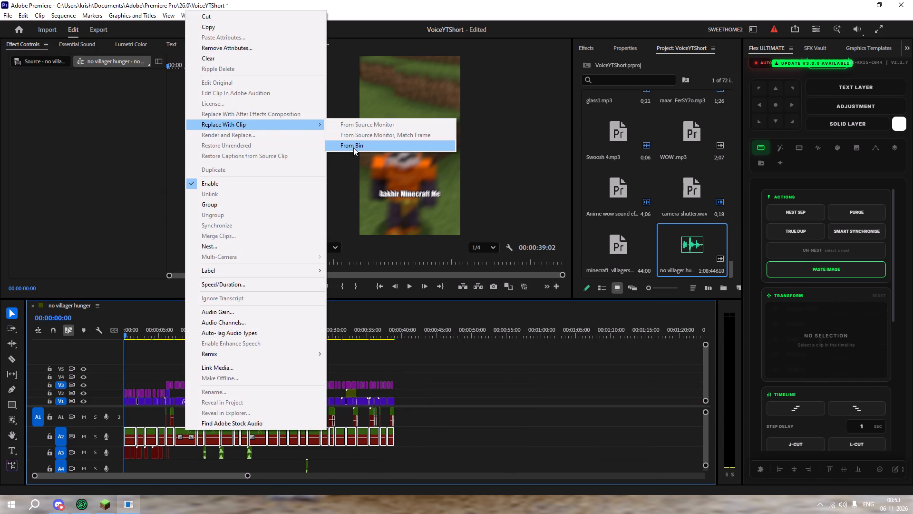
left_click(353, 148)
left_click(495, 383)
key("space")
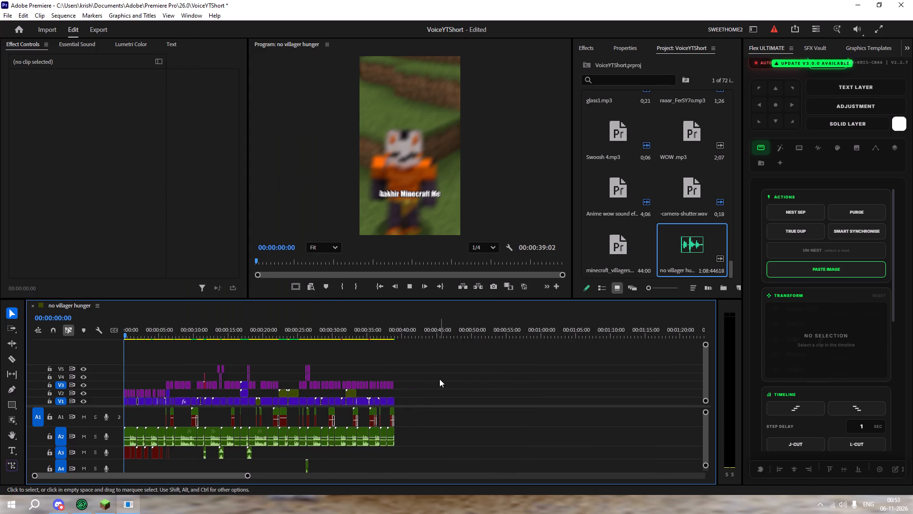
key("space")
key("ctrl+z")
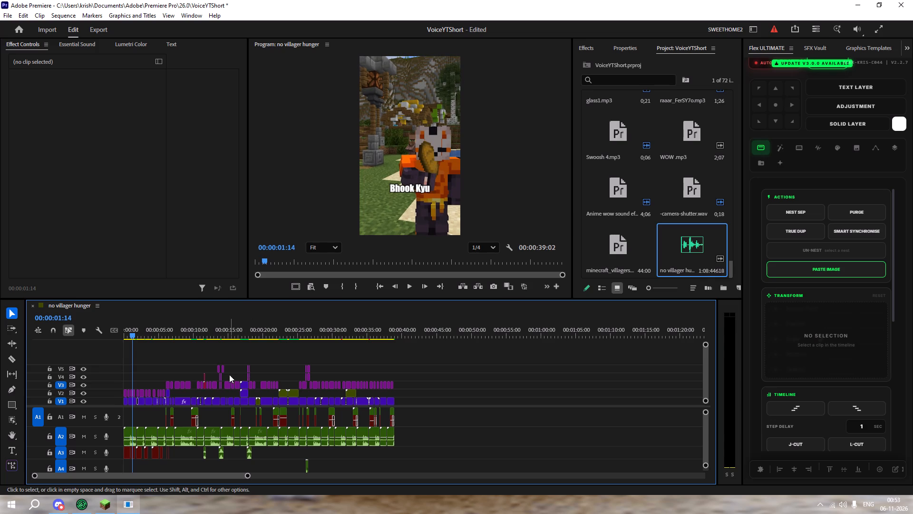
Delete all the offline voiceover clips on audio track A2.
left_click_drag(427, 439, 104, 438)
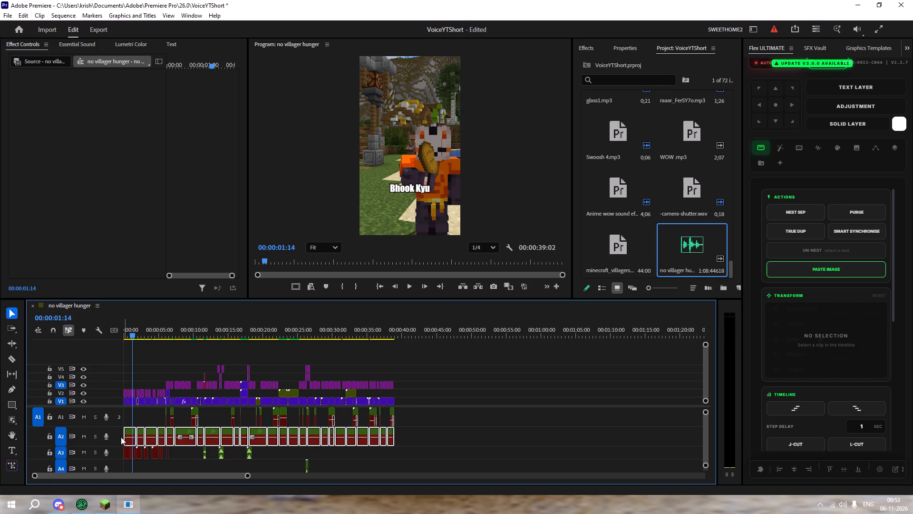
right_click(214, 440)
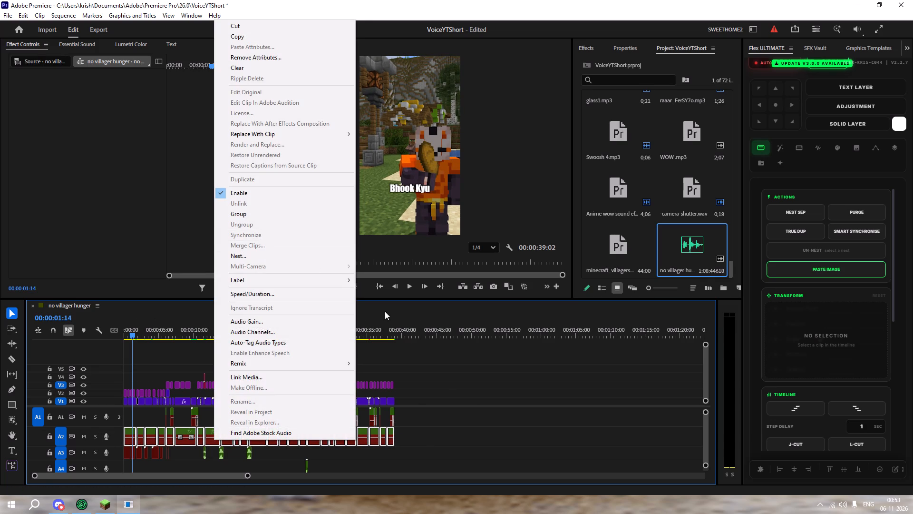
left_click(465, 408)
left_click_drag(445, 430, 122, 434)
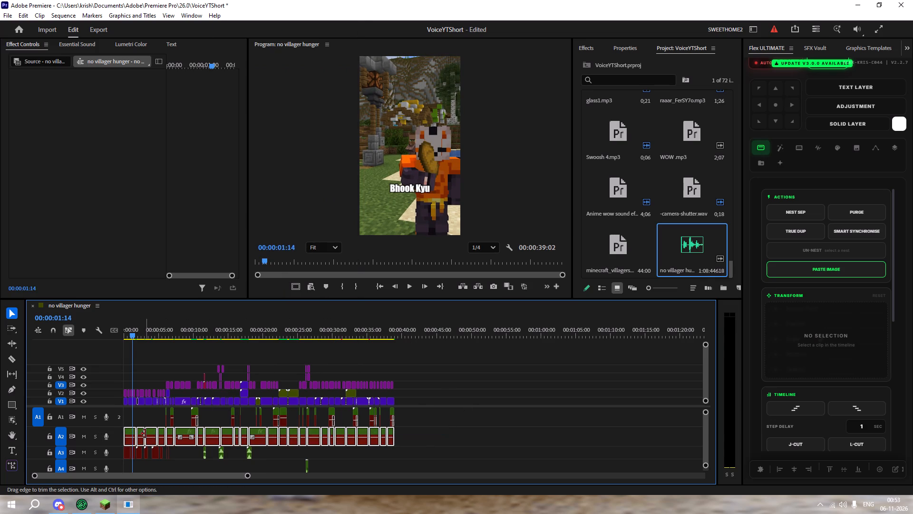
key("Delete")
Place the imported voiceover on audio track A2 at the sequence start.
left_click_drag(712, 239, 112, 436)
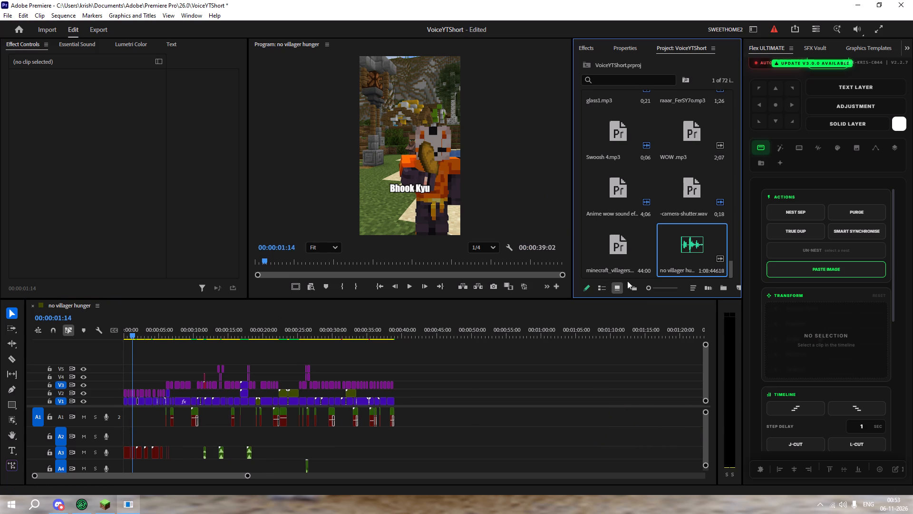
left_click_drag(690, 236, 115, 433)
Play the opening second of the sequence to check where the speech begins in the new A2 voiceover.
scroll(144, 404, "up", 8, "alt")
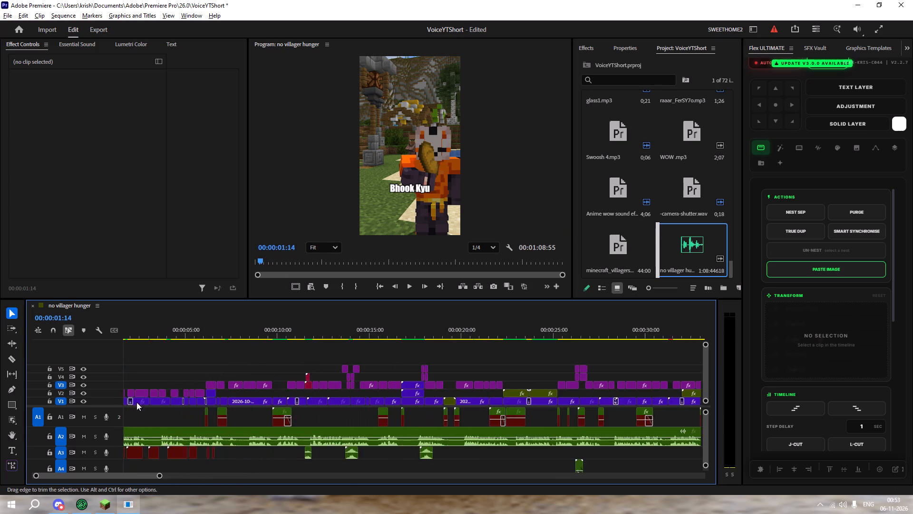
scroll(136, 402, "up", 10, "alt")
left_click_drag(76, 474, 3, 465)
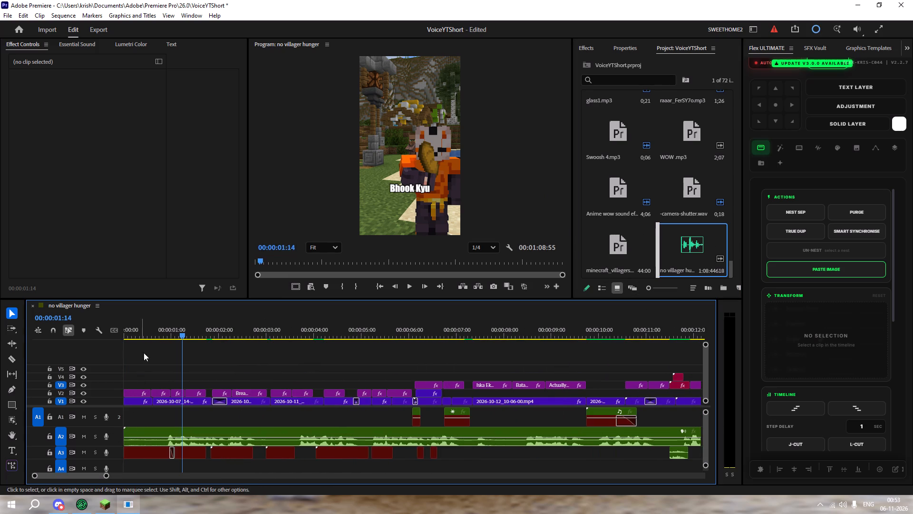
left_click_drag(173, 333, 165, 336)
key("space")
key("space")
left_click_drag(172, 331, 110, 338)
key("space")
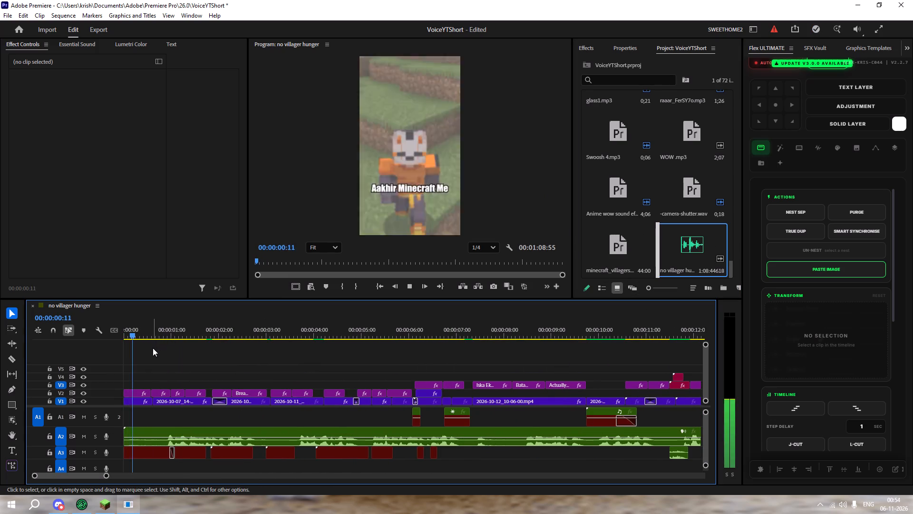
key("space")
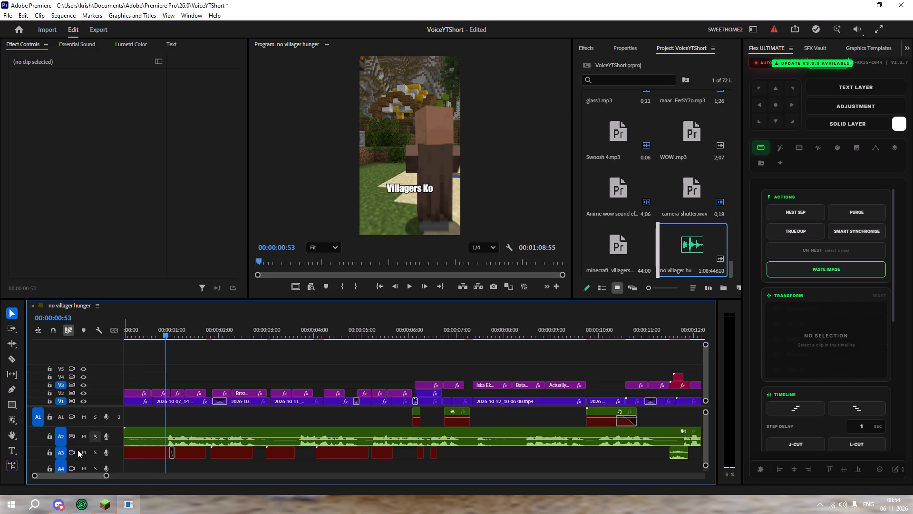
Lock video tracks V1 to V5 and audio tracks A1, A3 and A4, leaving A2 unlocked.
left_click(51, 400)
left_click(49, 393)
left_click(48, 385)
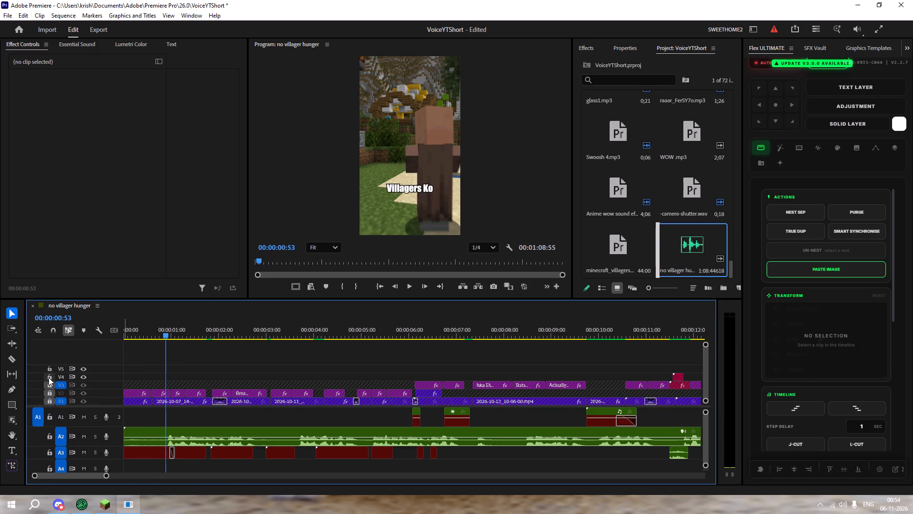
left_click(49, 377)
left_click(50, 370)
left_click(49, 435)
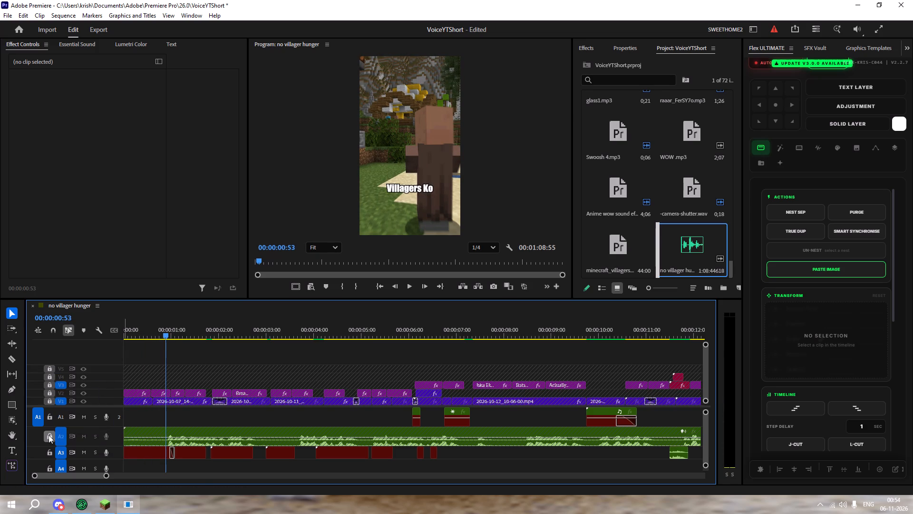
left_click(48, 433)
left_click(49, 414)
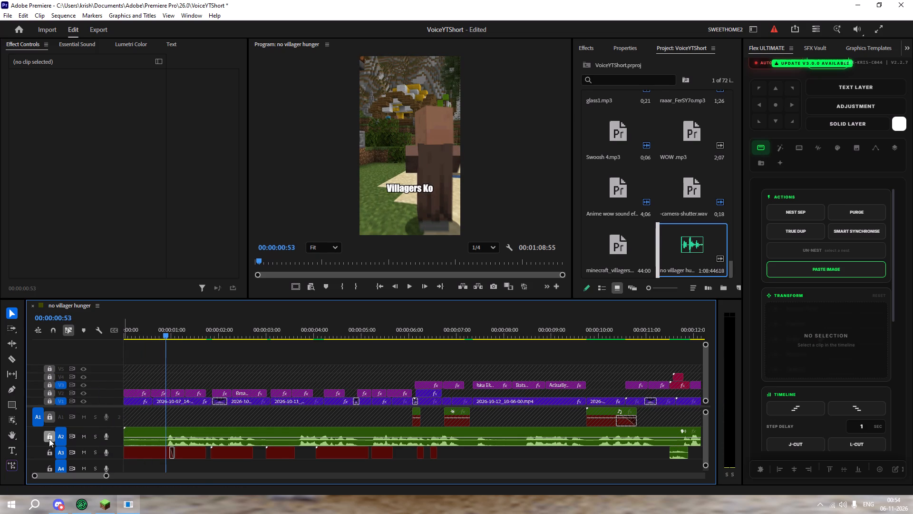
left_click(49, 439)
left_click(51, 451)
left_click(48, 465)
left_click(48, 437)
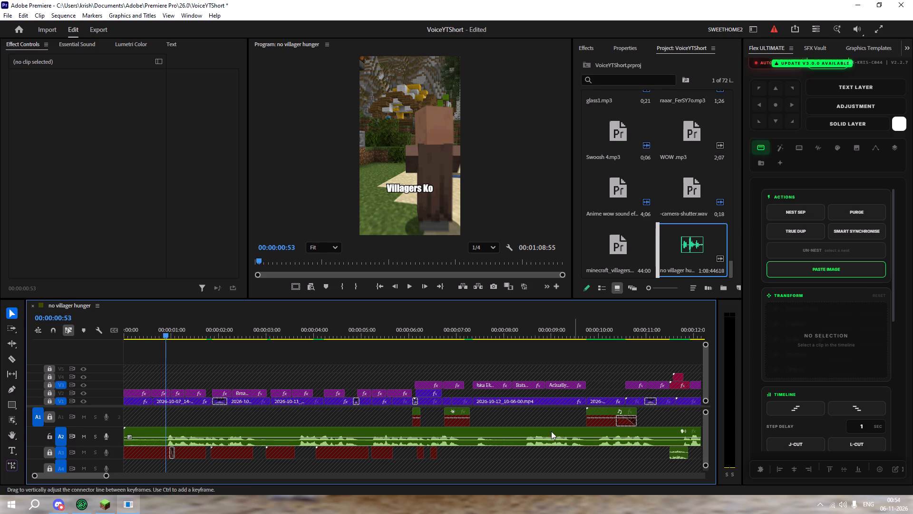
Turn on track targeting for audio track A5.
left_click(708, 442)
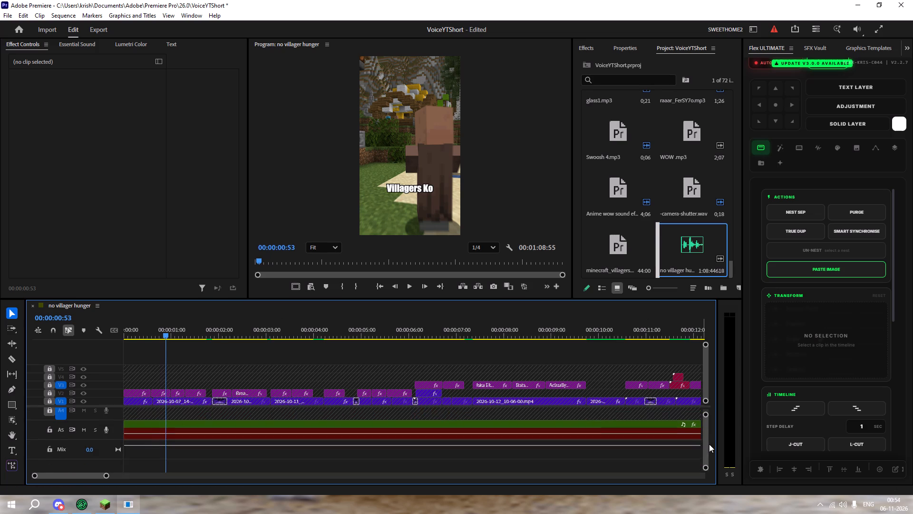
left_click(65, 433)
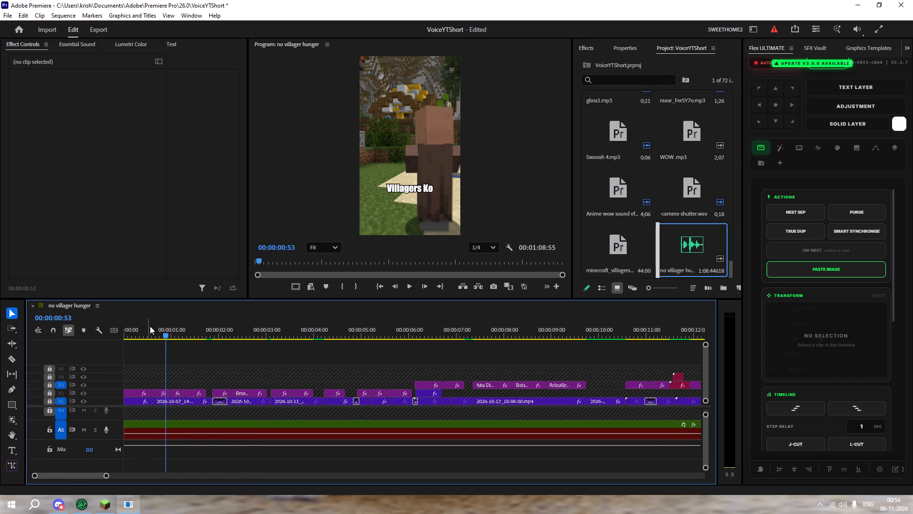
Ripple-trim about the first 55 frames of silence off the A2 voiceover so its speech starts at the sequence start.
left_click_drag(155, 319, 70, 346)
key("space")
key("space")
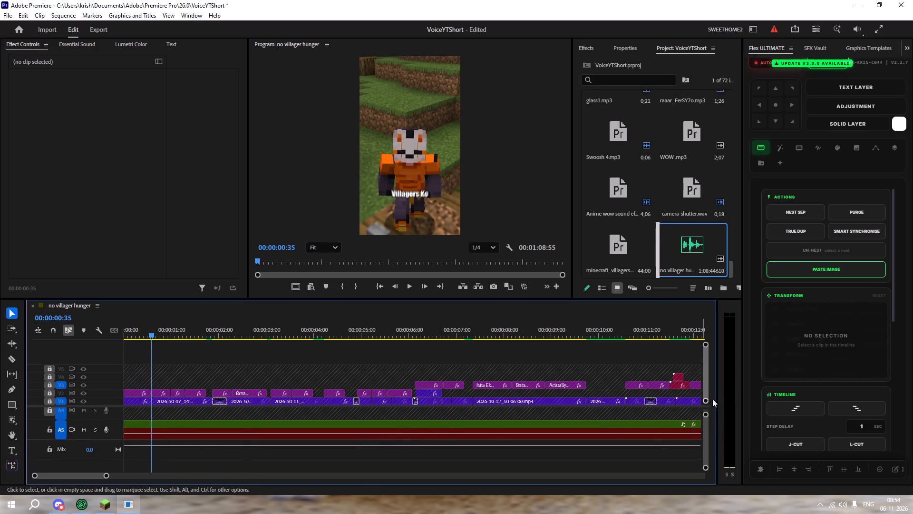
left_click_drag(704, 428, 698, 405)
key("space")
key("space")
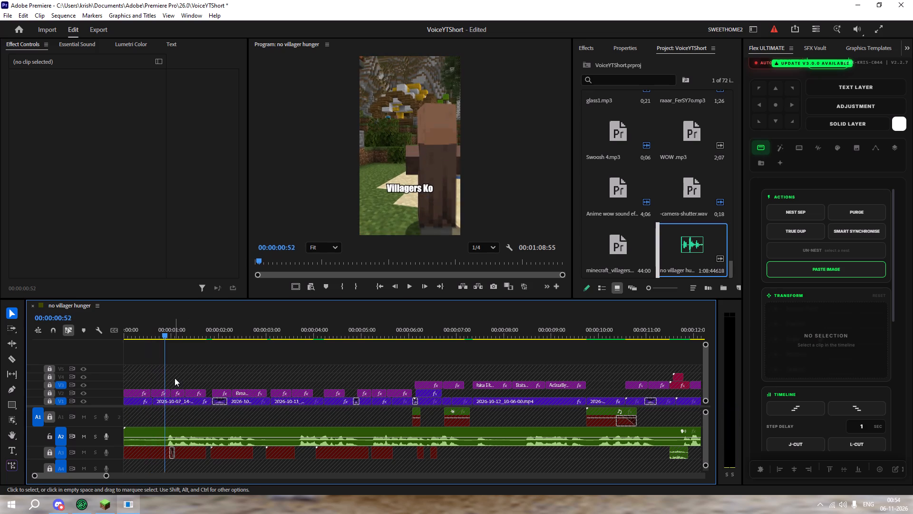
key("space")
key("space")
left_click_drag(178, 327, 168, 332)
key("x")
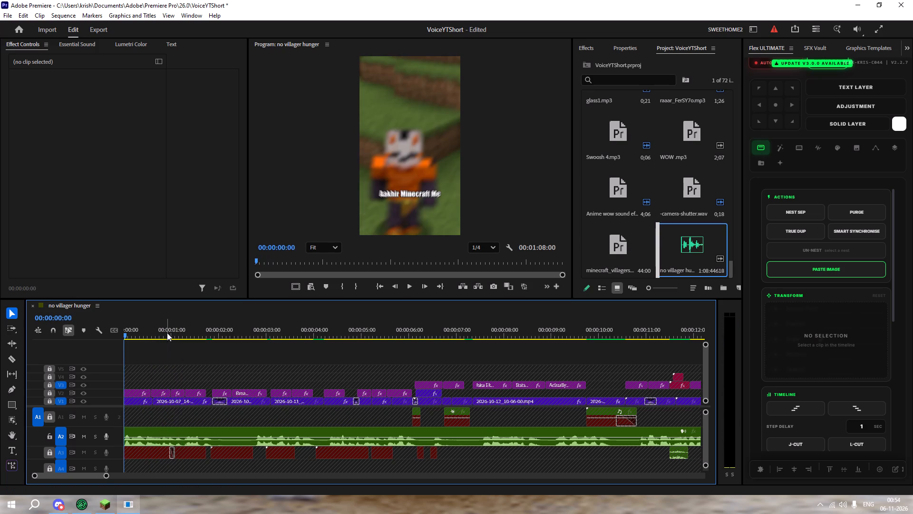
Play the opening and cut the A2 voiceover at about 00:00:01:49, where the first phrase ends.
key("space")
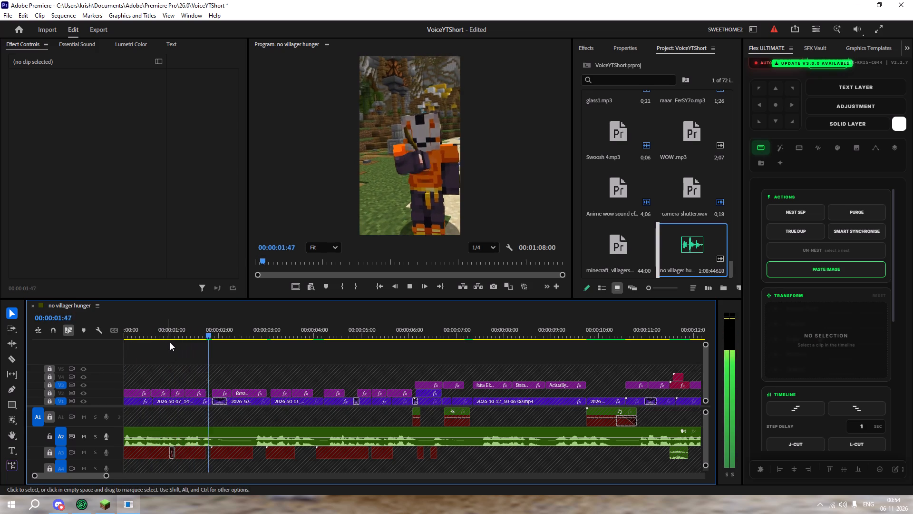
key("space")
key("space")
key("space")
key("space")
key("space")
left_click_drag(233, 335, 210, 358)
key("z")
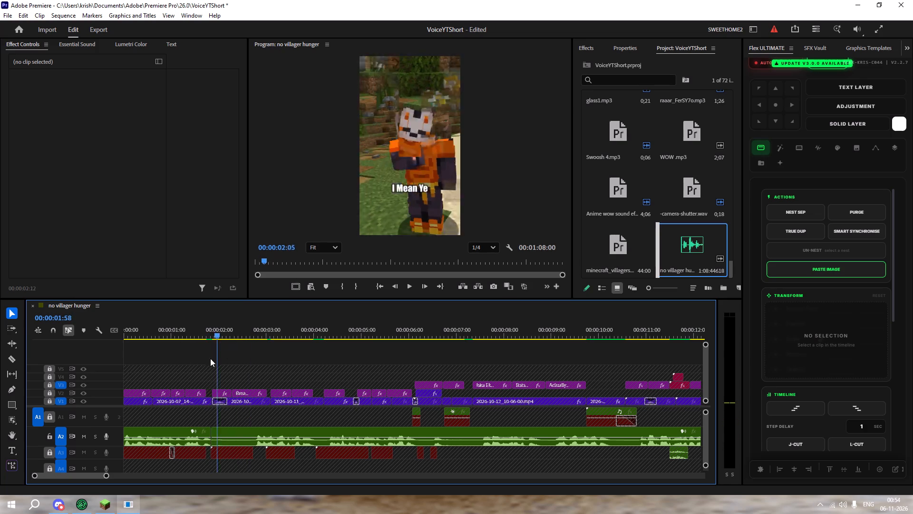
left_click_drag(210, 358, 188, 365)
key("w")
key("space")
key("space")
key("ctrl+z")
Find the next phrase by ear and ripple-trim about 55 frames of A2 silence following the cut at about 00:00:01:49.
left_click_drag(206, 333, 188, 338)
key("space")
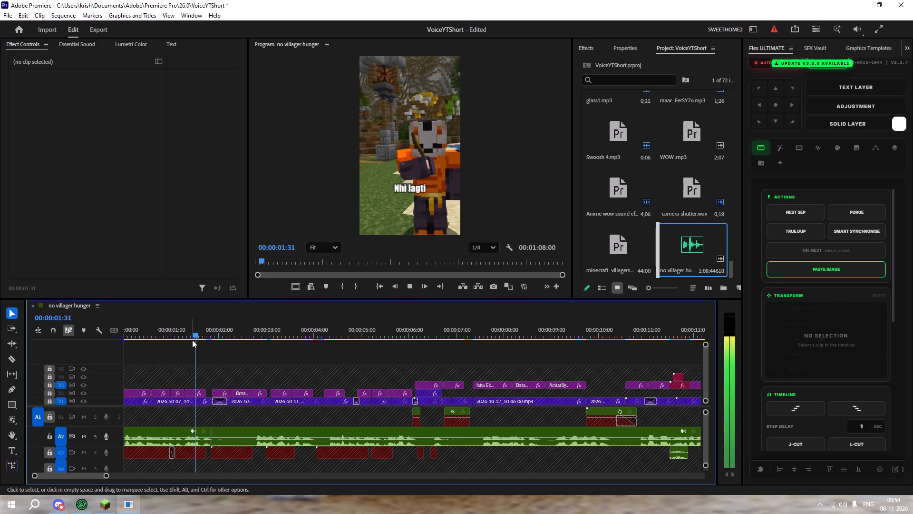
key("space")
key("space")
key("space")
key("space")
key("space")
key("space")
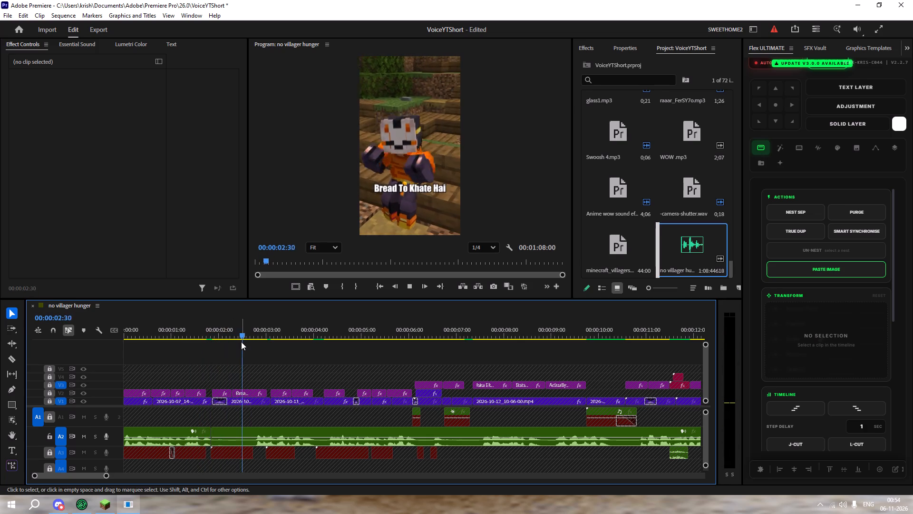
key("space")
left_click_drag(262, 331, 257, 332)
type("x")
Play the second phrase, cut A2 at about 00:00:03:06 where it ends, and ripple-trim 15 frames of silence after the cut.
key("space")
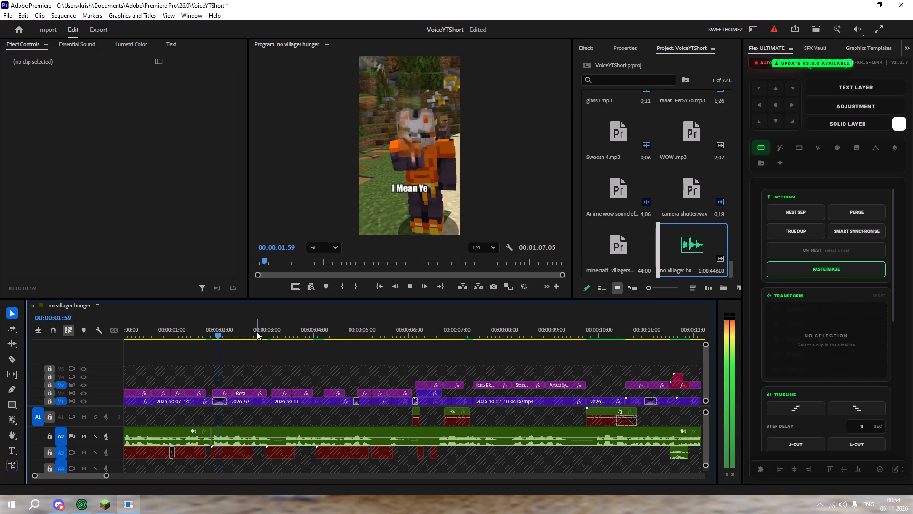
key("space")
left_click_drag(254, 333, 169, 345)
key("space")
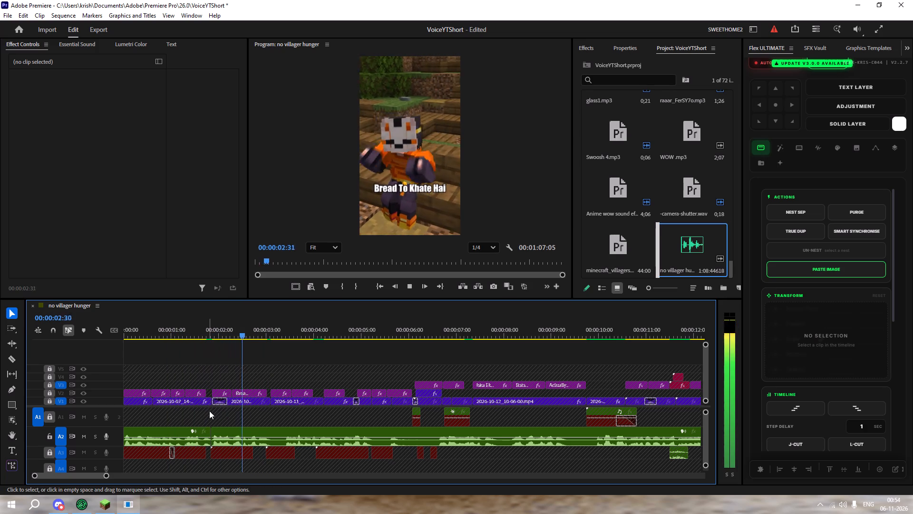
key("space")
key("space")
key("space")
key("z")
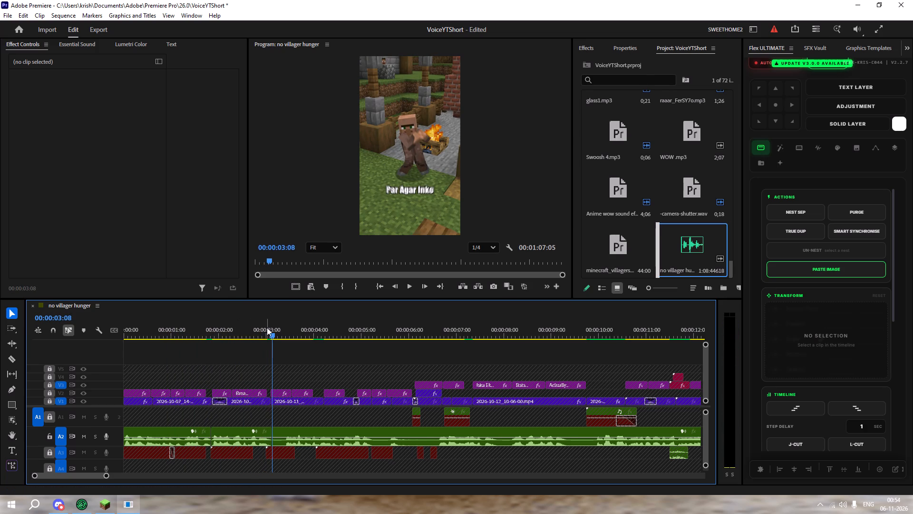
key("space")
key("space")
type("x")
Cut A2 again at about 00:00:03:08 and ripple-trim one more frame after it.
key("space")
key("space")
left_click_drag(282, 323, 272, 329)
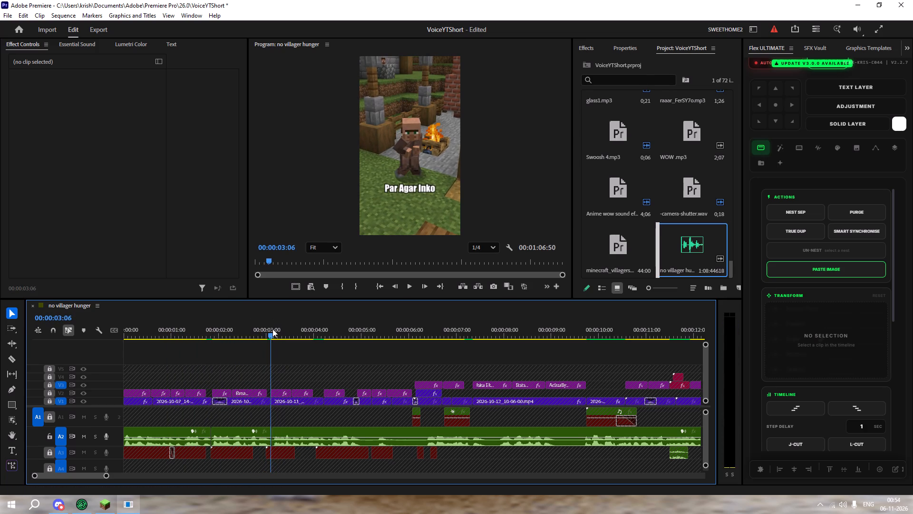
left_click_drag(272, 329, 274, 331)
key("z")
key("x")
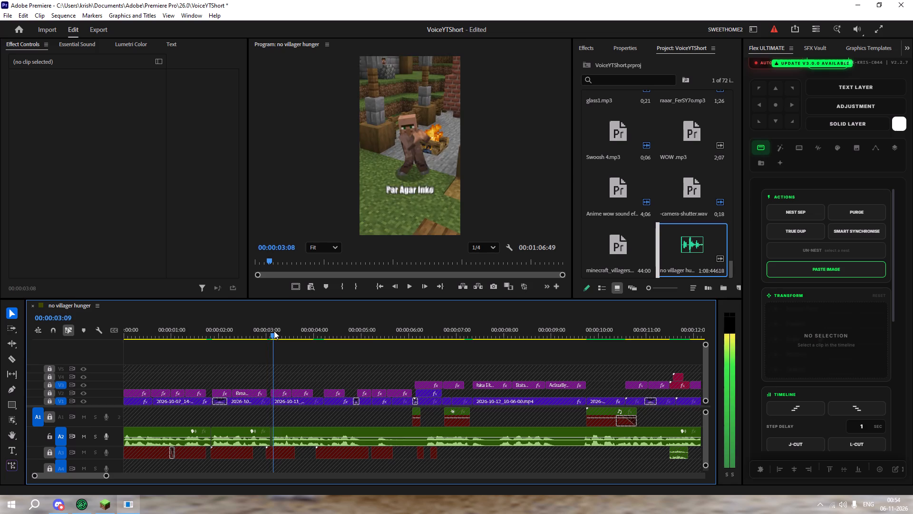
Delete the tiny leftover voiceover fragment on A2 between 00:00:03:06 and 00:00:03:08.
left_click_drag(274, 331, 263, 336)
left_click_drag(272, 425, 271, 430)
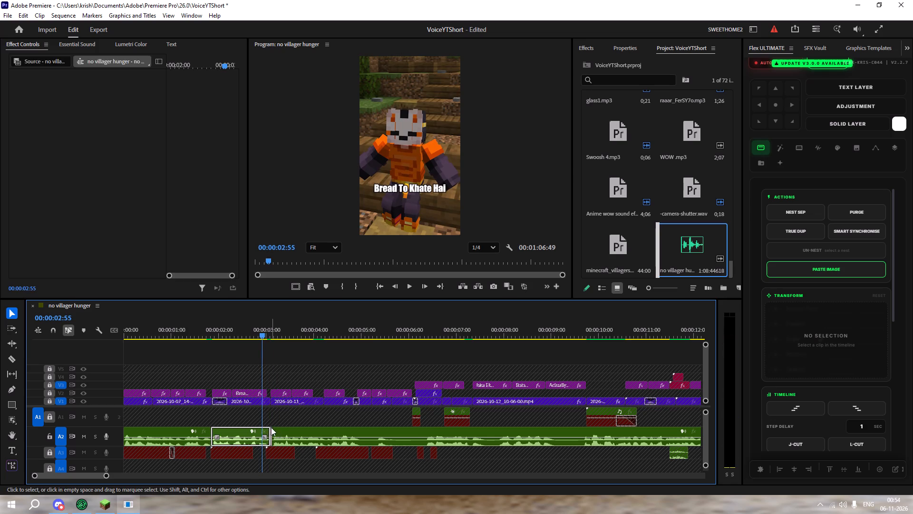
left_click(271, 425)
left_click(272, 430)
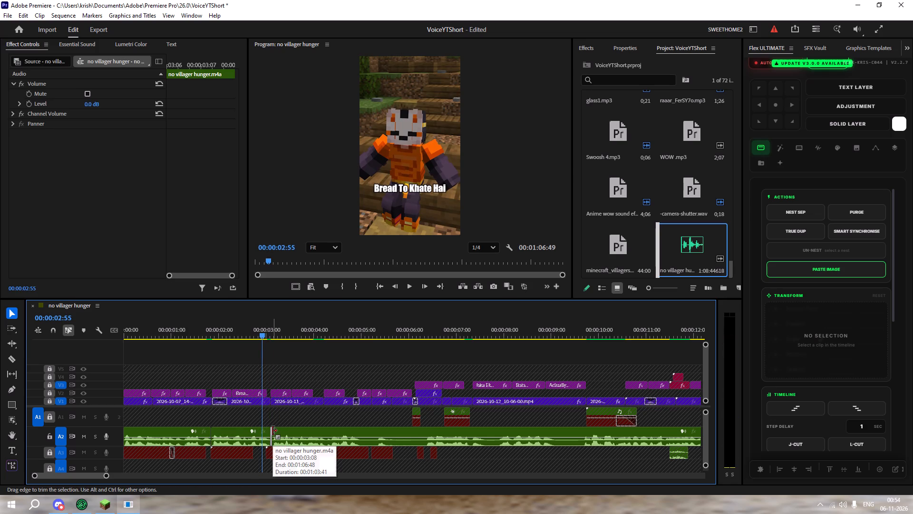
key("Delete")
Close the gap left on A2 by turning on snapping and moving the remaining voiceover back to 00:00:03:06.
left_click(272, 432)
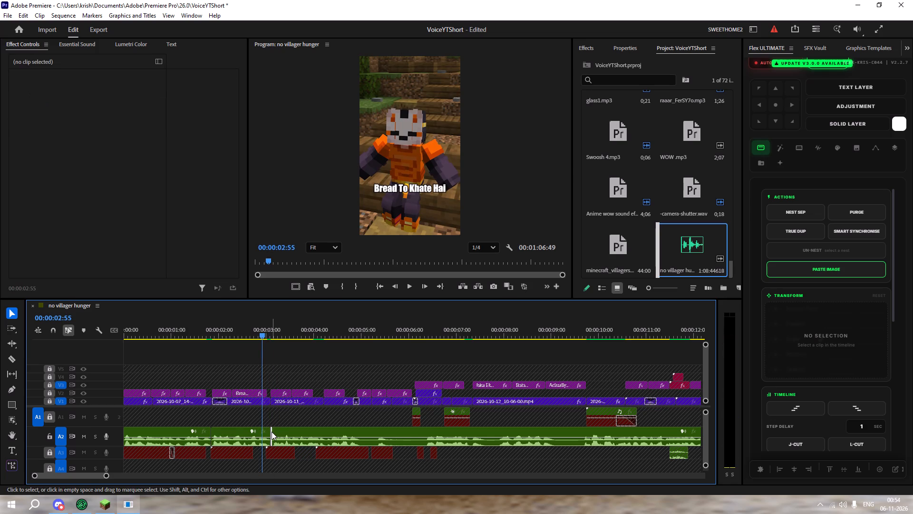
key("n")
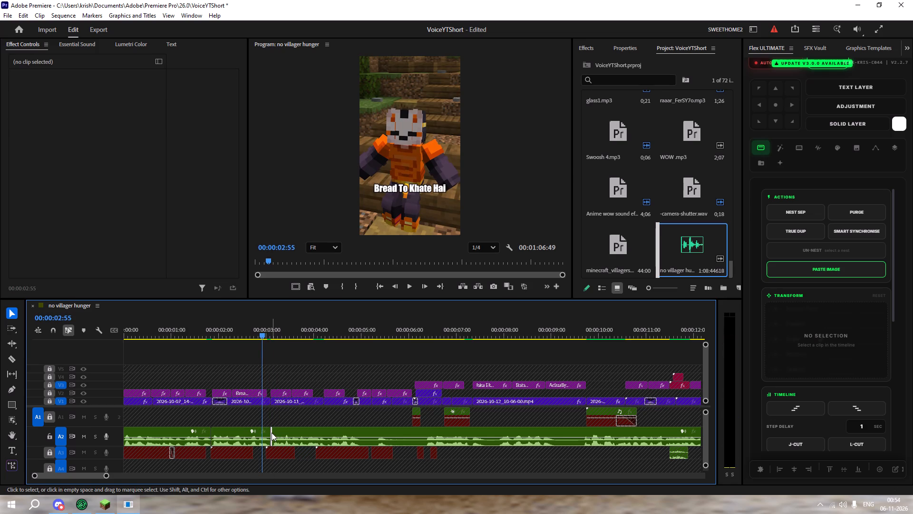
key("Delete")
left_click(272, 433)
scroll(273, 432, "up", 4, "alt")
scroll(273, 432, "down", 2, "alt")
left_click(289, 431)
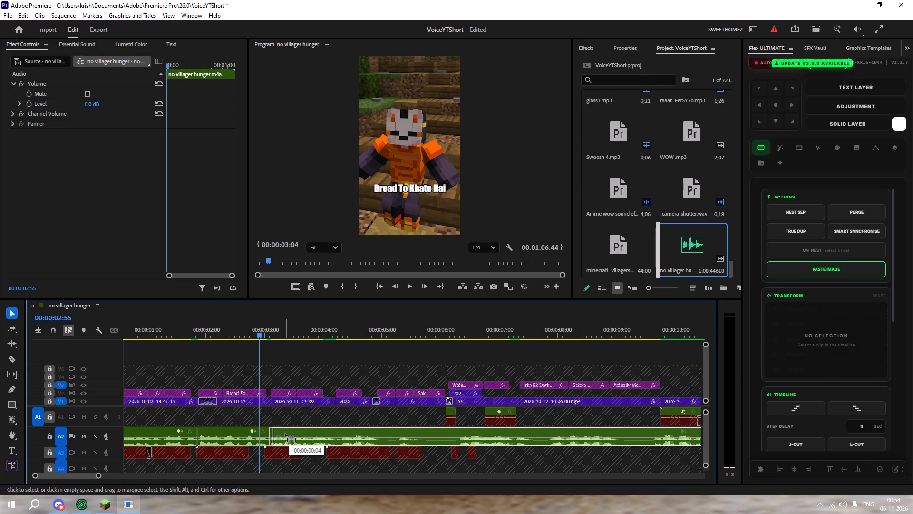
key("s")
left_click(291, 430)
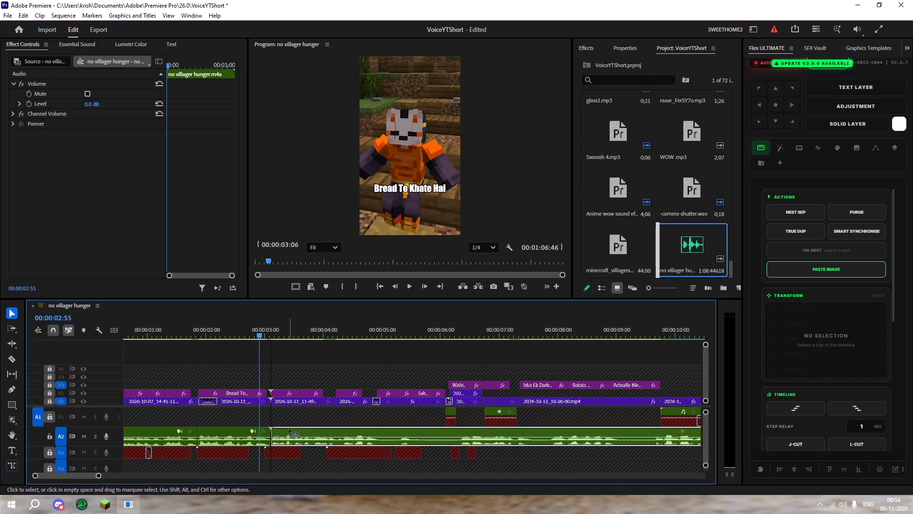
left_click(291, 416)
Replay the passage around the A2 join at 00:00:03:06 to check the speech timing against the picture and captions.
key("space")
key("space")
key("space")
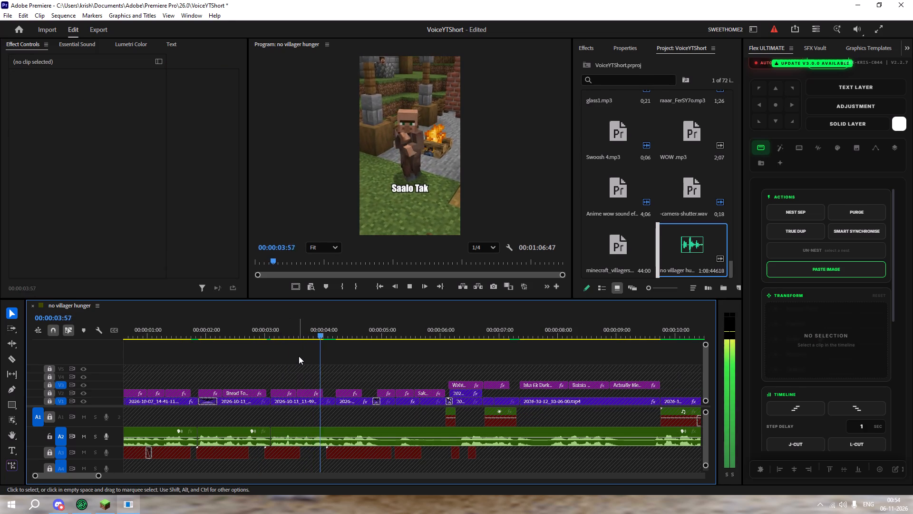
key("space")
left_click_drag(368, 333, 266, 348)
key("space")
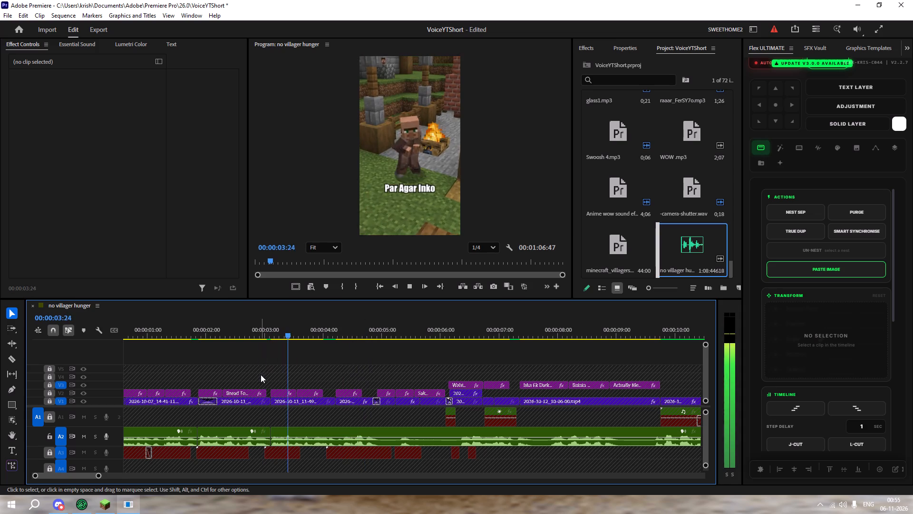
key("space")
left_click_drag(291, 340, 261, 349)
left_click_drag(279, 328, 259, 336)
key("space")
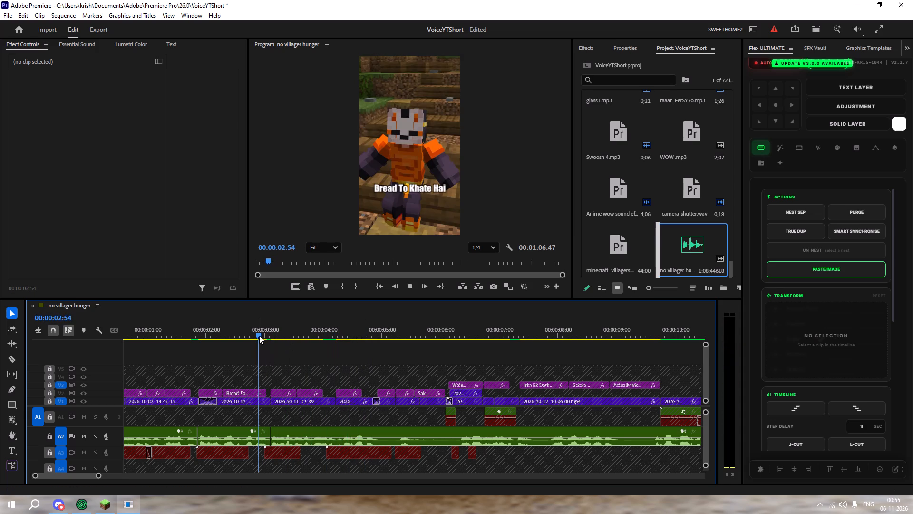
key("space")
left_click_drag(304, 319, 248, 332)
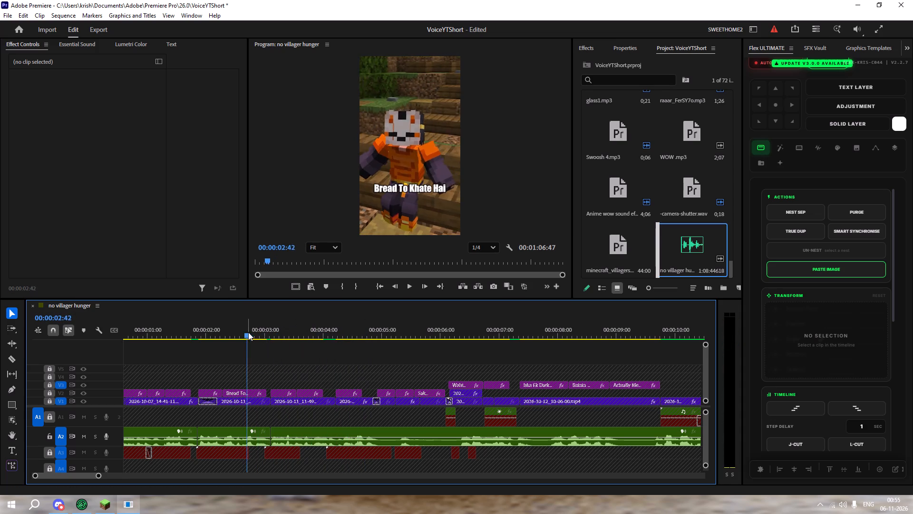
key("space")
key("space")
key("space")
key("space")
left_click_drag(263, 323, 268, 326)
left_click_drag(267, 322, 246, 343)
Trim the second A2 clip's end to about 00:00:03:02 and one frame off the third clip's start, keeping that clip at 00:00:03:06.
left_click_drag(271, 434, 266, 431)
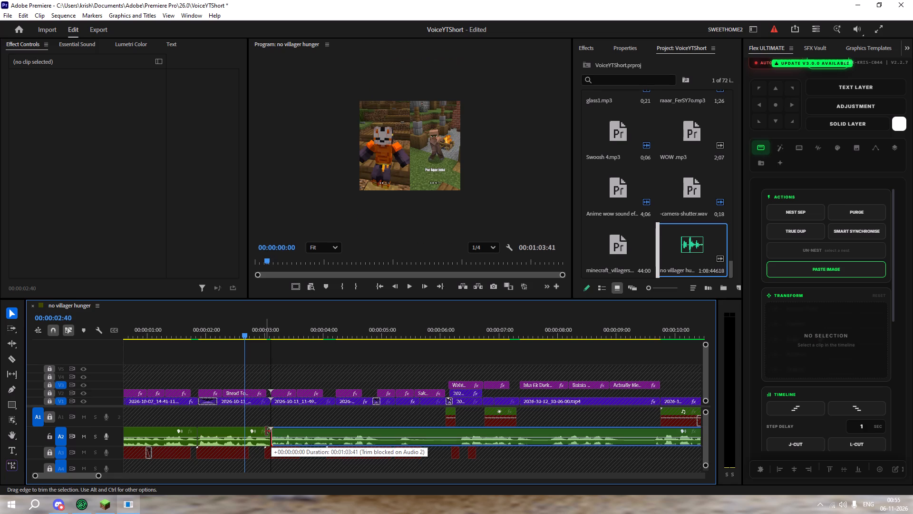
left_click_drag(266, 431, 265, 431)
scroll(265, 431, "up", 20, "alt")
scroll(265, 431, "up", 4, "alt")
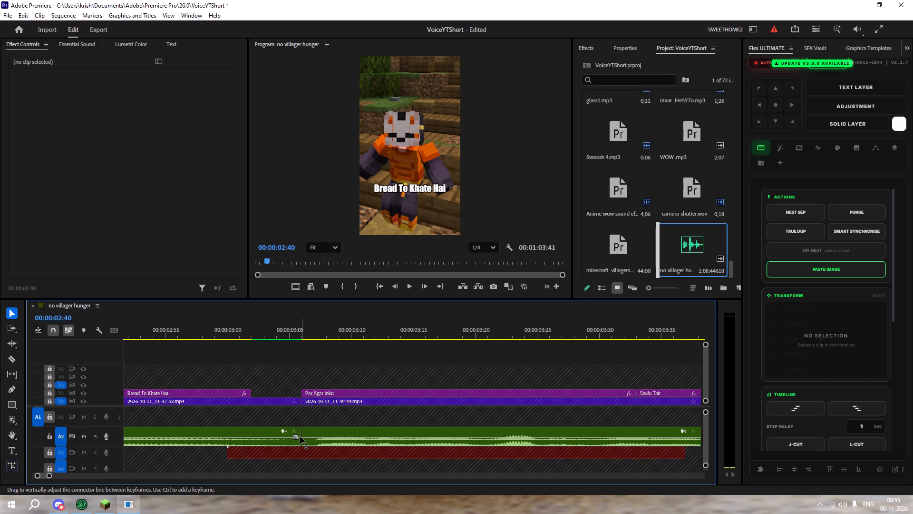
left_click_drag(301, 431, 247, 439)
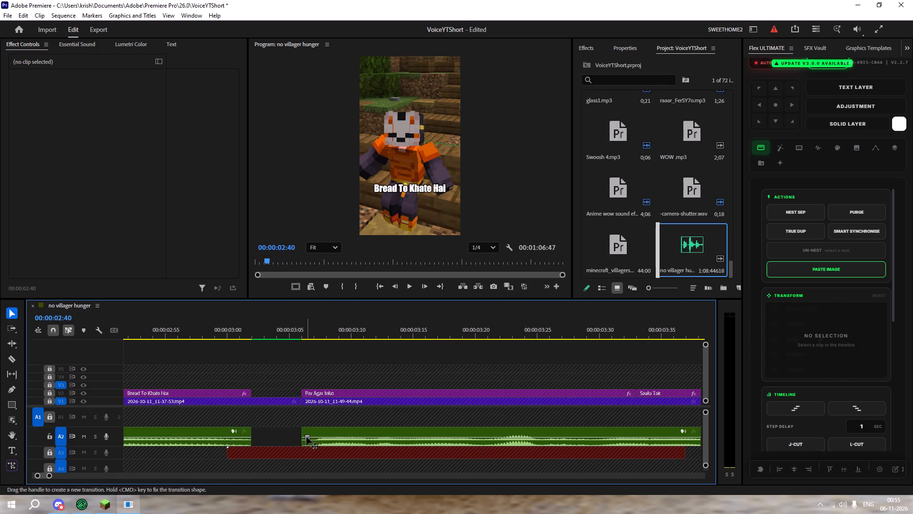
left_click_drag(301, 432, 316, 431)
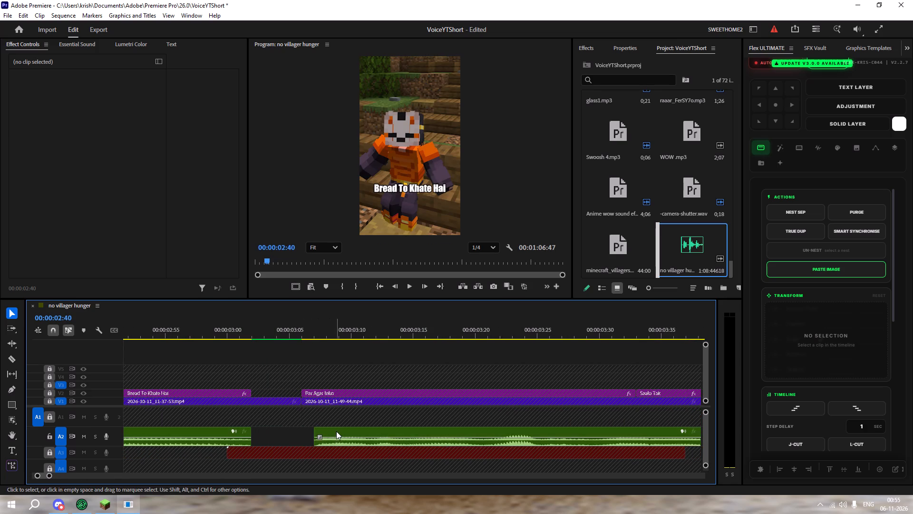
left_click_drag(336, 431, 327, 431)
Play across the gap, then move the third A2 voiceover clip four frames earlier so it meets the second at about 00:00:03:02.
scroll(299, 421, "down", 13, "alt")
left_click(286, 338)
key("space")
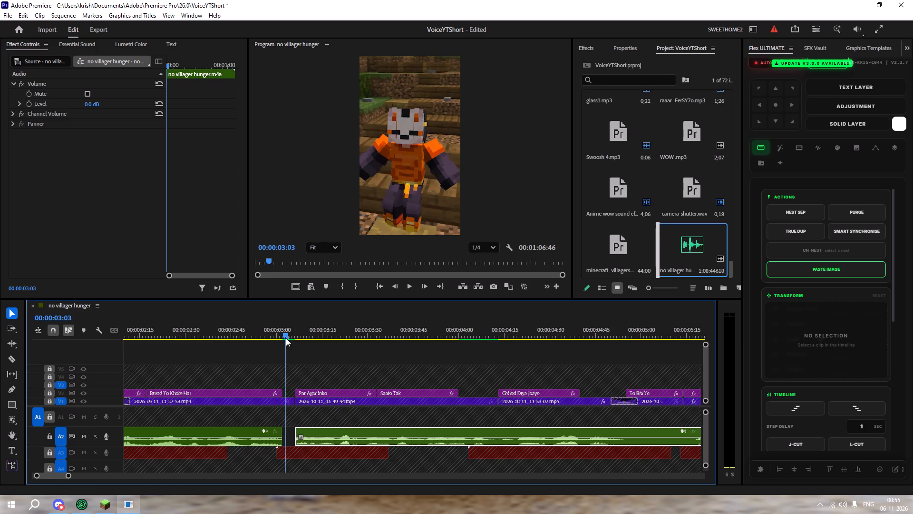
scroll(311, 342, "down", 5, "alt")
key("space")
left_click_drag(424, 340, 366, 346)
left_click_drag(358, 330, 253, 341)
key("space")
key("space")
key("space")
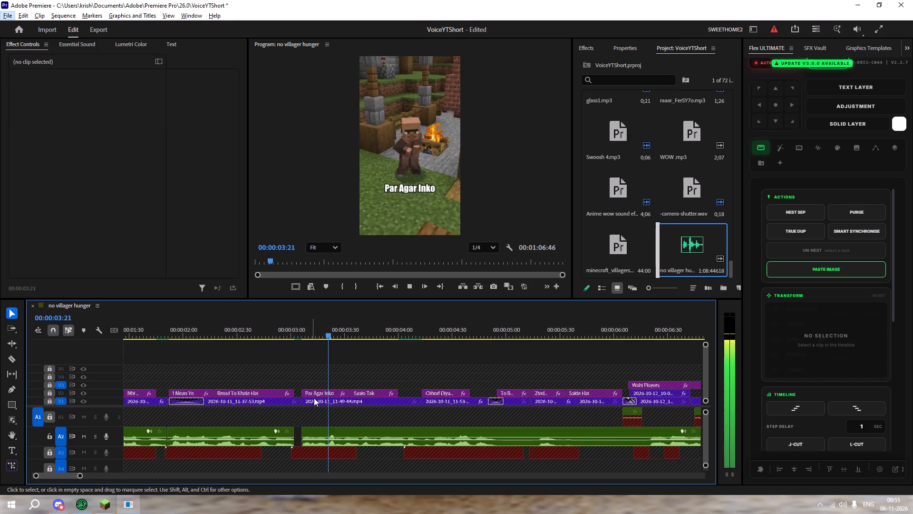
key("space")
left_click(327, 427)
key("space")
left_click_drag(338, 430, 330, 430)
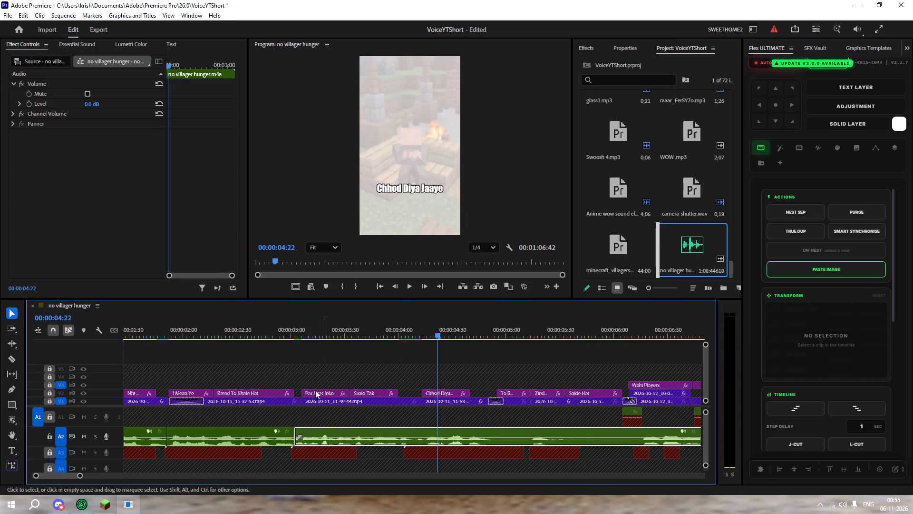
left_click(301, 368)
Play the third phrase, cut A2 at about 00:00:04:52, and ripple-trim about 83 frames of silence after the cut.
left_click_drag(294, 327, 263, 334)
key("space")
scroll(264, 359, "down", 4, "alt")
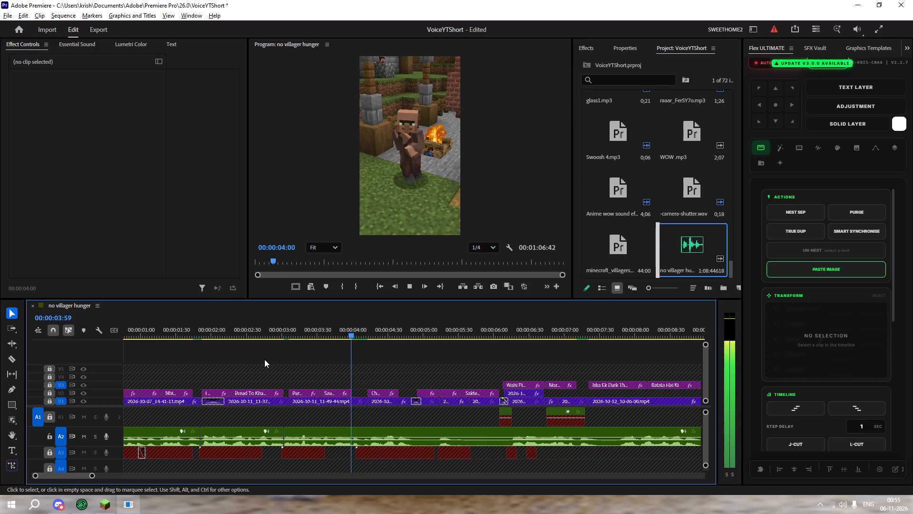
key("space")
key("space")
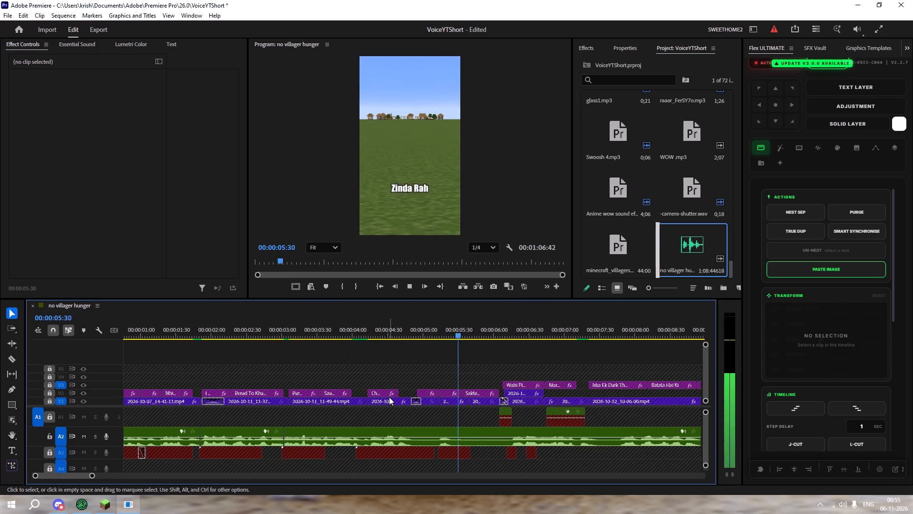
key("space")
left_click_drag(451, 323, 416, 347)
key("z")
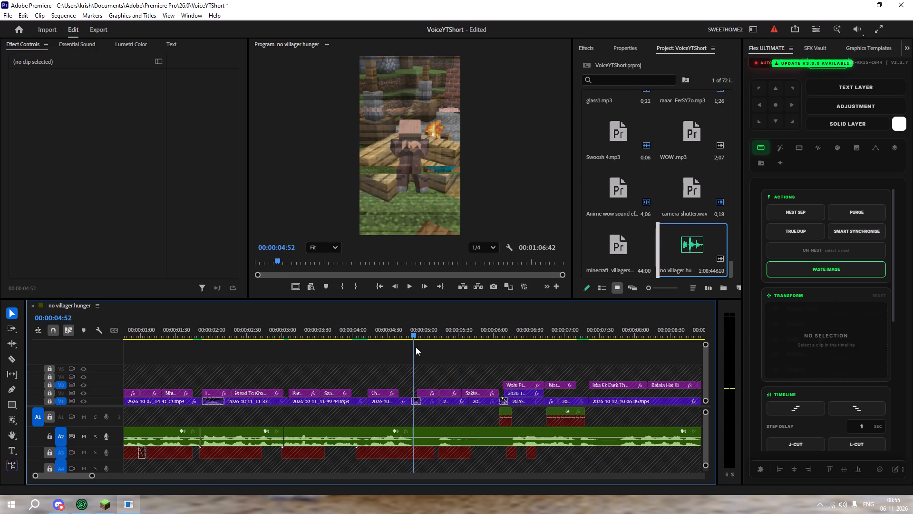
left_click_drag(416, 347, 404, 374)
key("x")
Play the next phrase, cut A2 at about 00:00:06:04, and ripple-trim 19 frames of silence after the cut.
key("space")
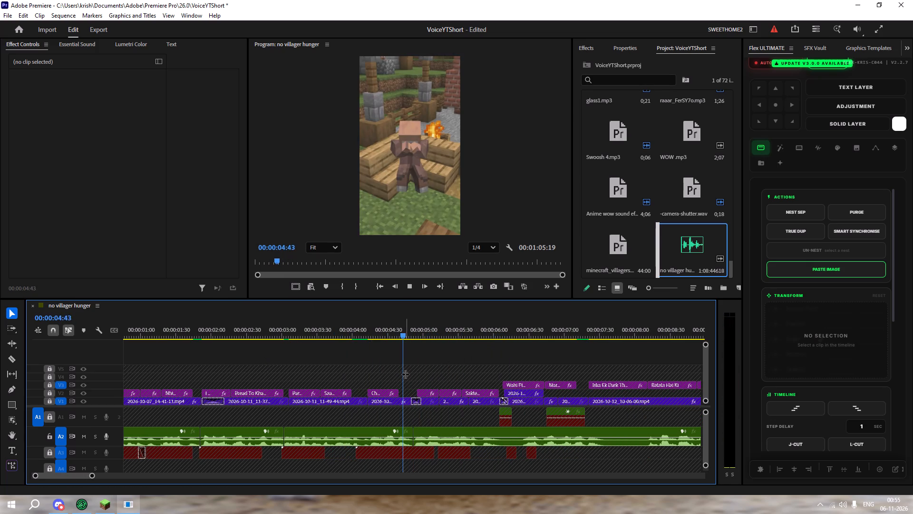
key("space")
left_click_drag(426, 329, 380, 336)
key("space")
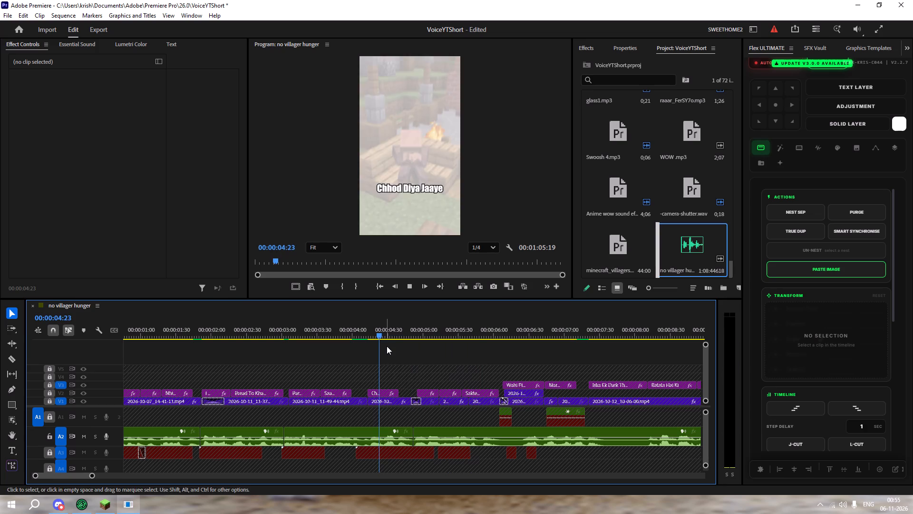
key("space")
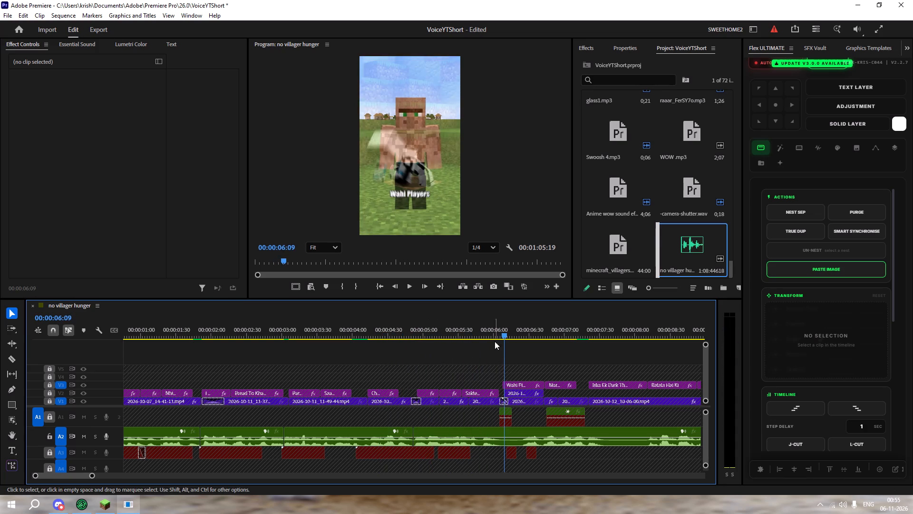
left_click_drag(510, 321, 524, 339)
key("z")
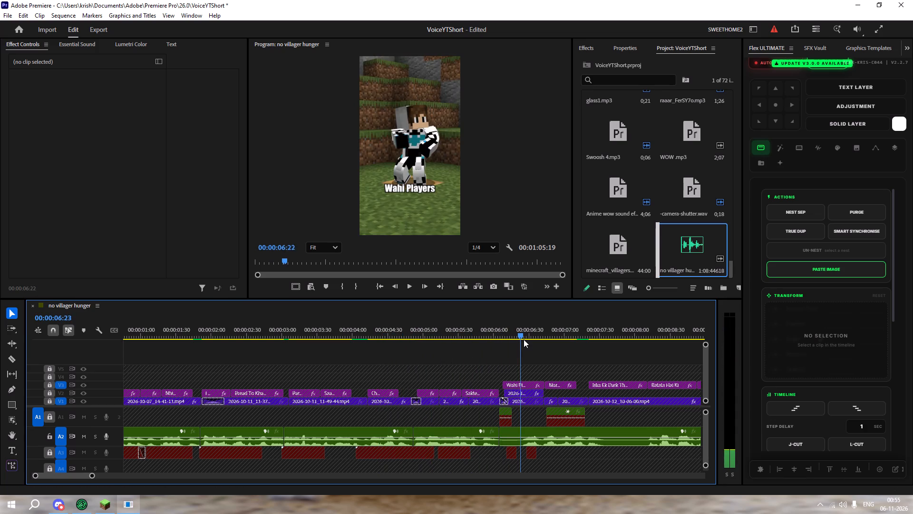
left_click_drag(524, 339, 501, 345)
key("x")
key("space")
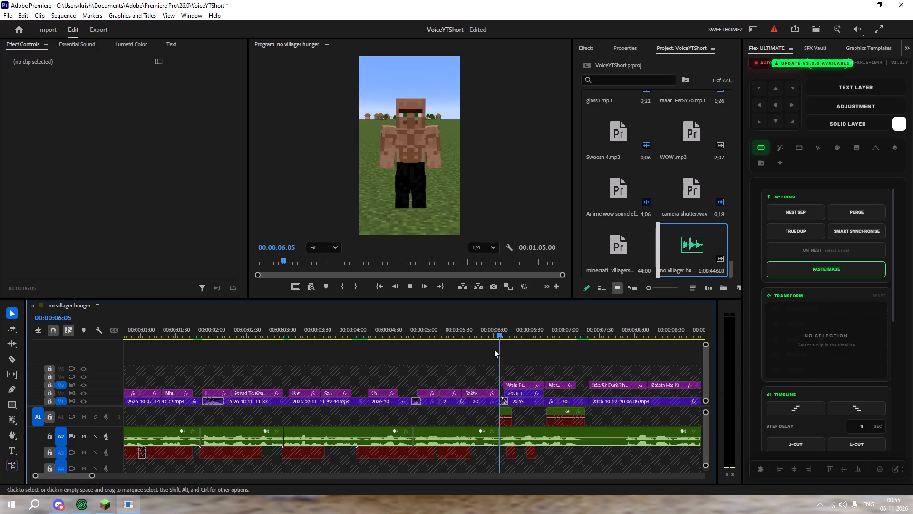
Play the next phrase, cut A2 at about 00:00:07:16, and ripple-trim 36 frames of silence after the cut.
key("space")
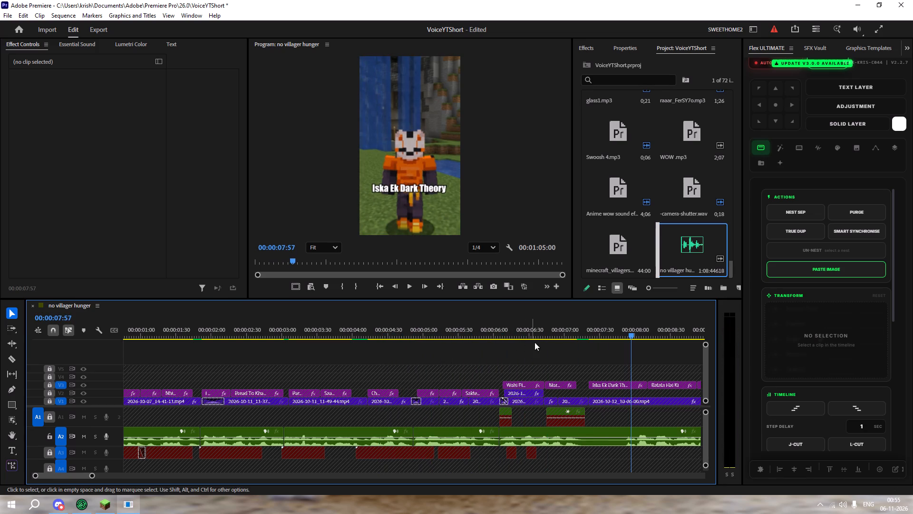
left_click_drag(606, 326, 625, 341)
key("z")
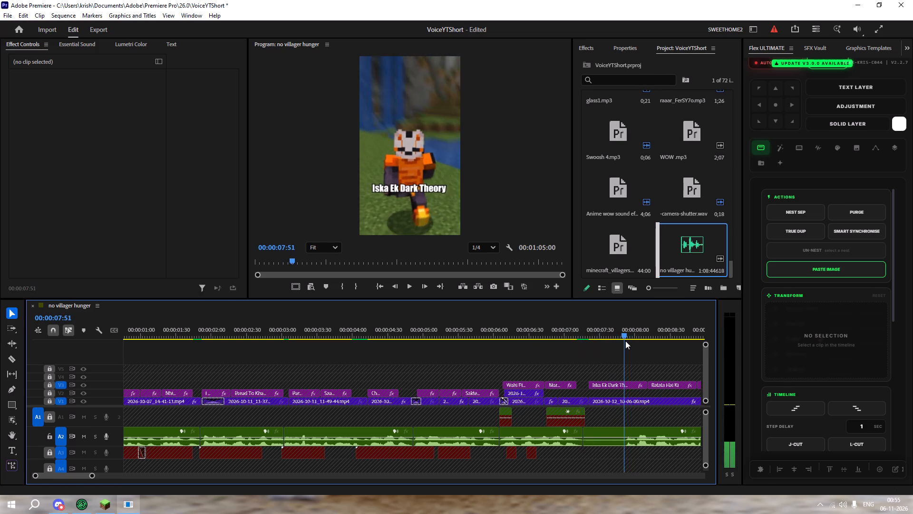
left_click_drag(625, 341, 555, 352)
key("x")
Play the following phrase, cut A2 at about 00:00:10:28, and ripple-trim 31 frames of silence after the cut.
key("space")
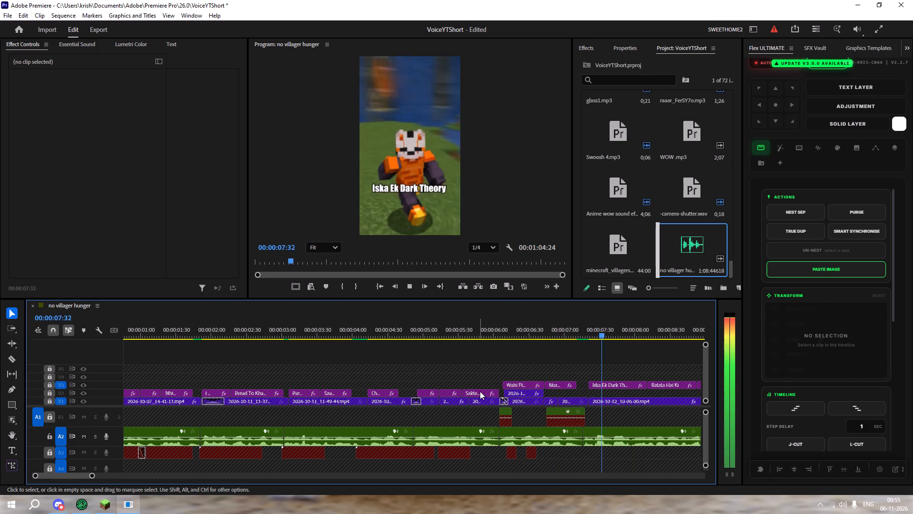
key("space")
left_click_drag(595, 321, 584, 330)
key("space")
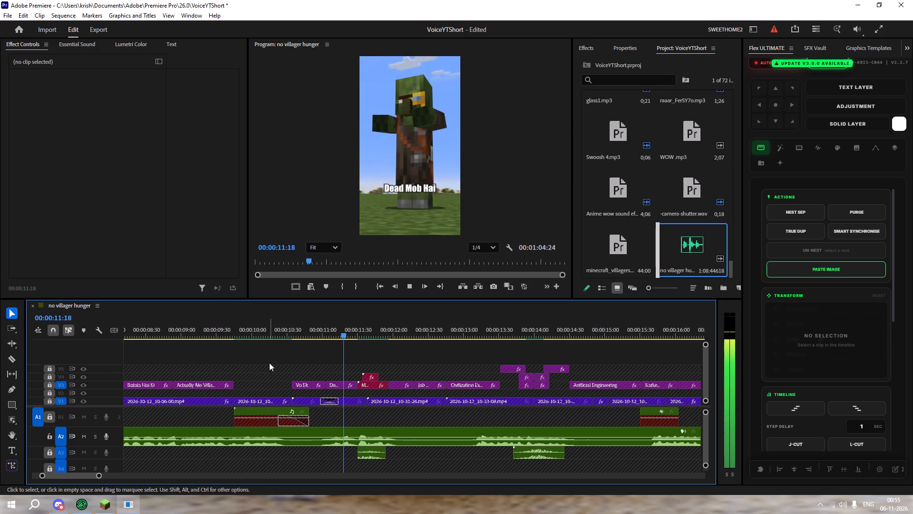
key("space")
left_click_drag(375, 307, 338, 326)
left_click_drag(340, 324, 291, 346)
key("z")
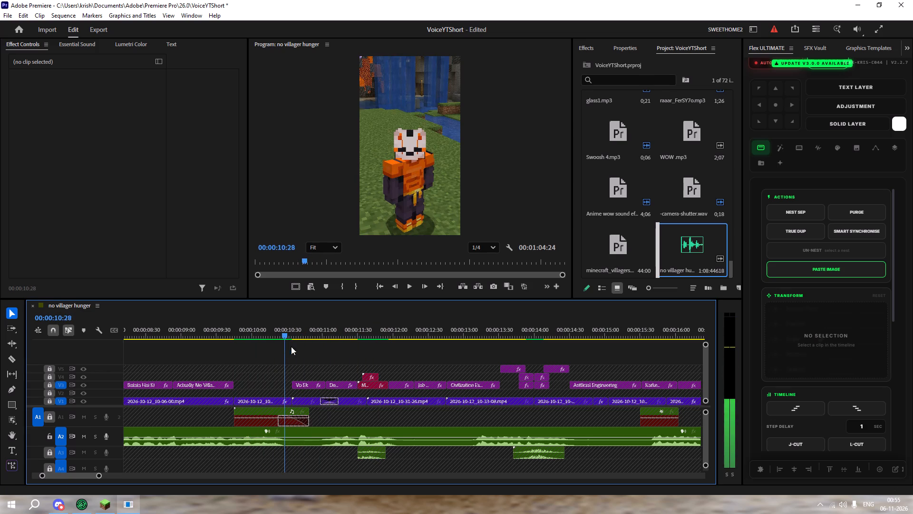
left_click_drag(291, 346, 251, 359)
key("x")
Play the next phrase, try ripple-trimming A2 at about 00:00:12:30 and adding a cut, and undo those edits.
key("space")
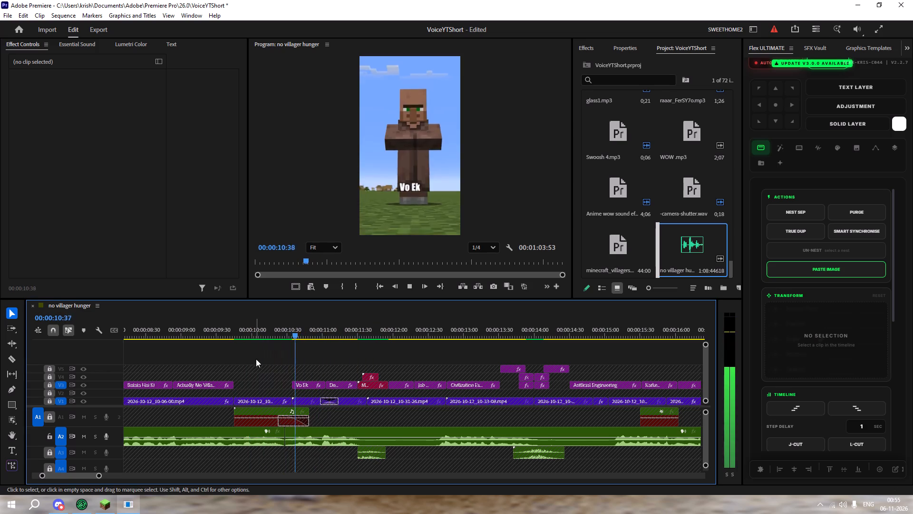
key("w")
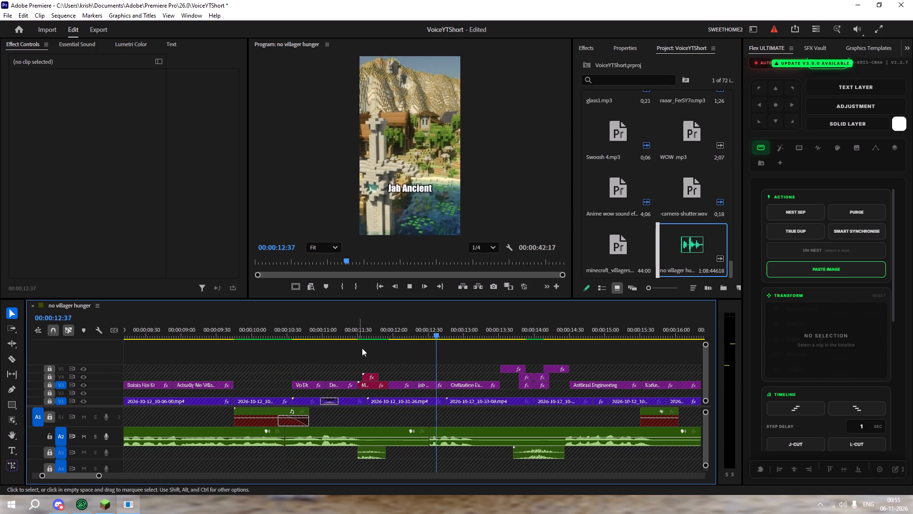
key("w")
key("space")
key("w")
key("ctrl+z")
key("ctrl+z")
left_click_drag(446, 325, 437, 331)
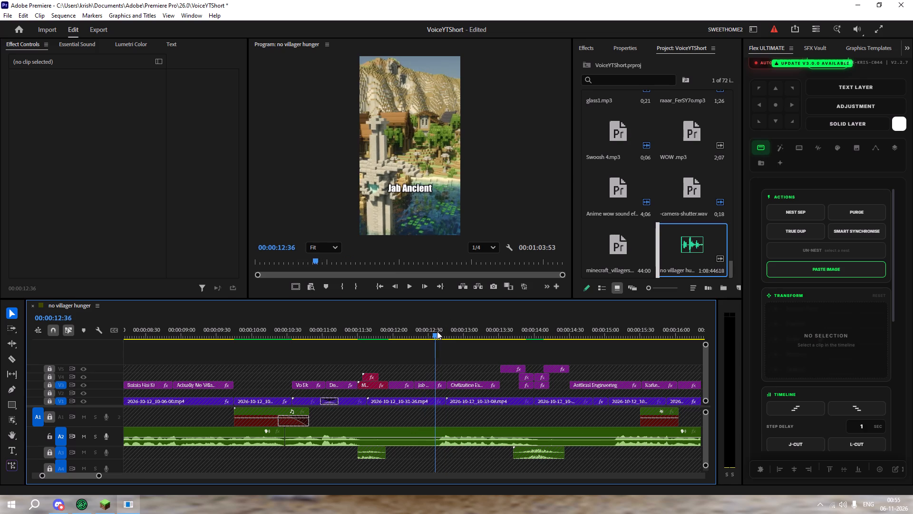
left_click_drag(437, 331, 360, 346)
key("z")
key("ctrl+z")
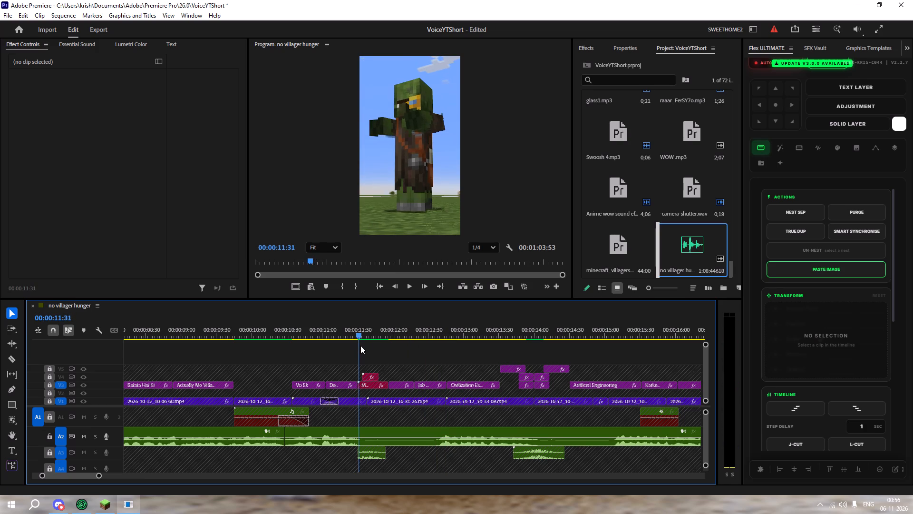
Cut A2 at about 00:00:11:47 and ripple-trim 50 frames of silence after the cut.
left_click_drag(360, 346, 379, 350)
right_click(388, 346)
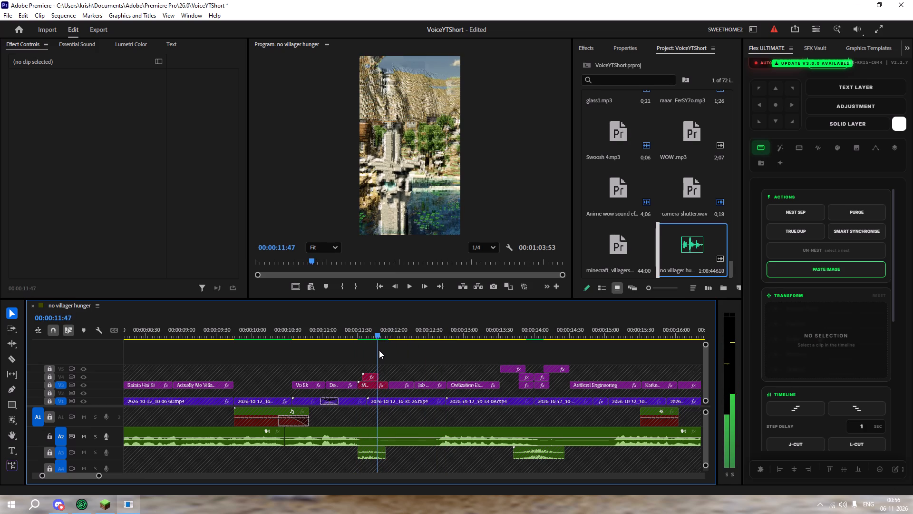
left_click_drag(379, 350, 366, 363)
key("z")
key("x")
Play past the 00:00:11:47 cut and ripple-trim another 150 frames from the start of the A2 clip after it.
key("space")
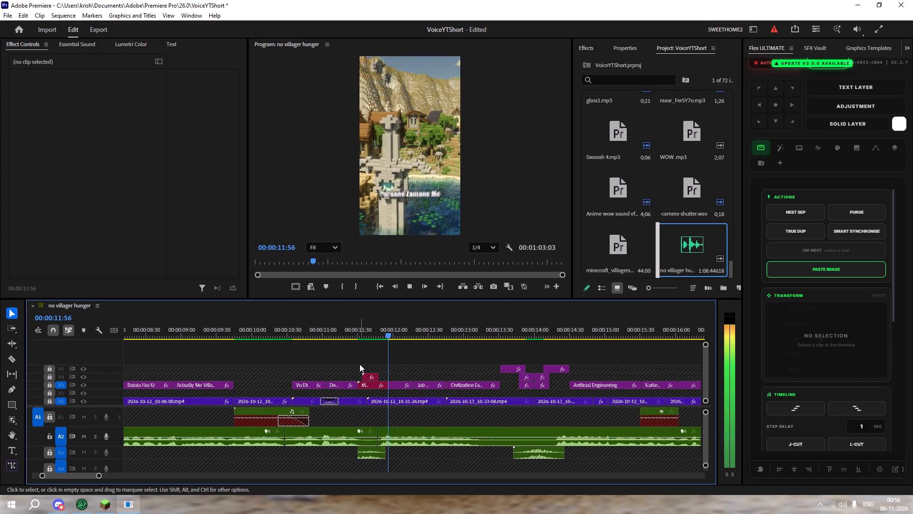
key("space")
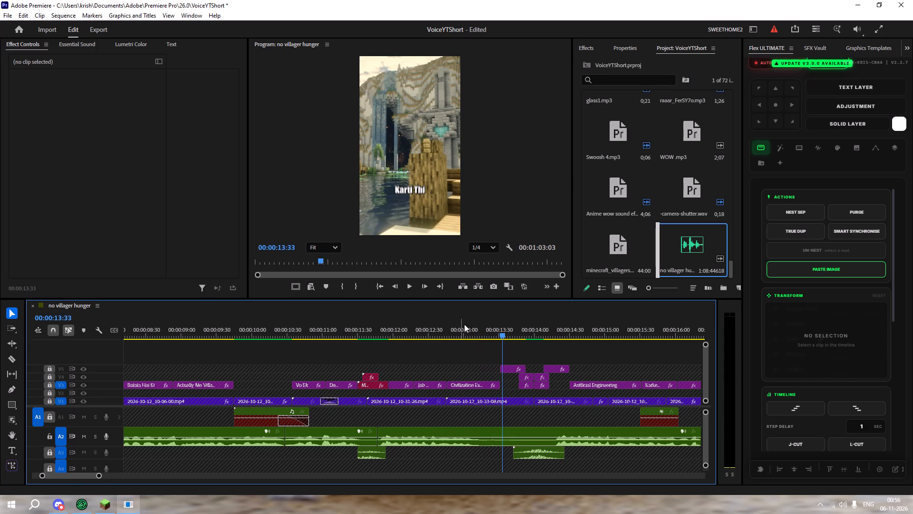
left_click_drag(489, 321, 351, 359)
key("x")
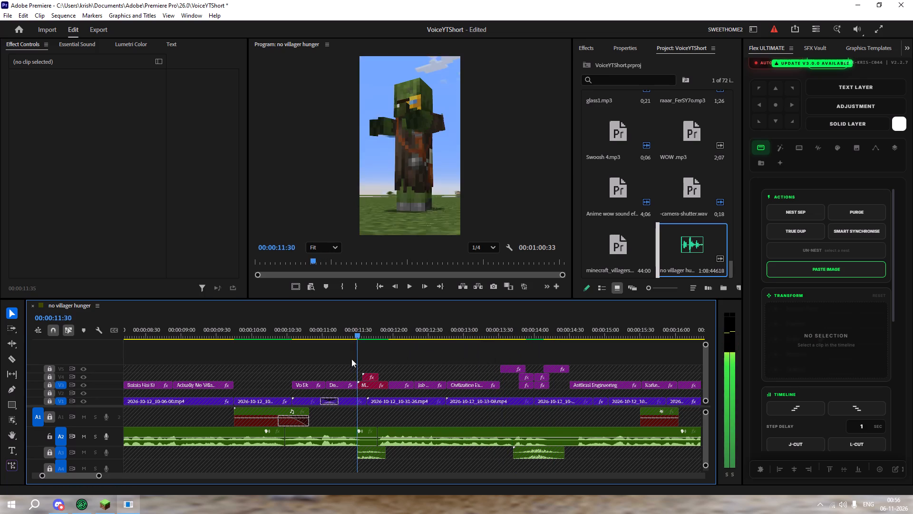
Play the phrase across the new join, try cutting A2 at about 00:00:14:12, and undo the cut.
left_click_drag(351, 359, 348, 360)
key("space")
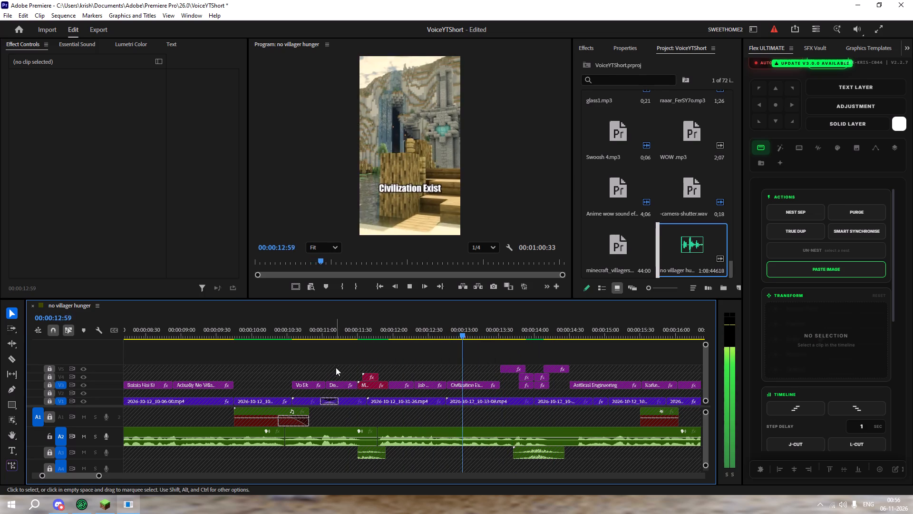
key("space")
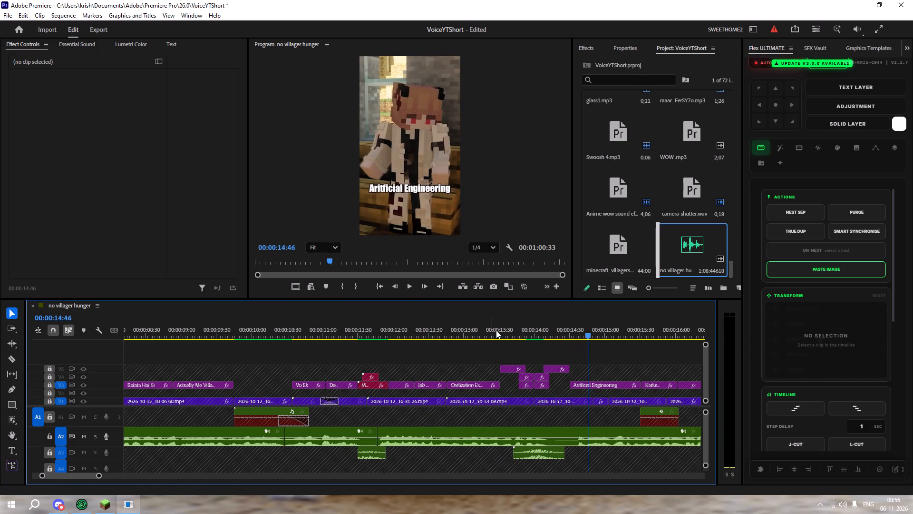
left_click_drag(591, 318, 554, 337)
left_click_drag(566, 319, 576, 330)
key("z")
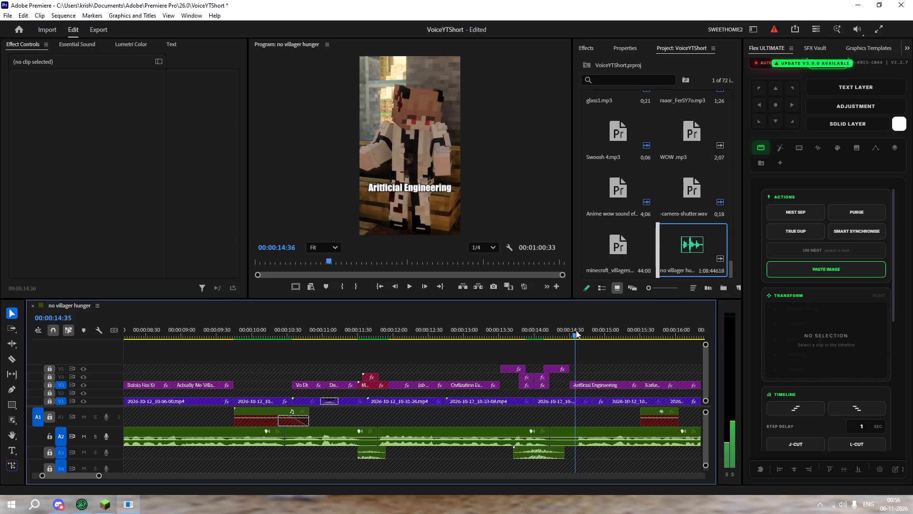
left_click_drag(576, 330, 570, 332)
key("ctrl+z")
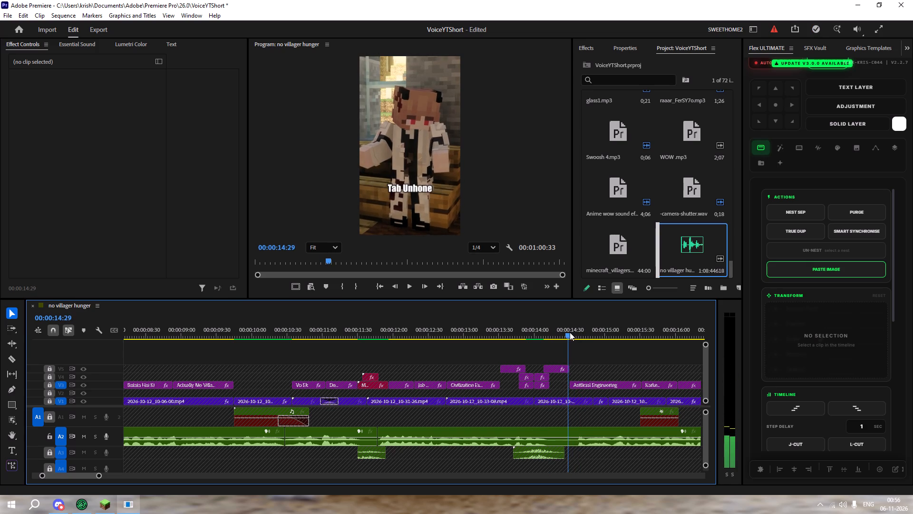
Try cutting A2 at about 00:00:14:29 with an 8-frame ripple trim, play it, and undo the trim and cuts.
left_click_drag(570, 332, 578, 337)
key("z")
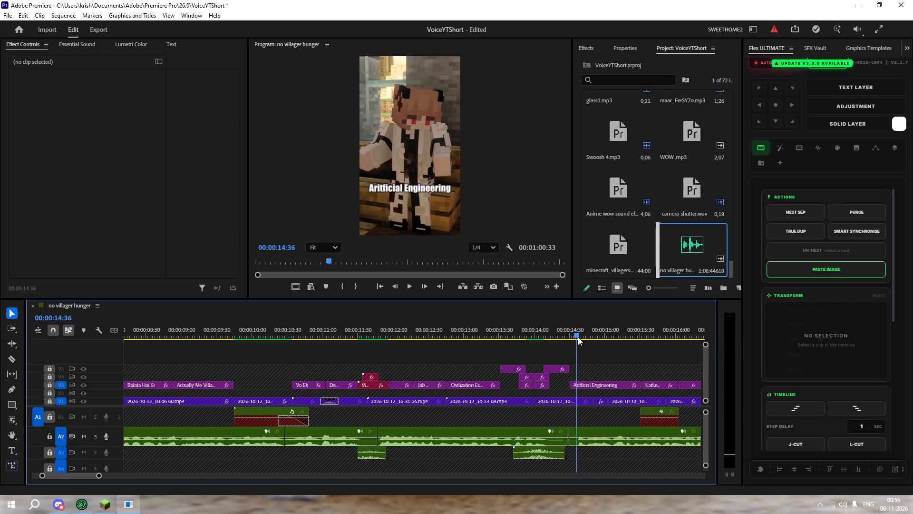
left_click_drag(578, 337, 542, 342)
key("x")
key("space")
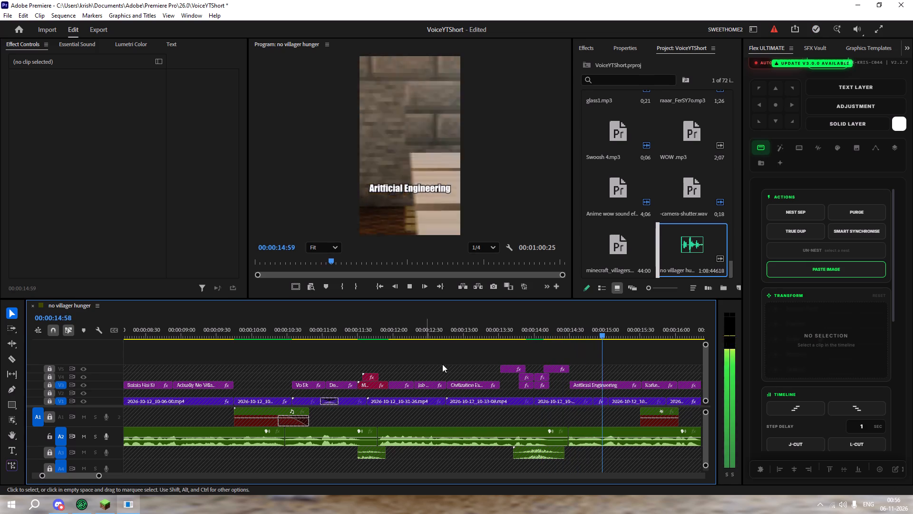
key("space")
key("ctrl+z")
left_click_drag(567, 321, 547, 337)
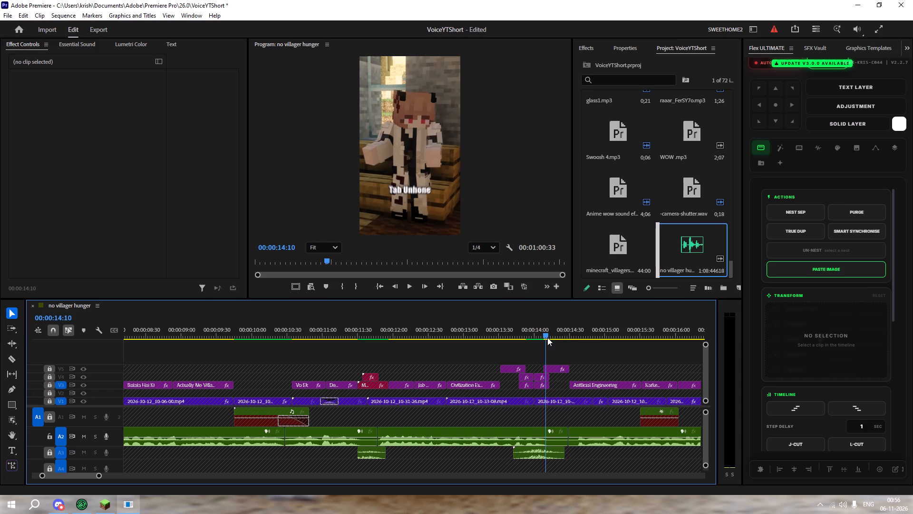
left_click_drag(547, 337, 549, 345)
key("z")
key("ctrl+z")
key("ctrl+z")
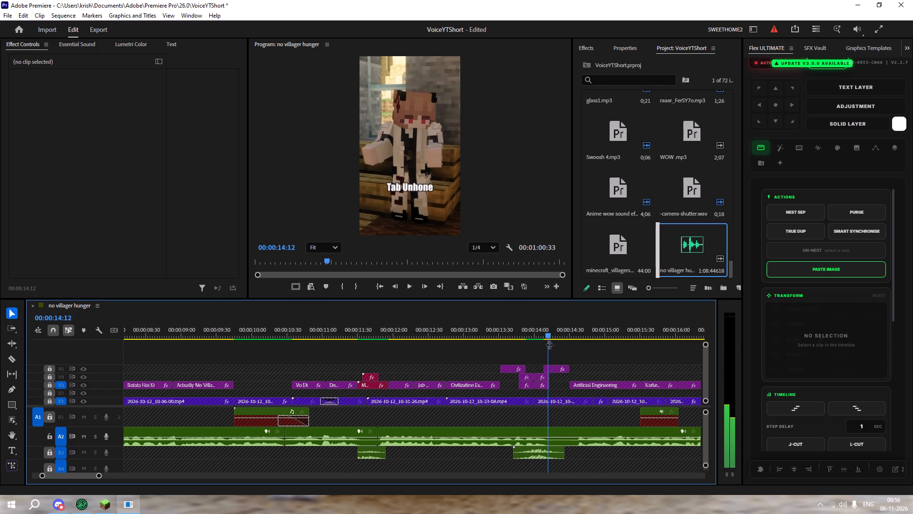
Cut A2 at about 00:00:14:10 and ripple-trim 27 frames of silence after the cut.
left_click_drag(549, 345, 580, 351)
key("z")
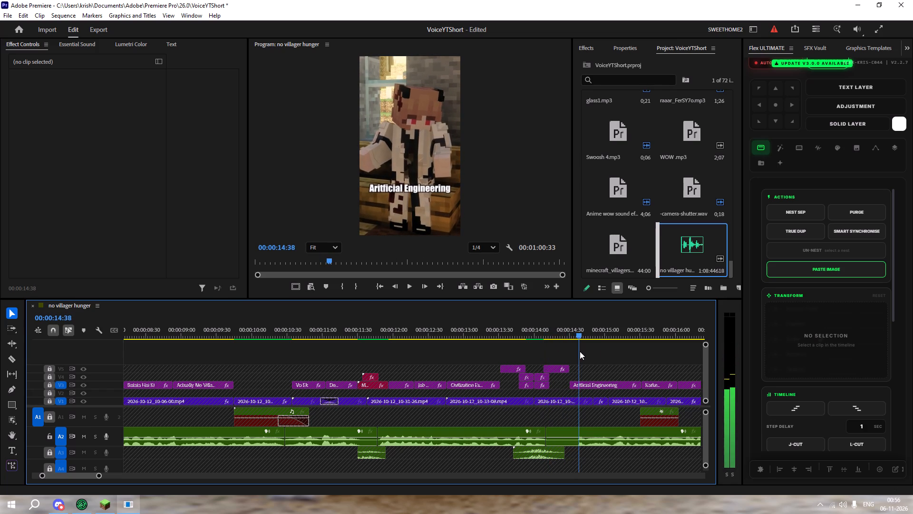
left_click_drag(580, 351, 529, 355)
key("x")
Play the next phrase, cut A2 at about 00:00:16:00, and ripple-trim 21 frames of silence after the cut.
key("space")
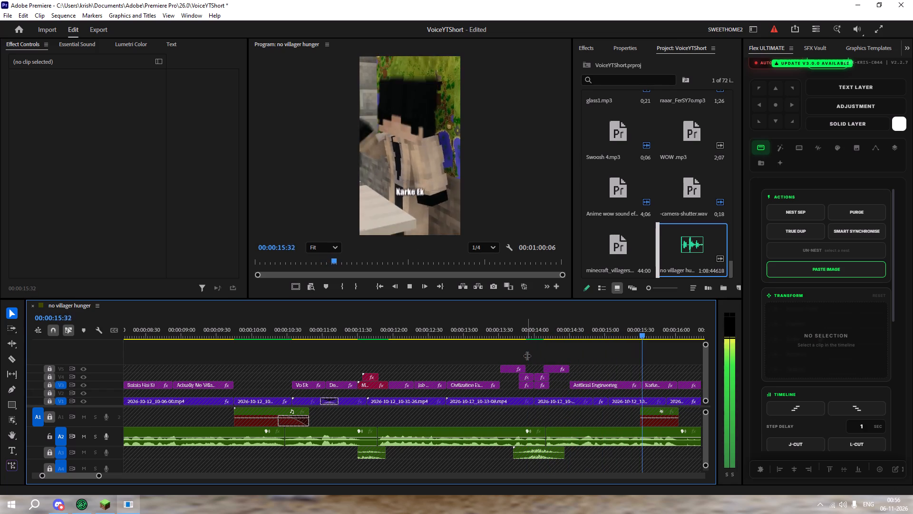
key("space")
left_click_drag(181, 316, 152, 329)
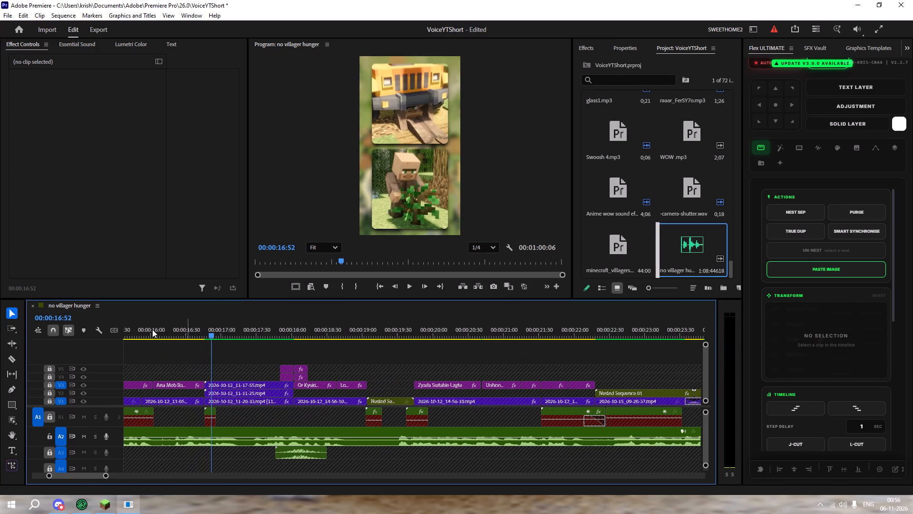
left_click_drag(152, 329, 153, 329)
left_click_drag(161, 326, 163, 335)
key("z")
right_click(178, 335)
key("x")
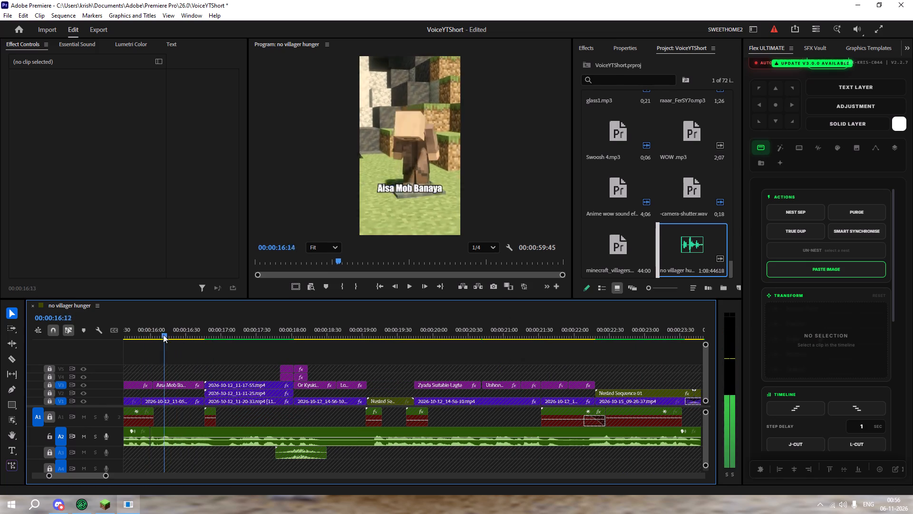
Play the following phrase, cut A2 at about 00:00:16:53, and ripple-trim 13 frames of silence after the cut.
left_click_drag(163, 335, 140, 342)
key("space")
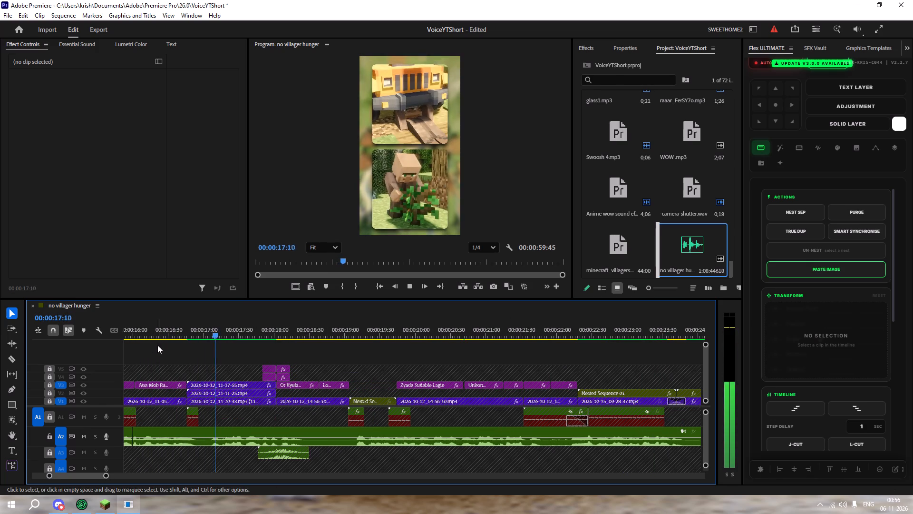
key("space")
left_click_drag(245, 310, 212, 322)
left_click_drag(218, 326, 198, 334)
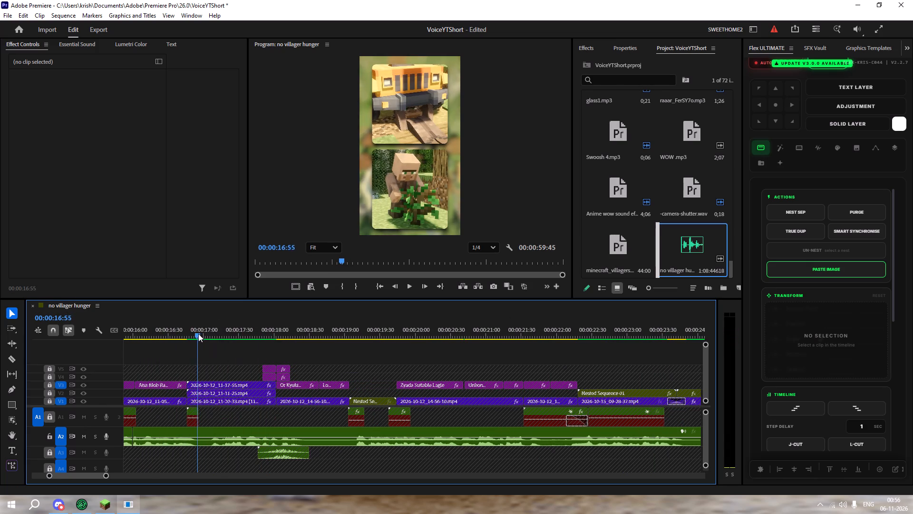
left_click_drag(198, 334, 177, 345)
key("z")
key("x")
Play the next phrase, cut A2 at about 00:00:18:11, and ripple-trim 45 frames of silence after the cut.
key("space")
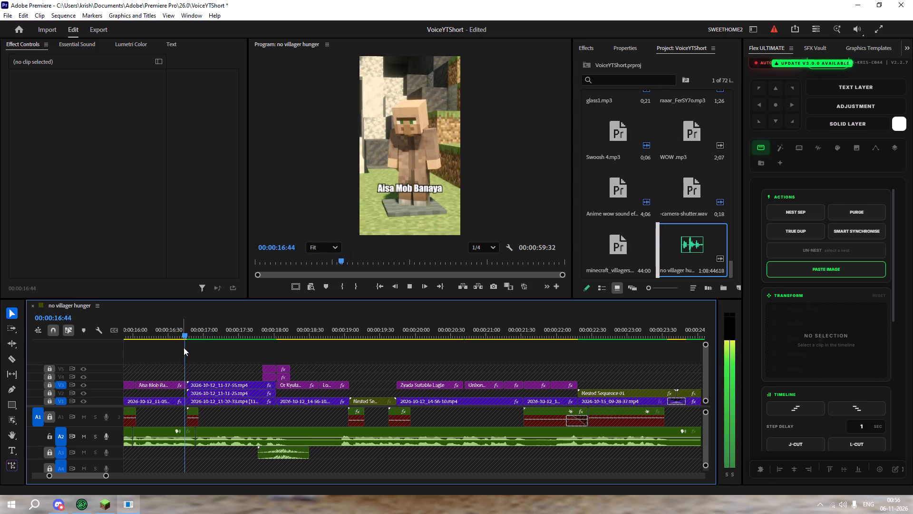
key("space")
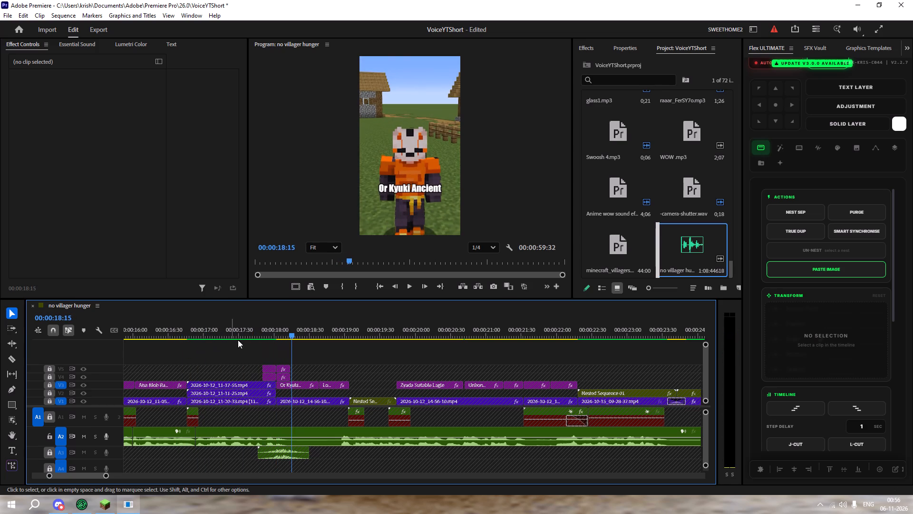
left_click_drag(297, 315, 291, 318)
left_click_drag(292, 326, 289, 326)
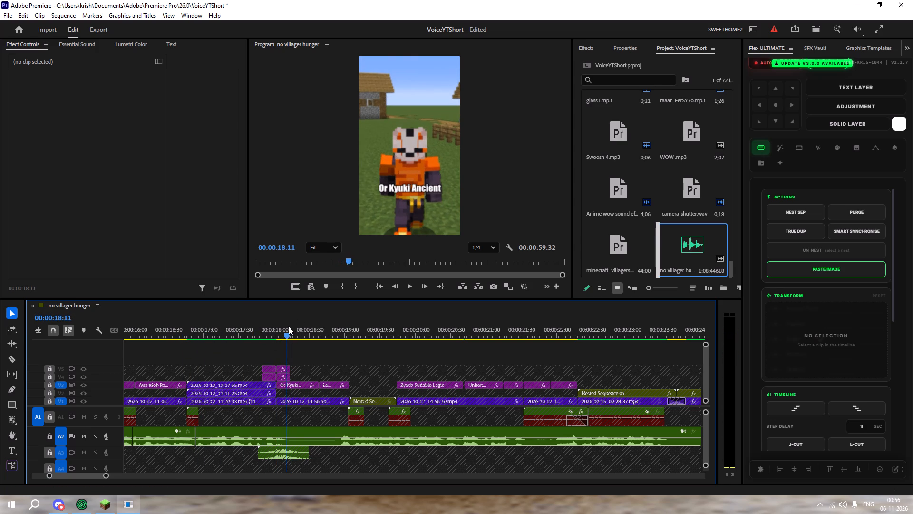
left_click_drag(289, 326, 255, 338)
key("z")
key("x")
Play back the voiceover from about 00:00:17:43 to 00:00:20:55 to check the A2 phrases against the captions.
key("space")
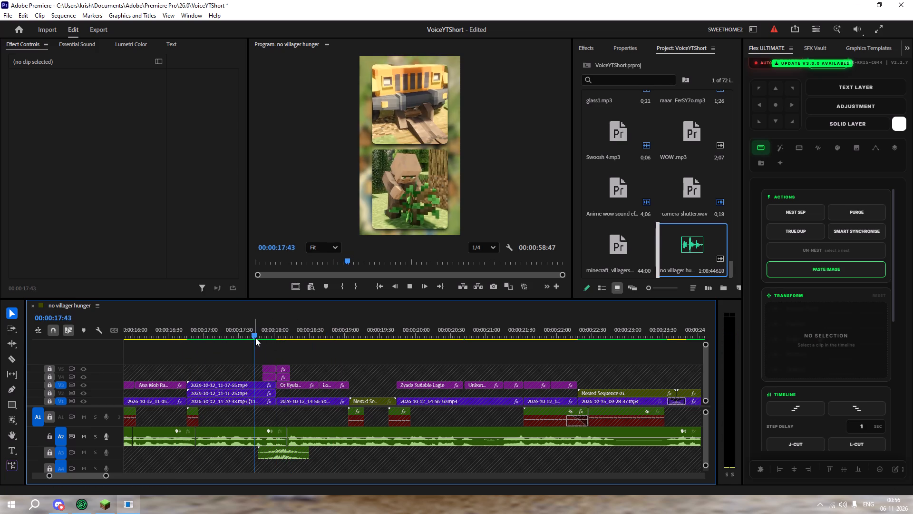
key("space")
key("space")
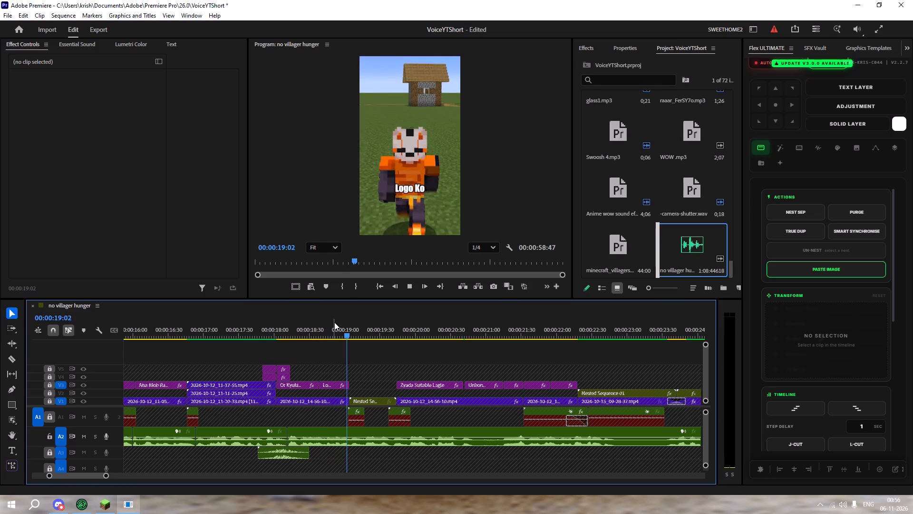
key("space")
key("space")
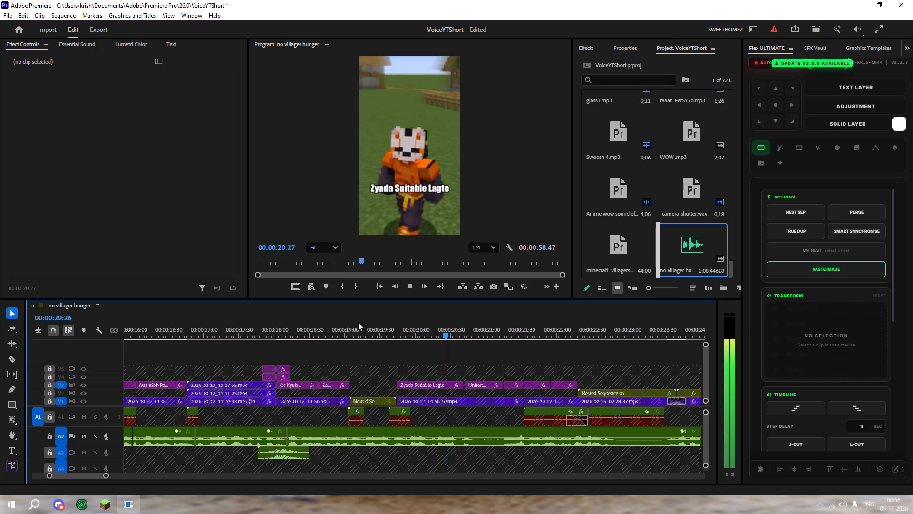
key("space")
key("space")
key("space")
key("space")
key("space")
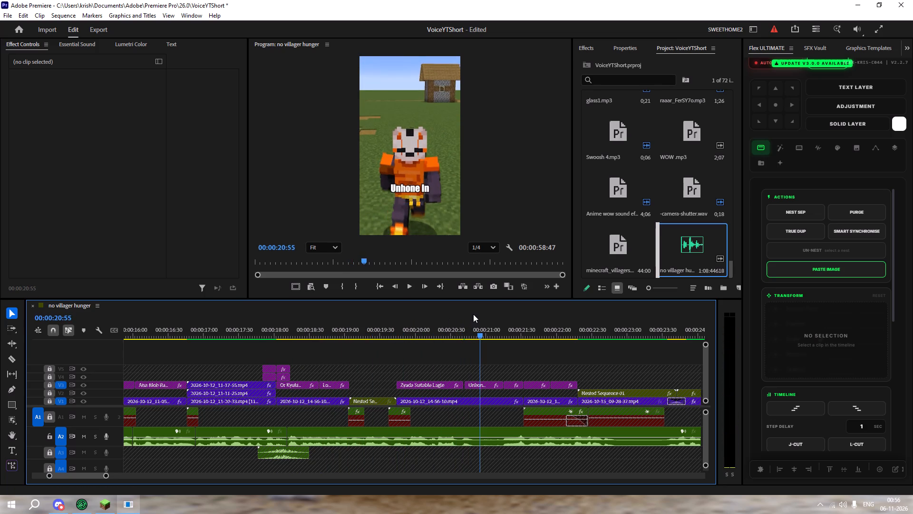
key("space")
key("space")
Replay the phrase ending, cut A2 at about 00:00:20:50, and ripple-trim 24 frames of silence after the cut.
left_click_drag(486, 315, 473, 322)
left_click_drag(485, 331, 453, 340)
key("space")
key("space")
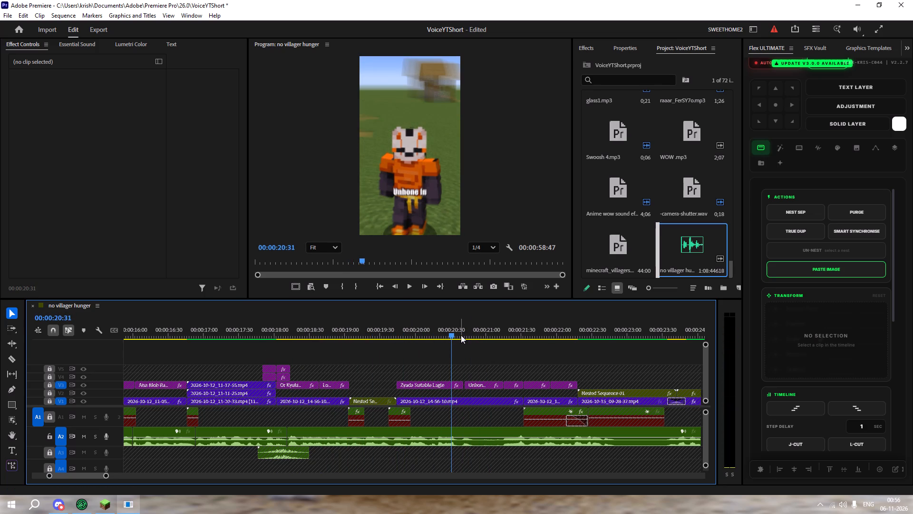
key("space")
key("space")
key("space")
key("space")
left_click_drag(477, 331, 475, 332)
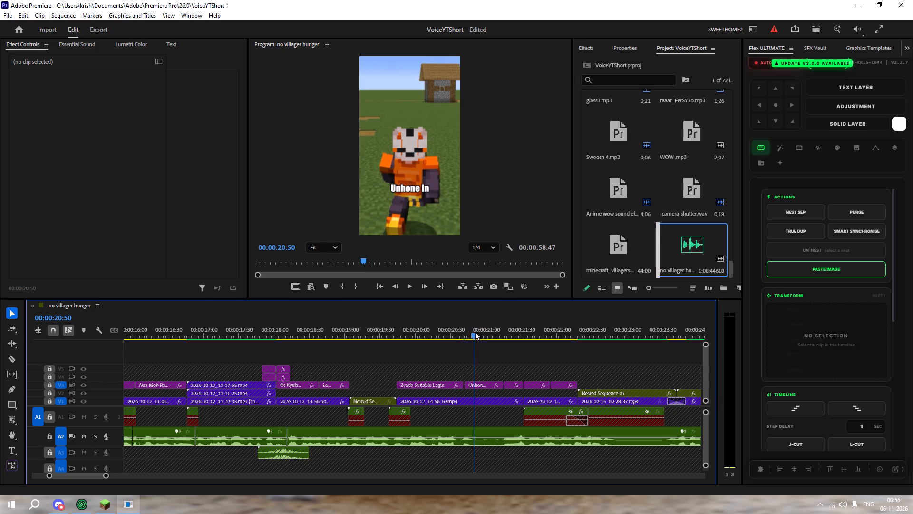
key("z")
left_click_drag(475, 332, 393, 349)
key("x")
Play the next phrase, cut A2 at about 00:00:22:25, and ripple-trim 45 frames of silence after the cut.
key("space")
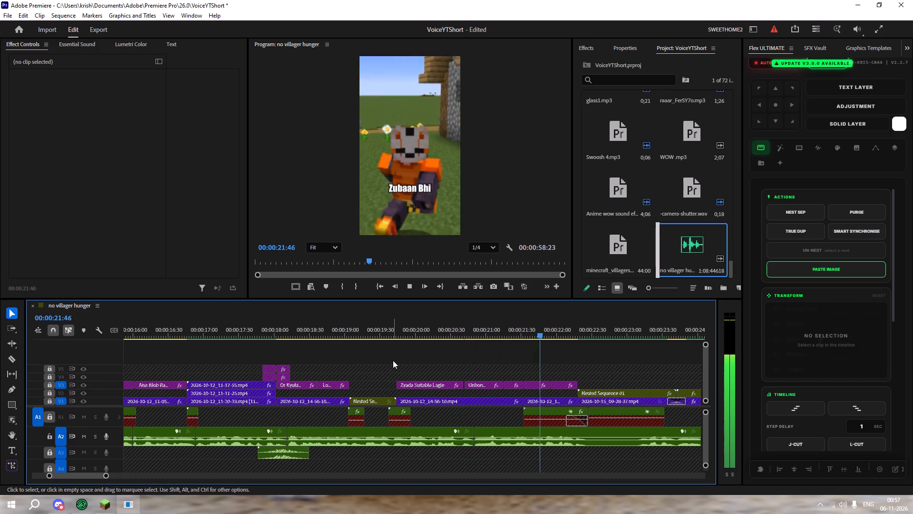
key("space")
left_click_drag(602, 335, 638, 357)
key("z")
key("x")
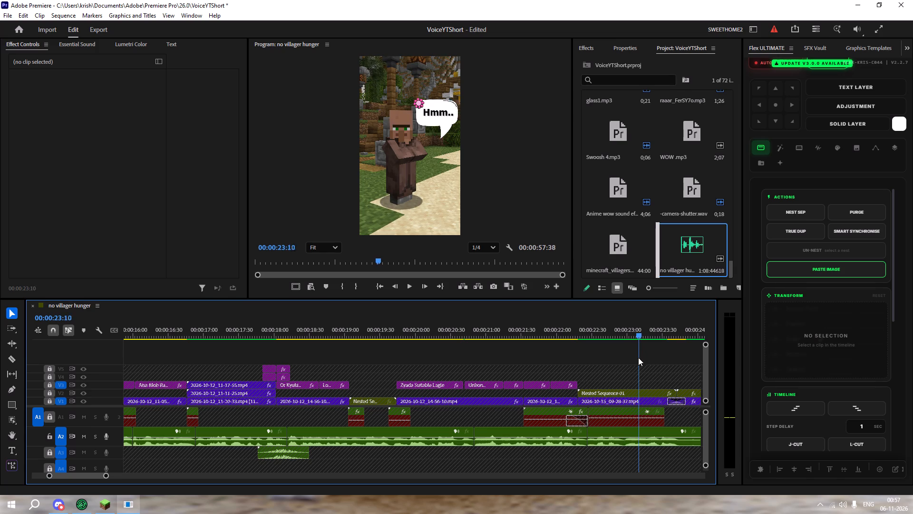
Play on from before the last join, cut A2 at about 00:00:23:42, and ripple-trim 79 frames of silence after the cut.
left_click_drag(638, 357, 531, 364)
key("space")
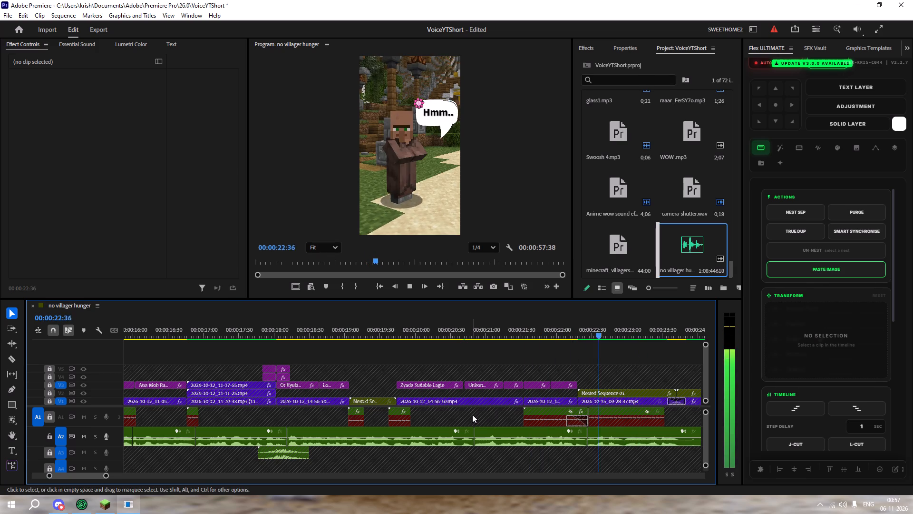
right_click_drag(454, 410, 440, 407)
key("space")
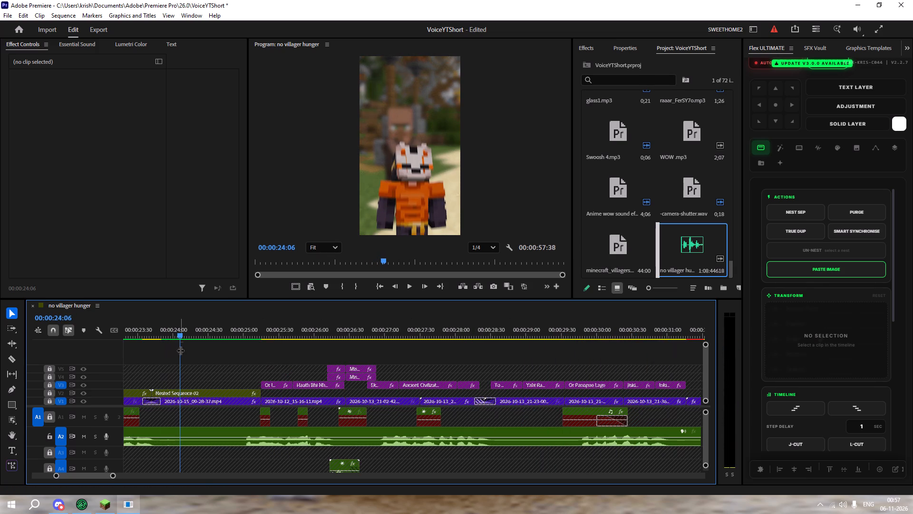
left_click_drag(178, 332, 245, 351)
key("z")
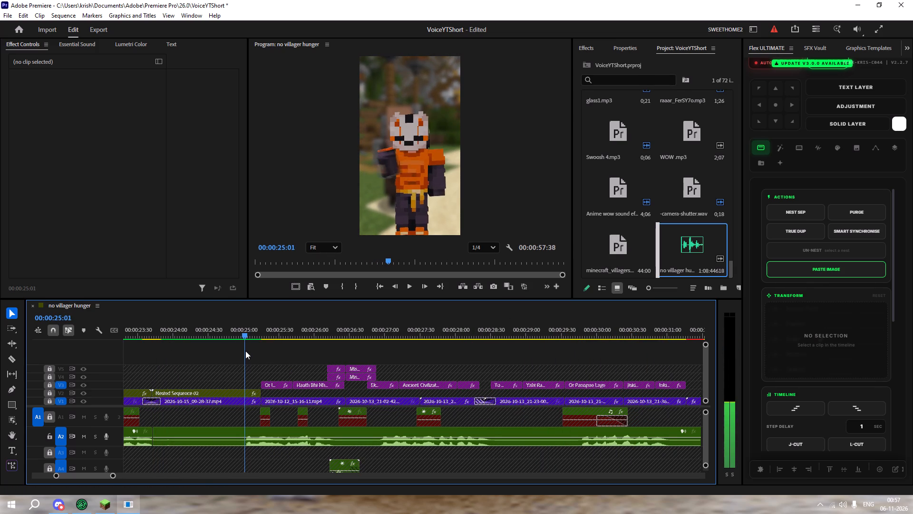
left_click_drag(245, 351, 151, 368)
key("x")
Play the following audio and ripple-trim 115 frames from the start of the A2 clip after the 00:00:23:42 cut.
key("space")
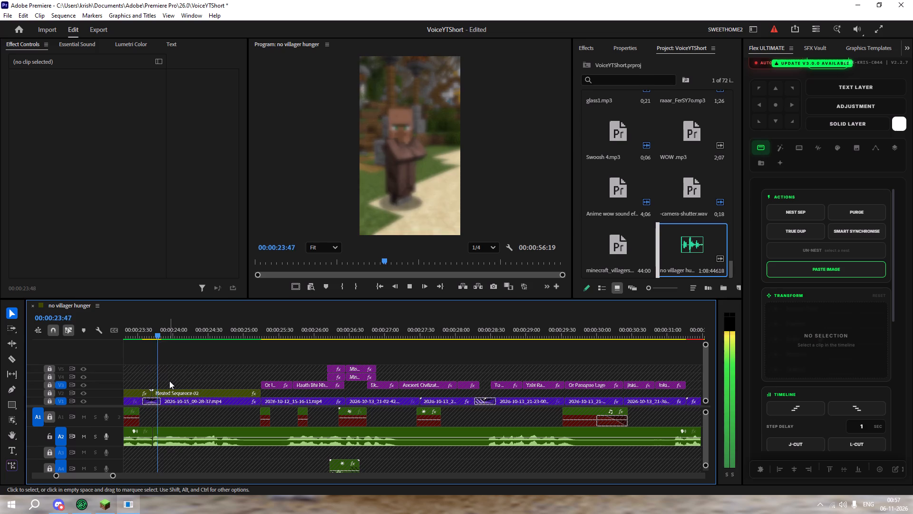
key("space")
key("space")
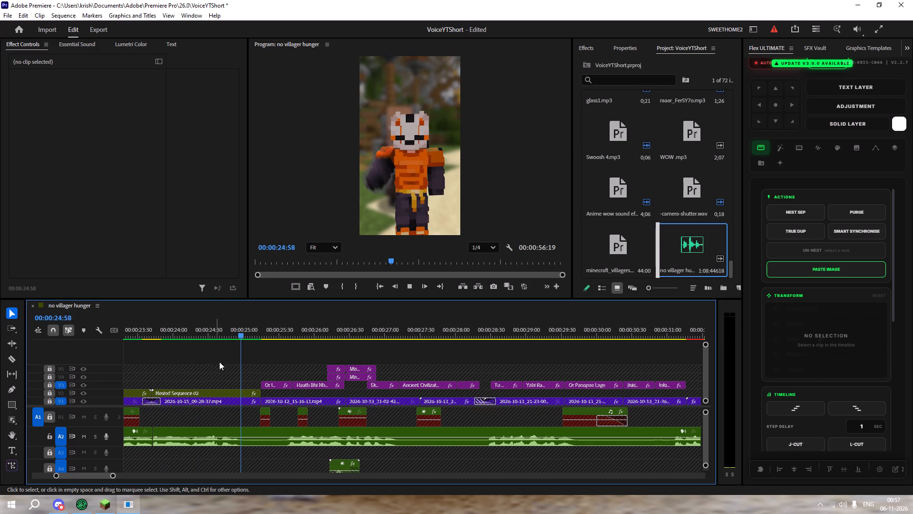
key("space")
left_click_drag(279, 332, 287, 335)
right_click(282, 331)
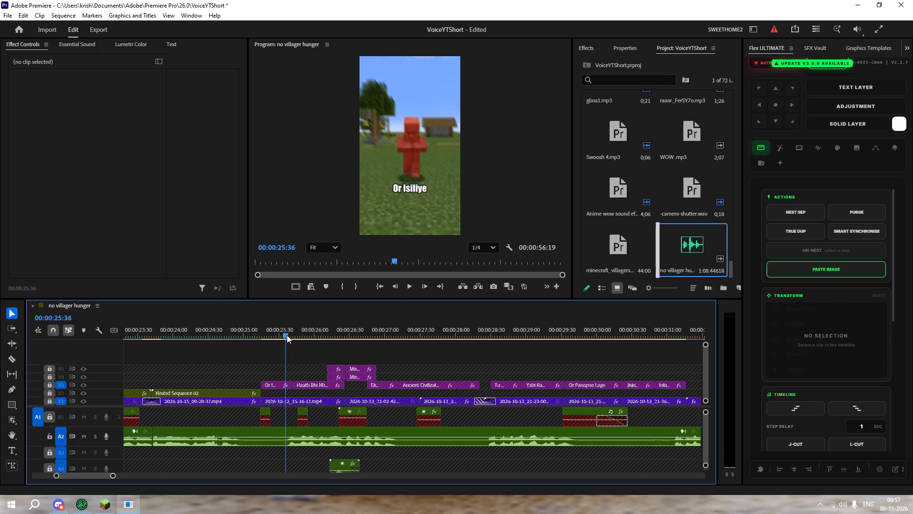
left_click_drag(287, 335, 288, 336)
key("x")
Play the next phrase, cut A2 at about 00:00:25:15, and ripple-trim 79 frames of silence after the cut.
key("space")
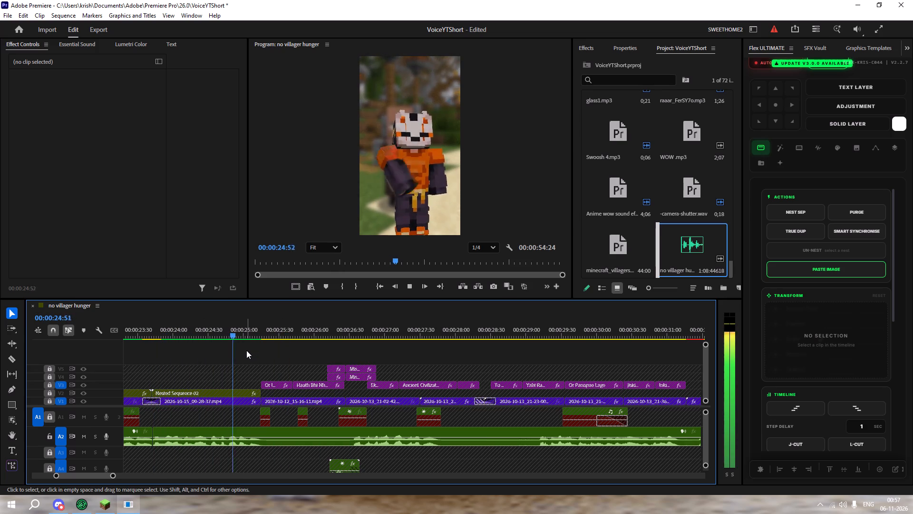
key("space")
left_click_drag(269, 329, 356, 340)
key("z")
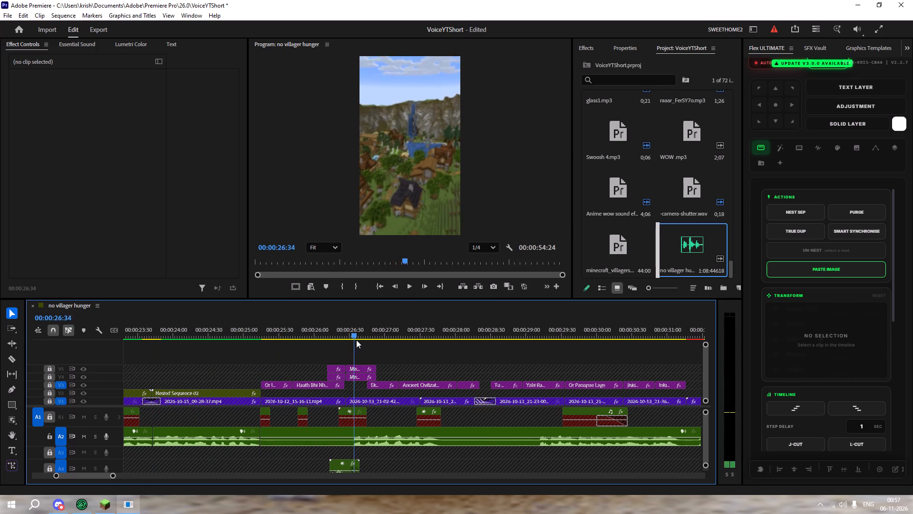
left_click_drag(356, 340, 242, 356)
key("x")
Play the following phrase, cut A2 at about 00:00:26:26, and ripple-trim 86 frames of silence after the cut.
key("space")
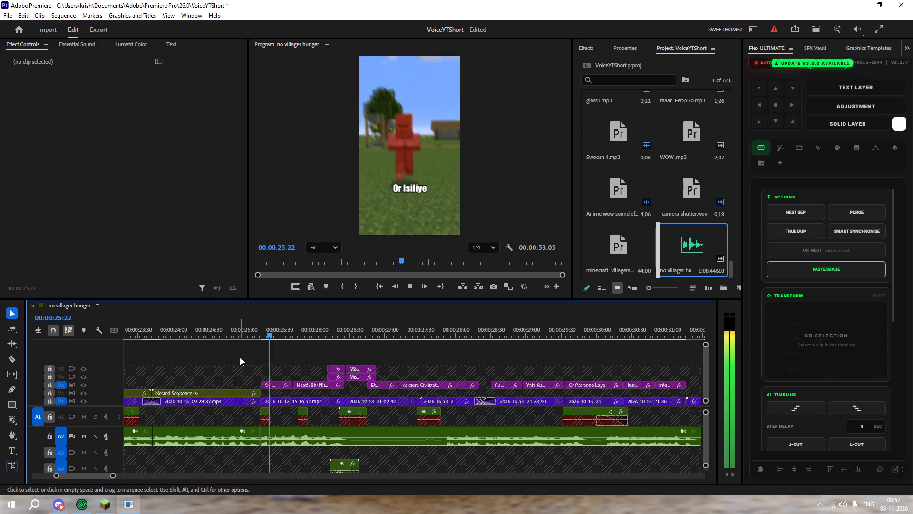
key("space")
left_click(344, 333)
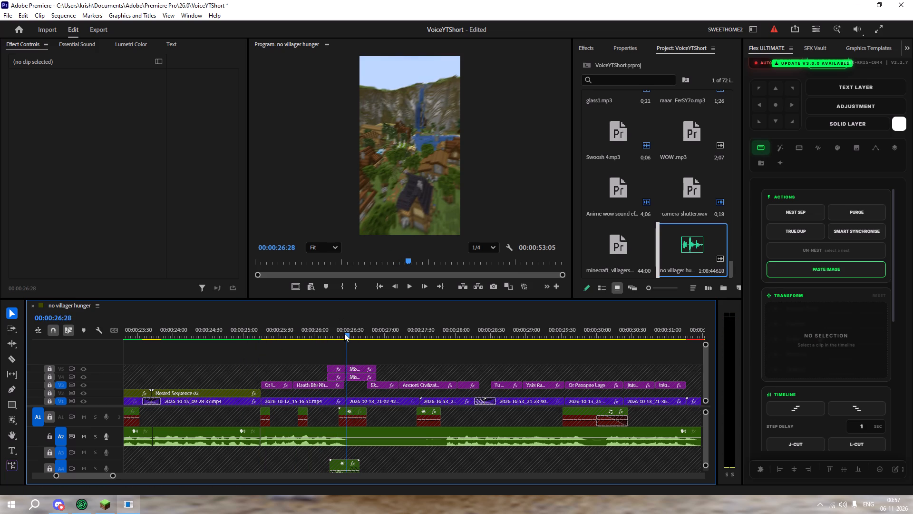
key("z")
key("space")
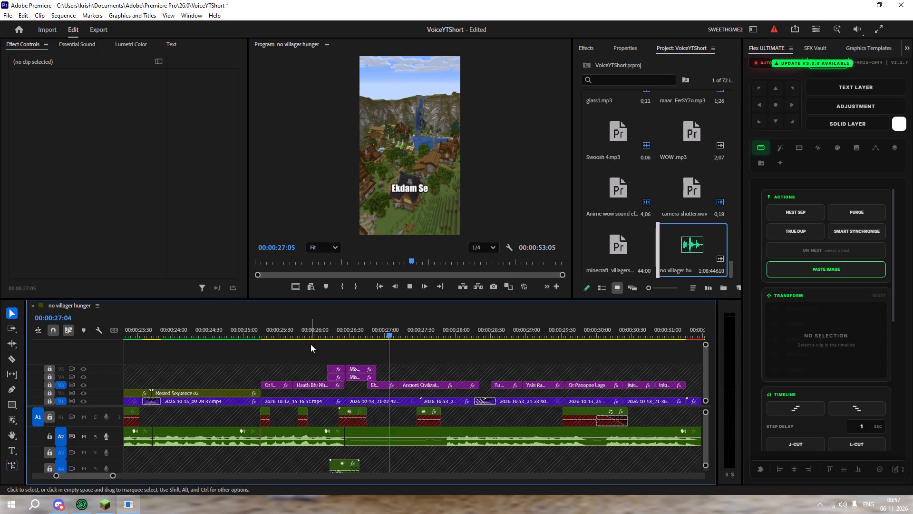
key("space")
left_click_drag(433, 332, 447, 336)
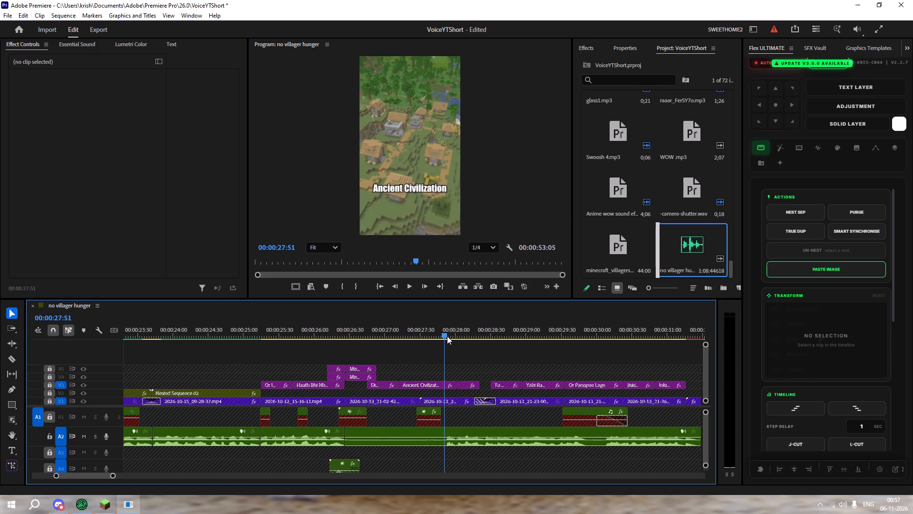
left_click_drag(447, 336, 306, 352)
right_click(447, 336)
key("x")
Play through the next phrase, cut A2 at about 00:00:28:24, and ripple-trim 17 frames of silence after the cut.
key("space")
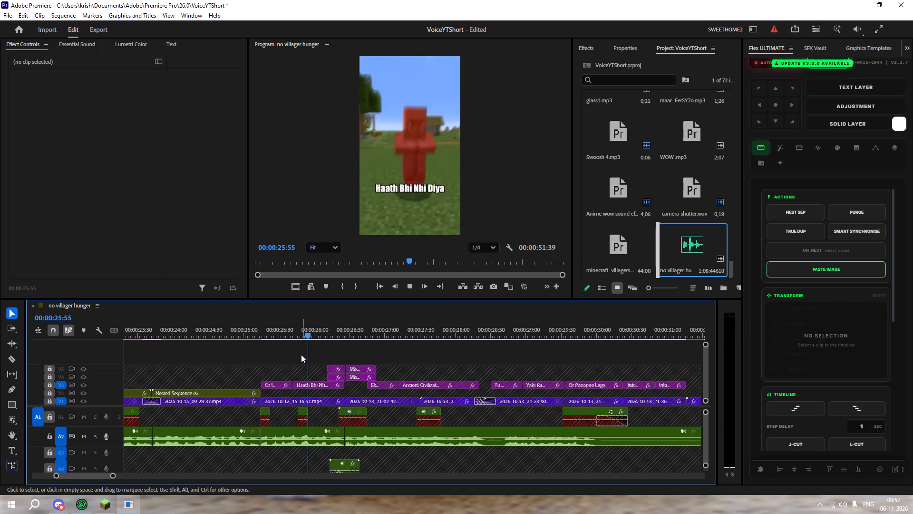
left_click_drag(340, 324, 246, 346)
key("space")
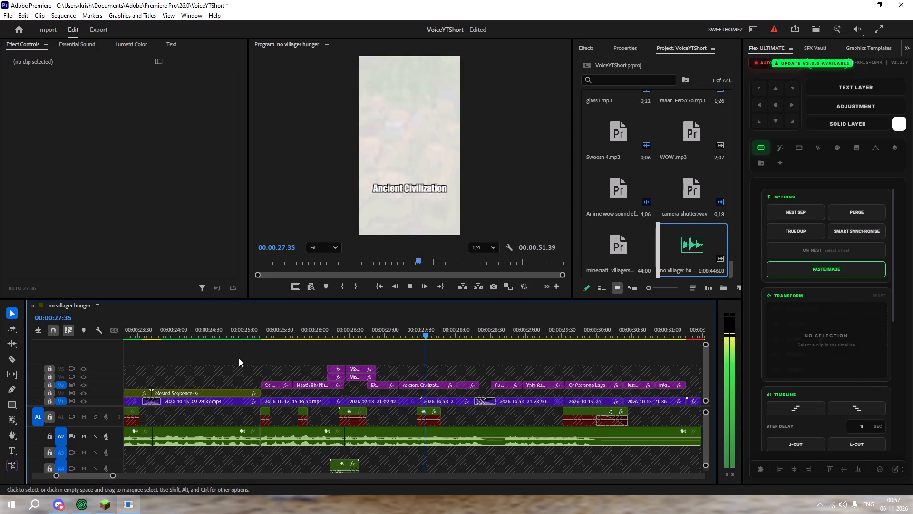
key("space")
left_click_drag(509, 331, 495, 334)
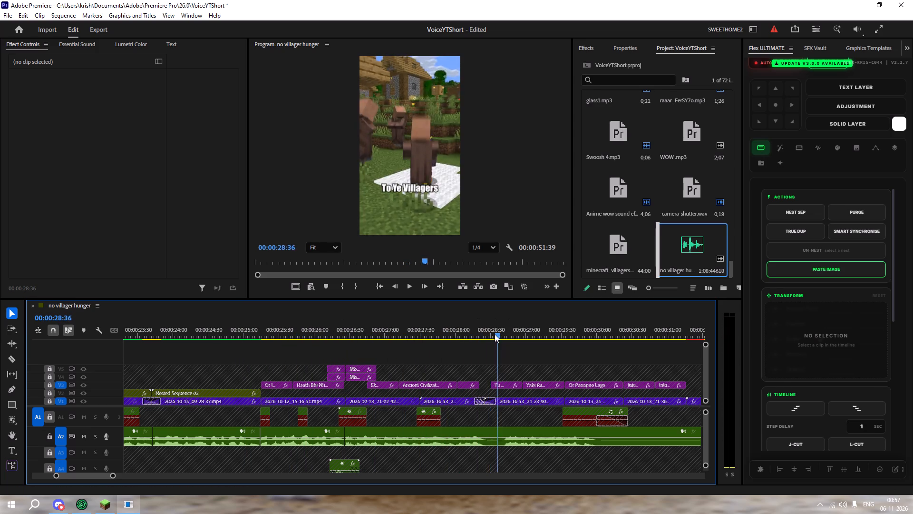
left_click_drag(495, 334, 427, 347)
key("z")
key("x")
Play the next phrase, cut A2 at about 00:00:29:43, ripple-trim about 230 frames after the cut, and save the project.
key("space")
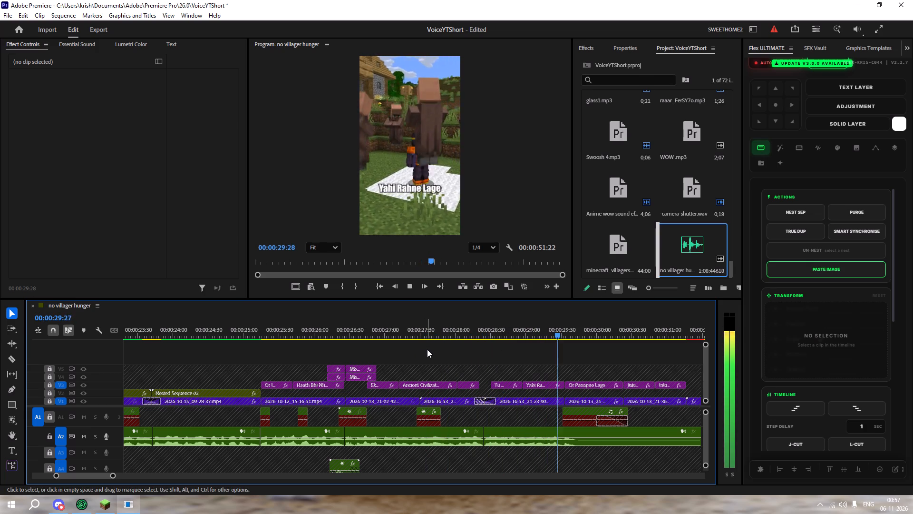
key("space")
type("z")
key("space")
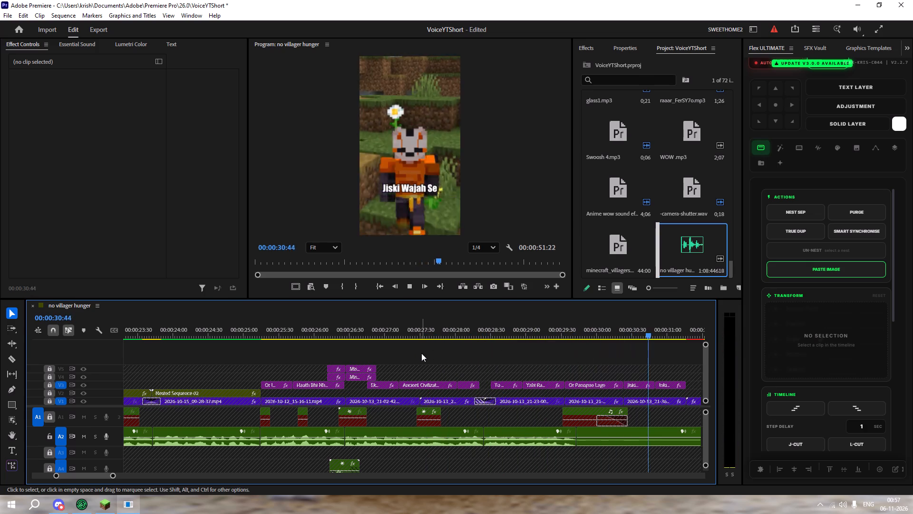
key("w")
left_click_drag(299, 324, 297, 330)
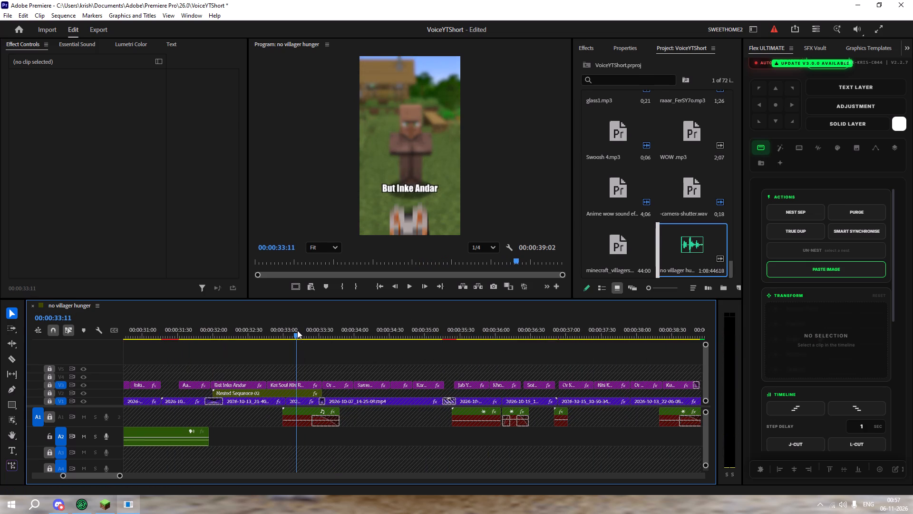
left_click_drag(297, 330, 292, 337)
key("ctrl+z")
key("x")
key("ctrl+s")
Play back A2 from about 00:00:28:10 to 00:00:30:28 to check the phrases on both sides of the 00:00:29:43 cut.
left_click_drag(293, 328, 230, 341)
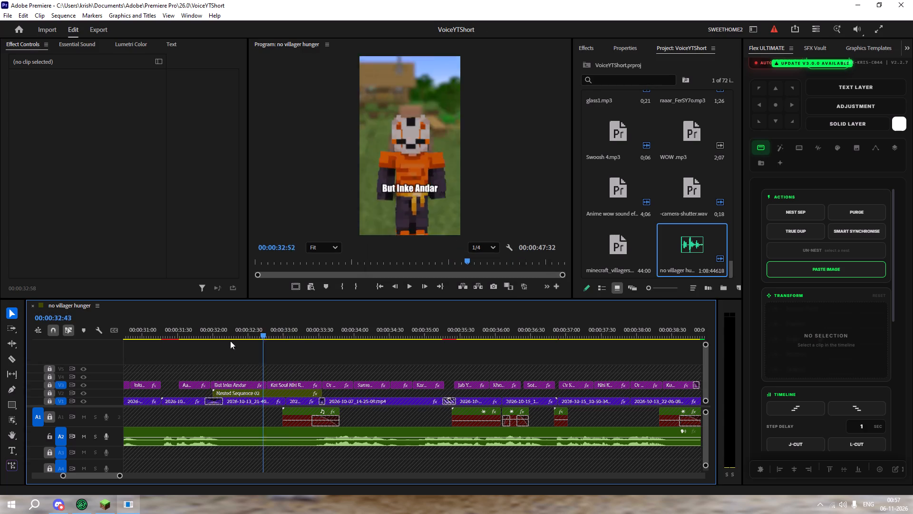
left_click_drag(230, 341, 211, 356)
key("space")
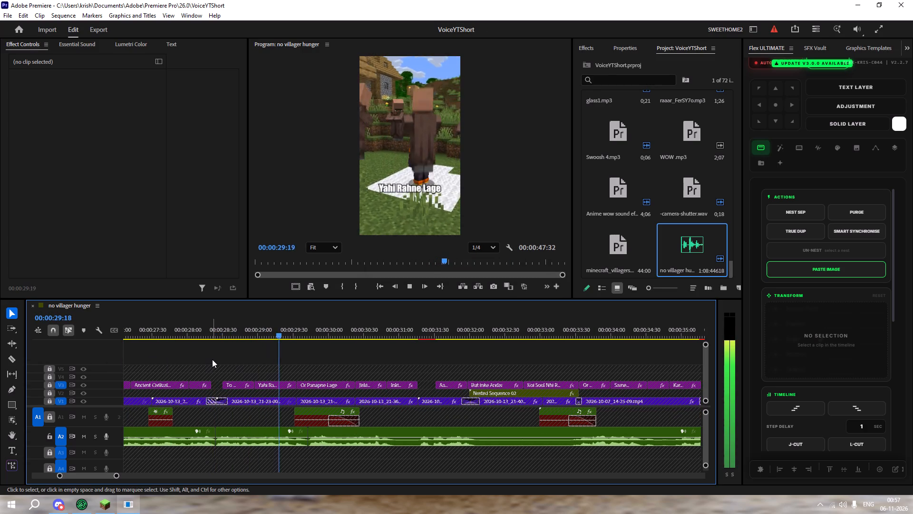
key("space")
key("space")
key("space")
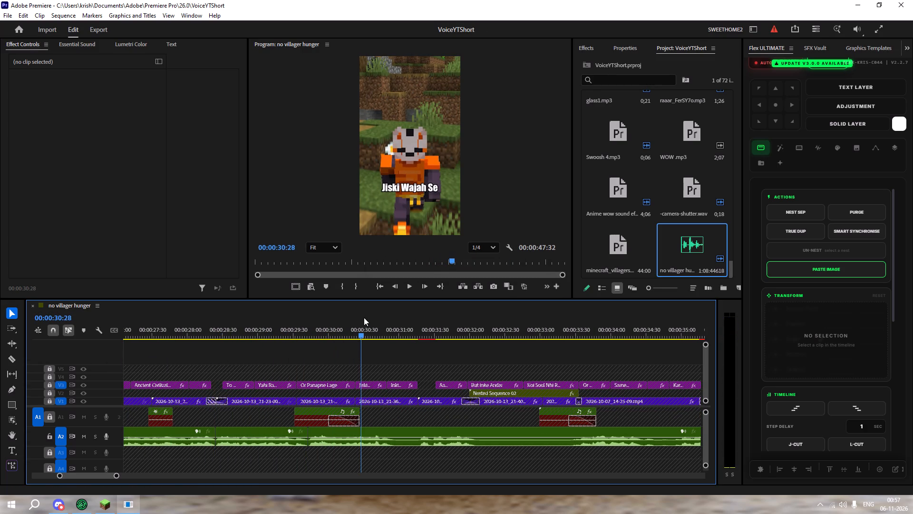
left_click_drag(364, 317, 229, 344)
left_click_drag(246, 332, 205, 341)
key("space")
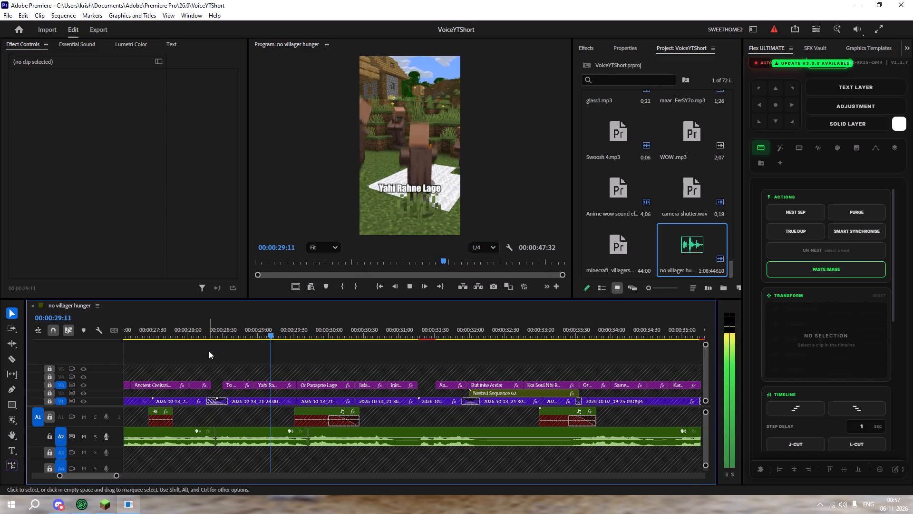
key("space")
left_click_drag(286, 329, 194, 361)
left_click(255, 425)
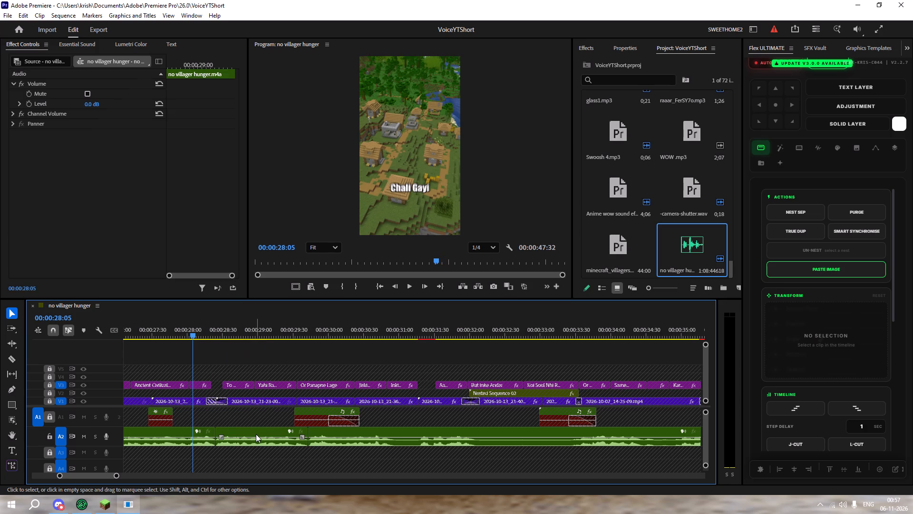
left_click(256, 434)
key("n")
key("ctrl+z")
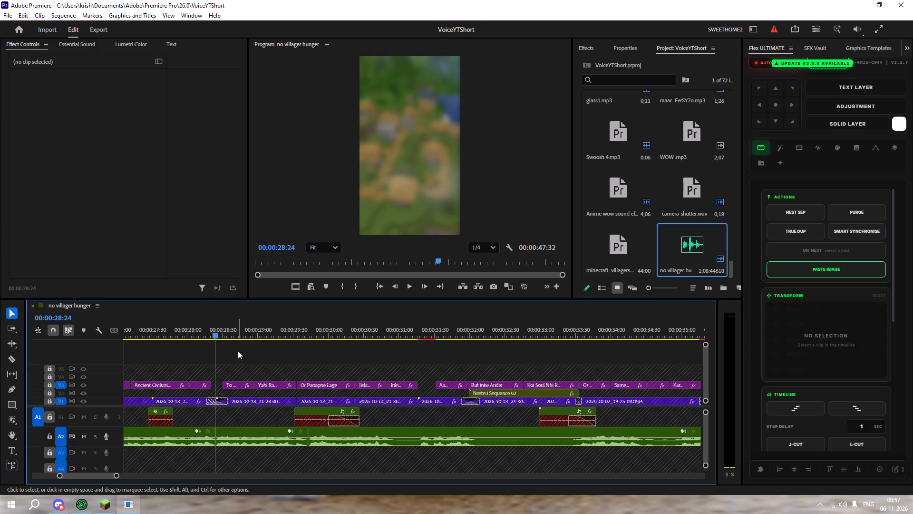
Ripple-delete the A2 voiceover clip between the cuts at 00:00:28:24 and about 00:00:29:43.
left_click(259, 440)
key("Delete")
left_click(259, 435)
key("Delete")
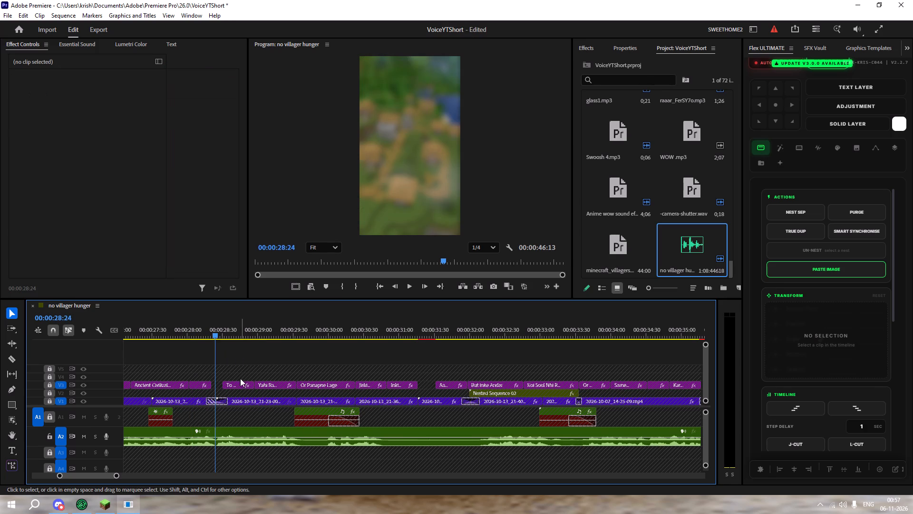
Play back A2 from about 00:00:28:10, cut it at about 00:00:29:37, and ripple-trim 22 frames after the cut.
left_click_drag(224, 352, 198, 356)
left_click_drag(207, 341, 195, 347)
left_click_drag(204, 338, 193, 344)
key("space")
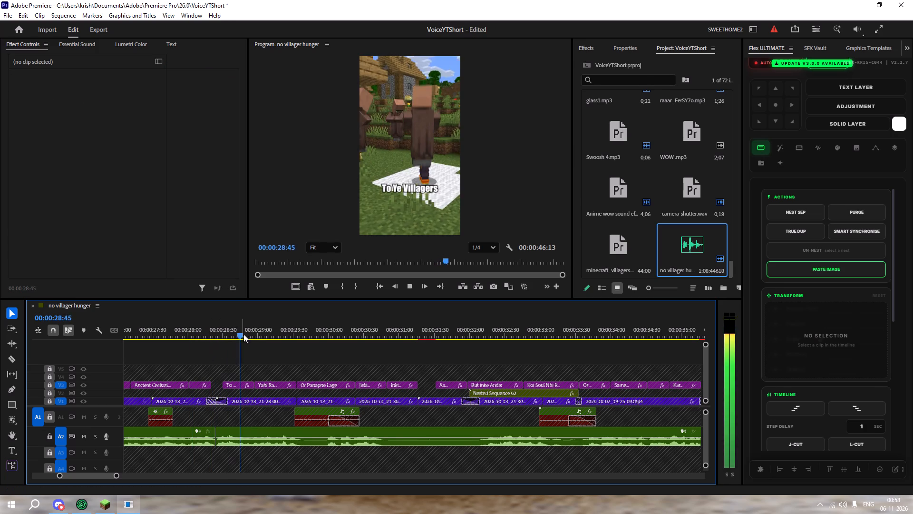
key("space")
left_click_drag(248, 328, 205, 342)
key("space")
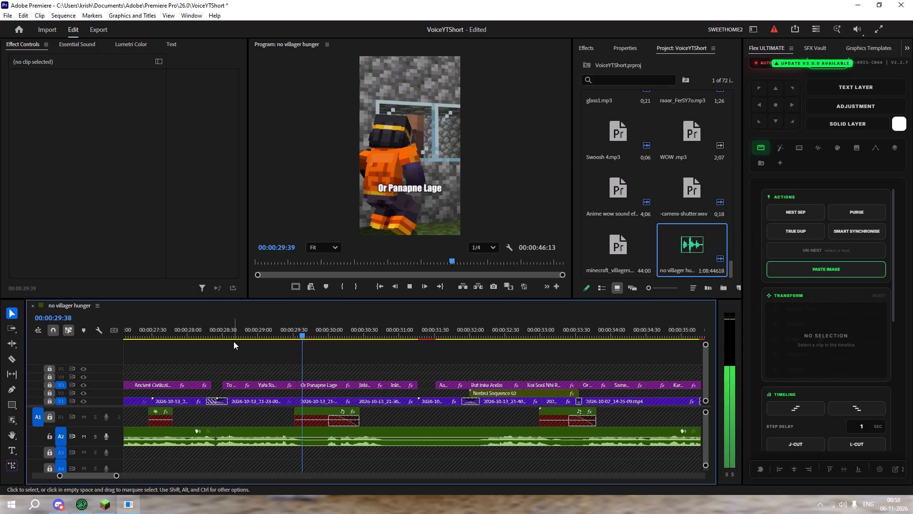
key("space")
left_click_drag(314, 332, 302, 341)
key("z")
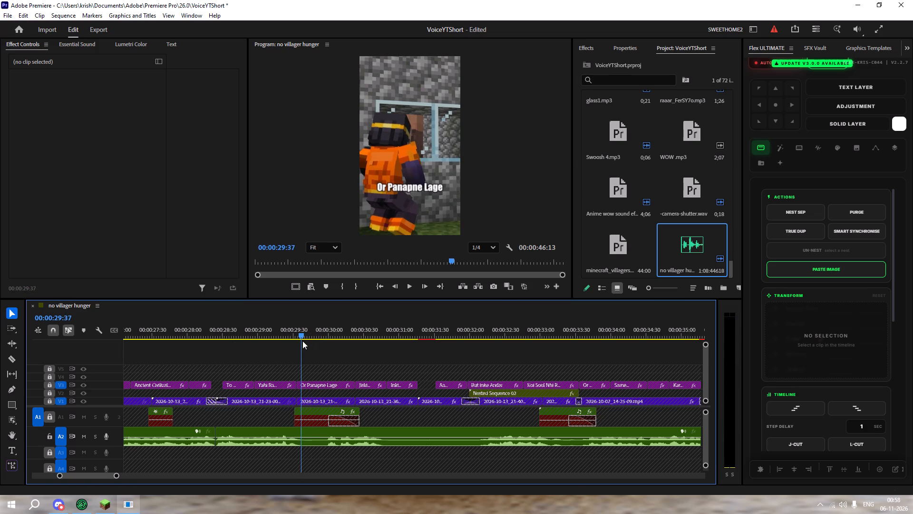
left_click_drag(302, 341, 291, 349)
key("x")
Cut A2 again at about 00:00:29:35, ripple-delete the 2-frame sliver before the existing cut, and save the project.
key("space")
key("space")
left_click_drag(301, 327, 299, 333)
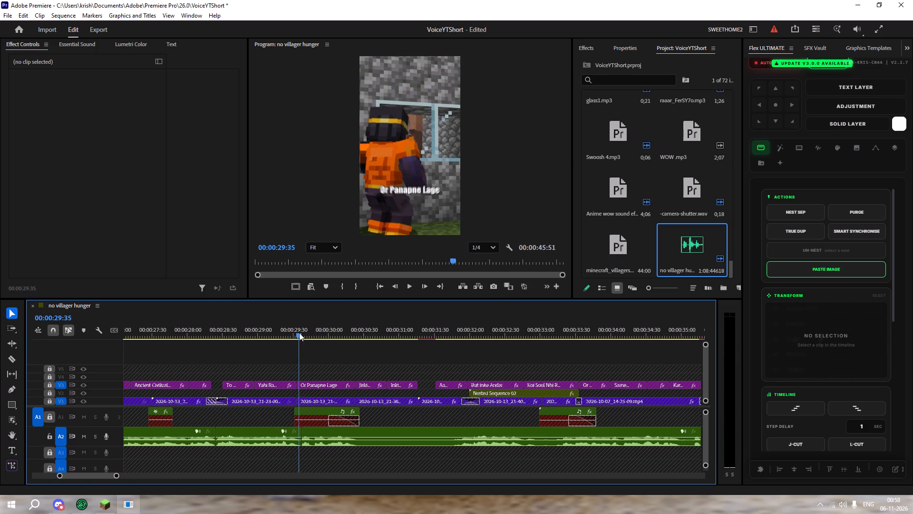
left_click_drag(299, 333, 287, 342)
key("z")
key("x")
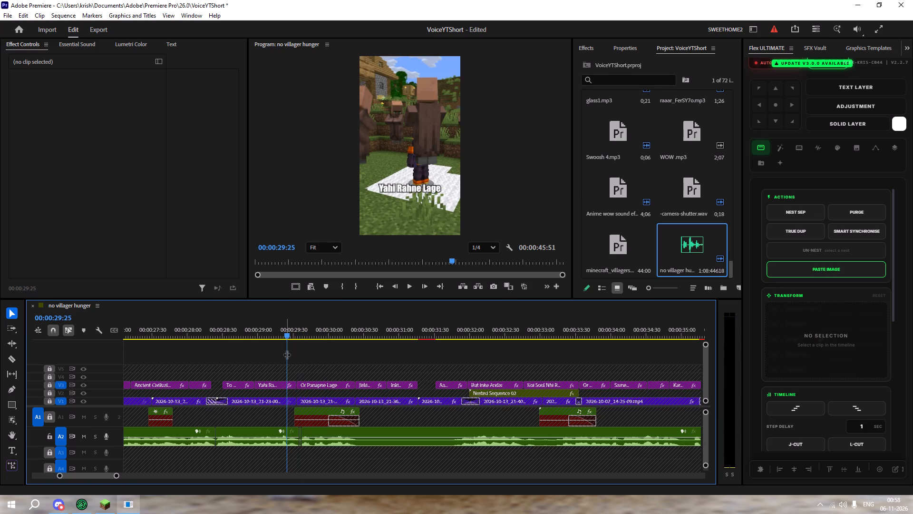
double_click(301, 440)
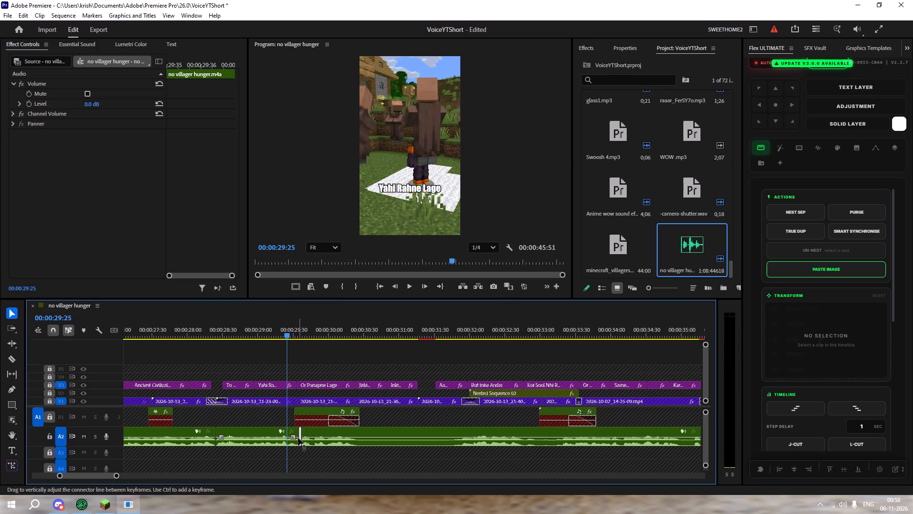
key("n")
left_click(319, 345)
key("ctrl+s")
Play the phrase from about 00:00:29:17, cut A2 at about 00:00:30:22, and ripple-trim 82 frames after the cut.
left_click_drag(297, 337, 276, 344)
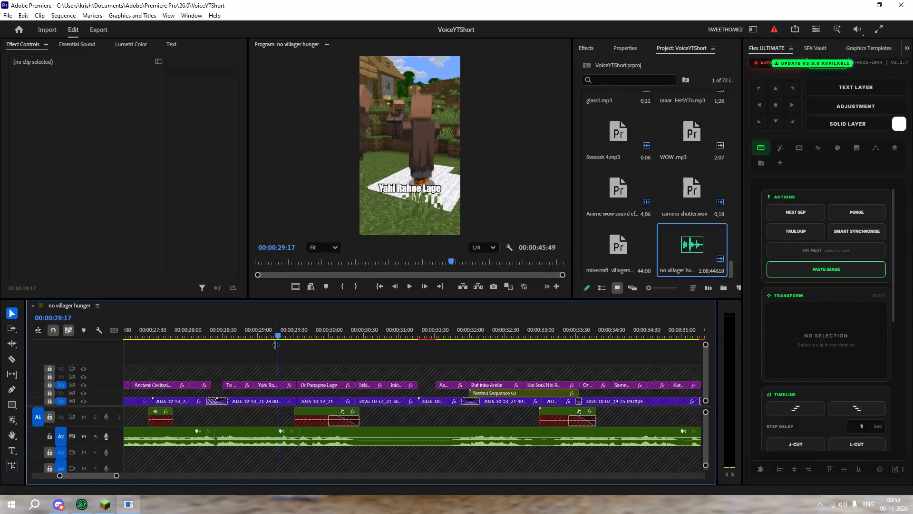
key("space")
key("space")
key("z")
key("space")
left_click_drag(368, 341, 401, 344)
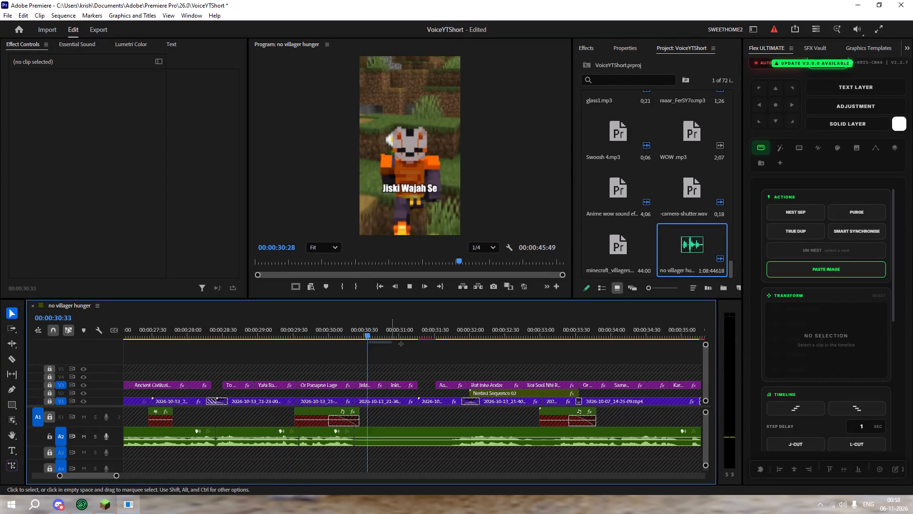
left_click_drag(401, 344, 448, 349)
left_click_drag(437, 335, 311, 357)
key("x")
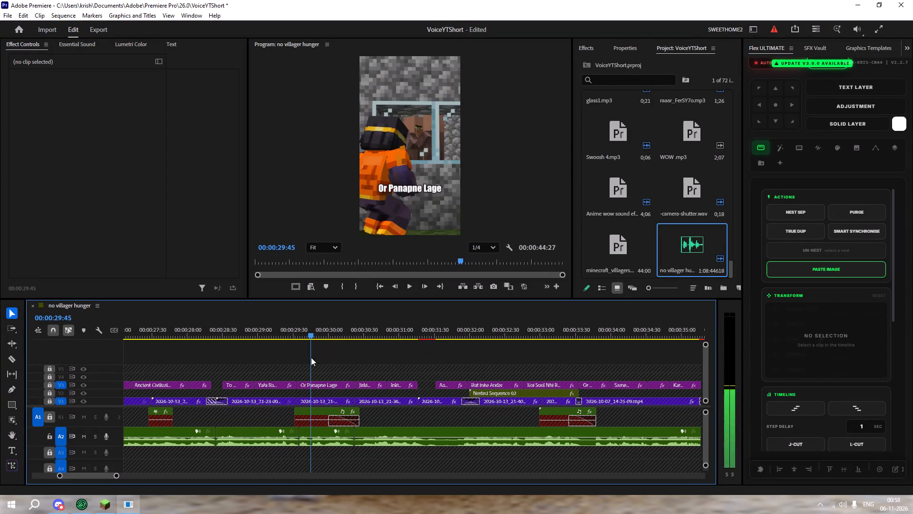
Play across the 00:00:30:22 cut and ripple-trim another 5 frames from the start of the A2 clip after it.
key("space")
key("space")
left_click_drag(402, 340, 362, 351)
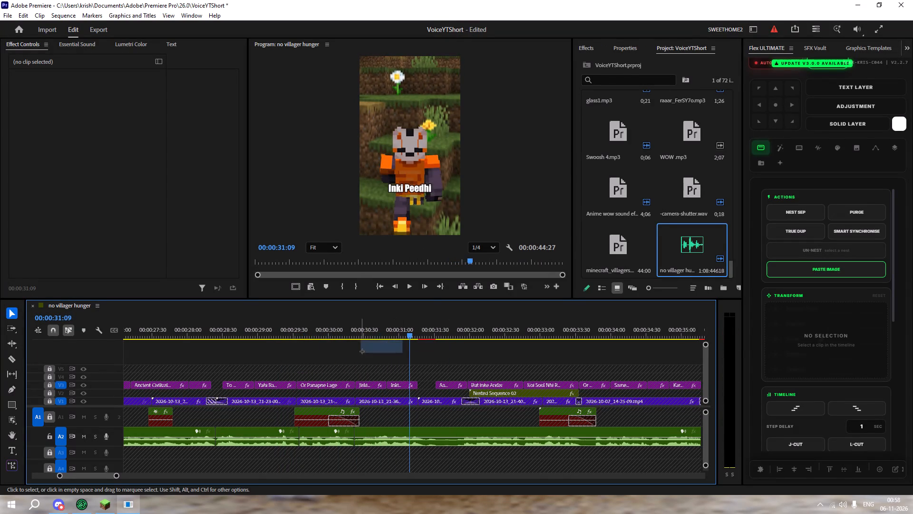
left_click_drag(362, 351, 361, 351)
left_click_drag(376, 325, 351, 340)
key("x")
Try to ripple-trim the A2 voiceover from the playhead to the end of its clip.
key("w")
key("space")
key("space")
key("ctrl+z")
Play the take after the 00:00:30:22 cut and ripple-trim about 88 frames from the start of that A2 clip.
left_click_drag(372, 326, 367, 328, "ctrl")
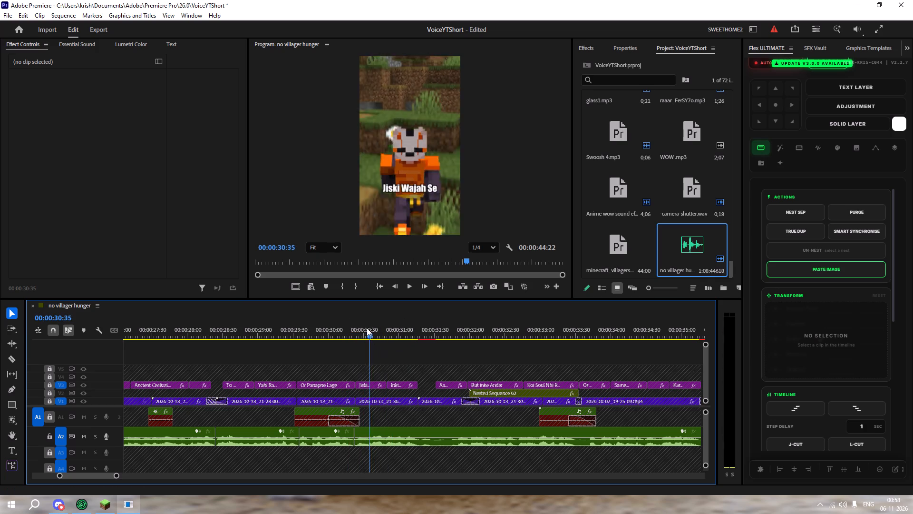
left_click_drag(367, 328, 328, 345, "ctrl")
key("space")
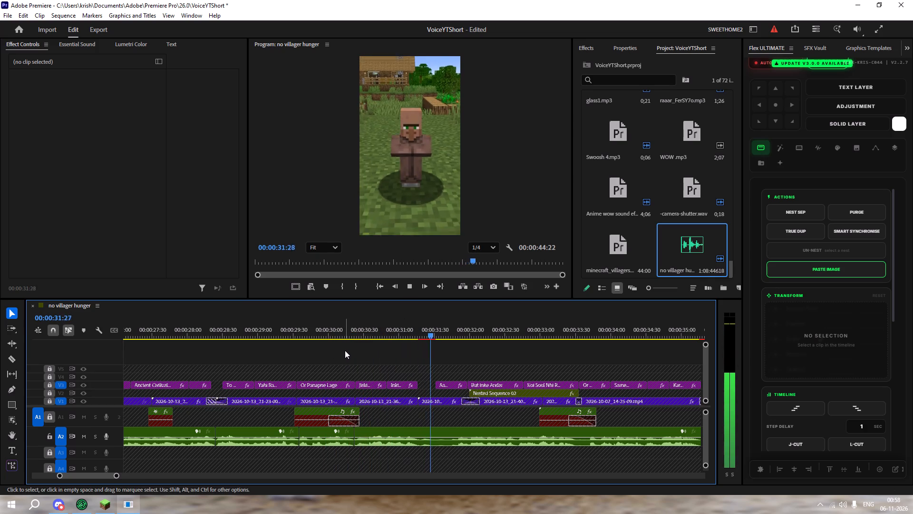
key("space")
key("w")
left_click_drag(450, 325, 460, 327)
key("ctrl+z")
right_click(457, 327, "ctrl")
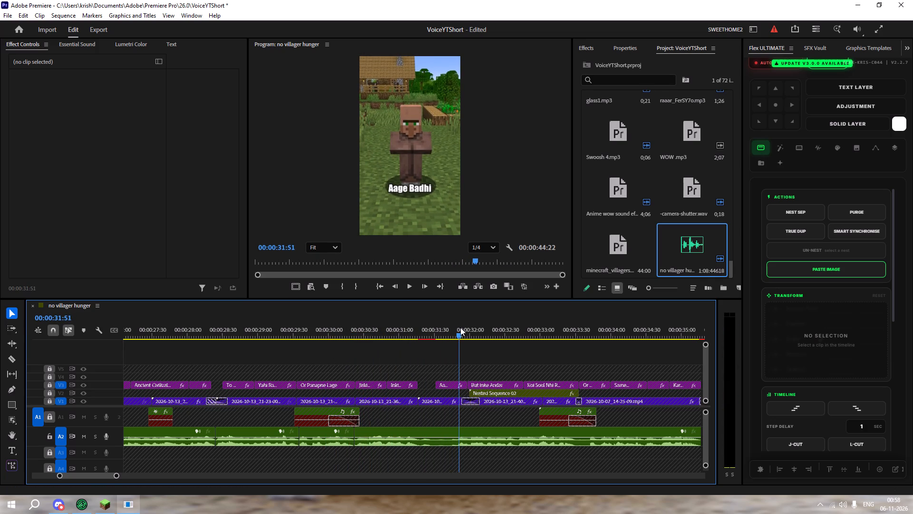
left_click_drag(460, 327, 332, 348)
key("x")
Play the retrimmed phrase to about 00:00:31:20, undo trial trims of the remaining A2 recording, and save the project.
key("space")
type("ww")
key("space")
key("ctrl+z")
key("ctrl+s")
key("w")
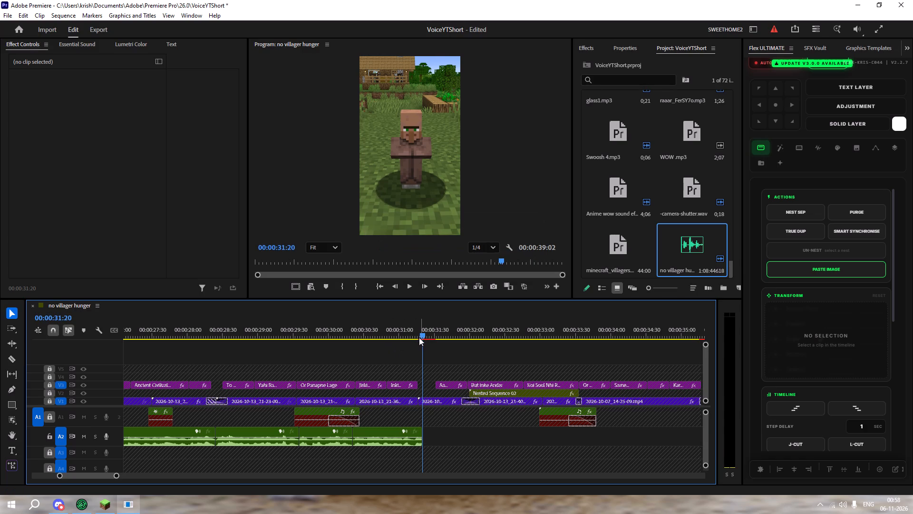
key("ctrl+z")
Play the next phrase, cut A2 at about 00:00:32:01, and ripple-trim 12 frames after the cut.
left_click_drag(428, 327, 338, 347)
key("space")
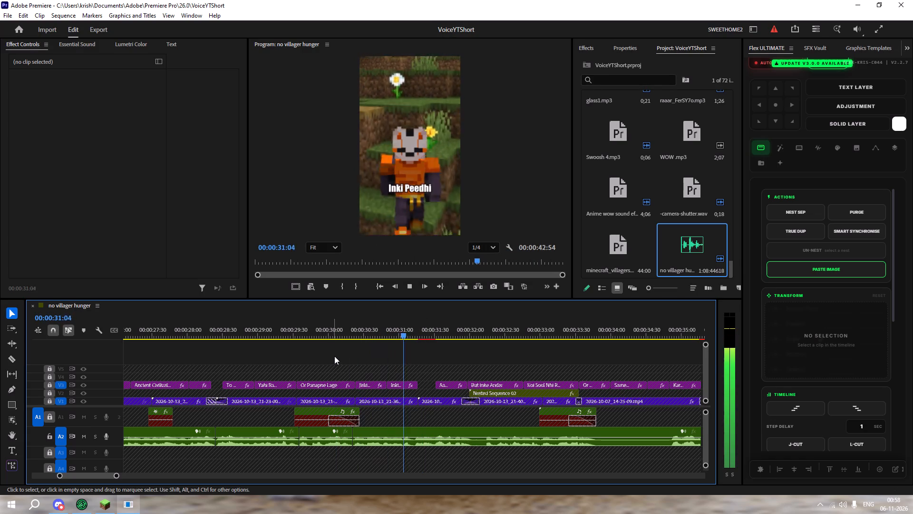
key("space")
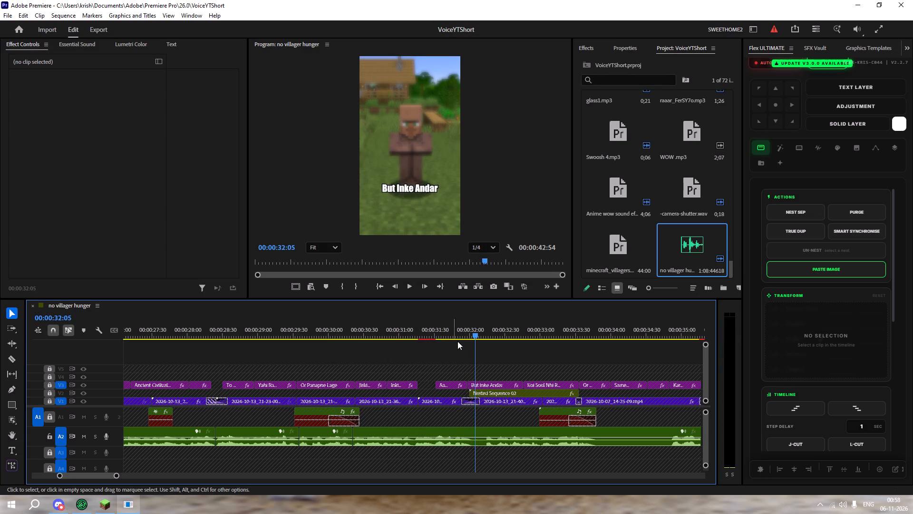
left_click_drag(477, 327, 473, 326)
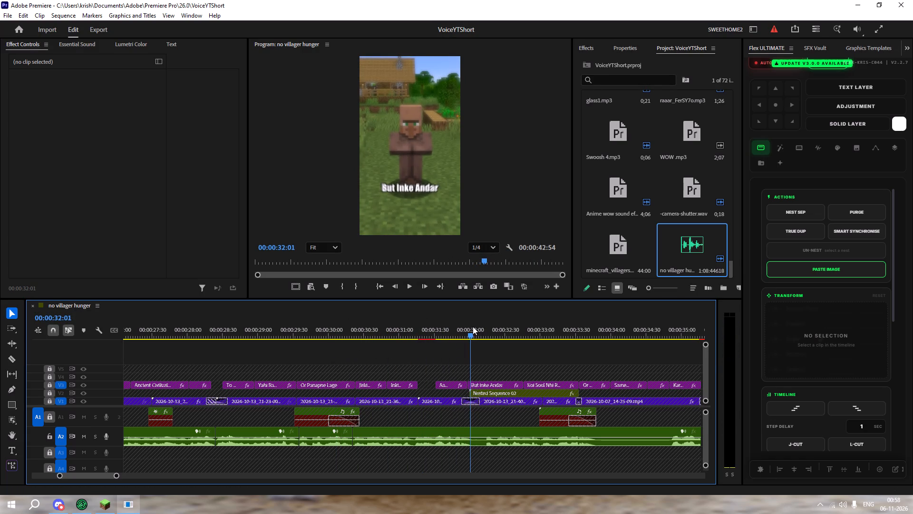
left_click_drag(473, 326, 488, 333)
key("z")
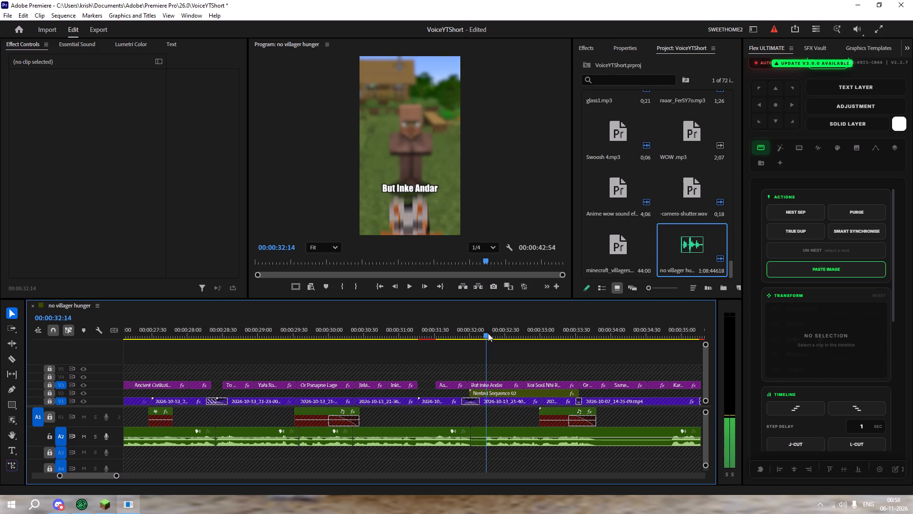
left_click_drag(488, 333, 437, 344)
key("x")
key("space")
key("space")
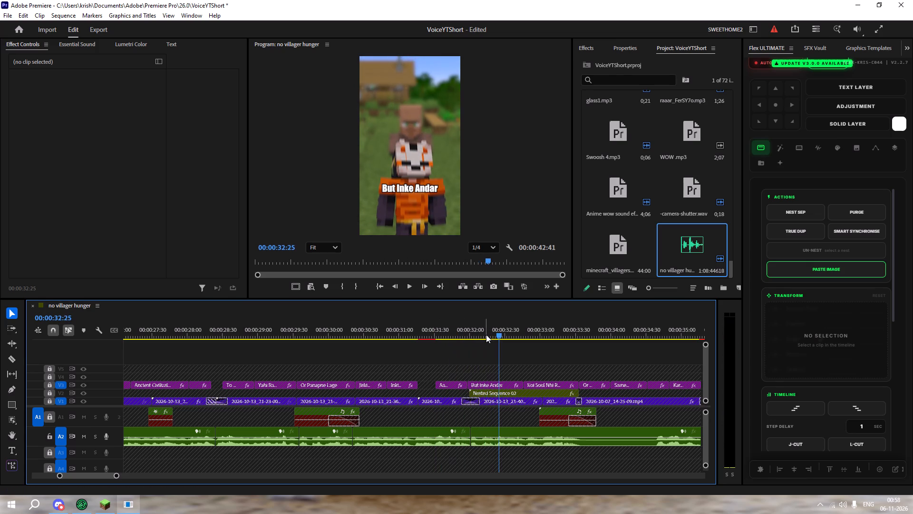
key("ctrl+z")
left_click_drag(490, 332, 486, 335)
key("x")
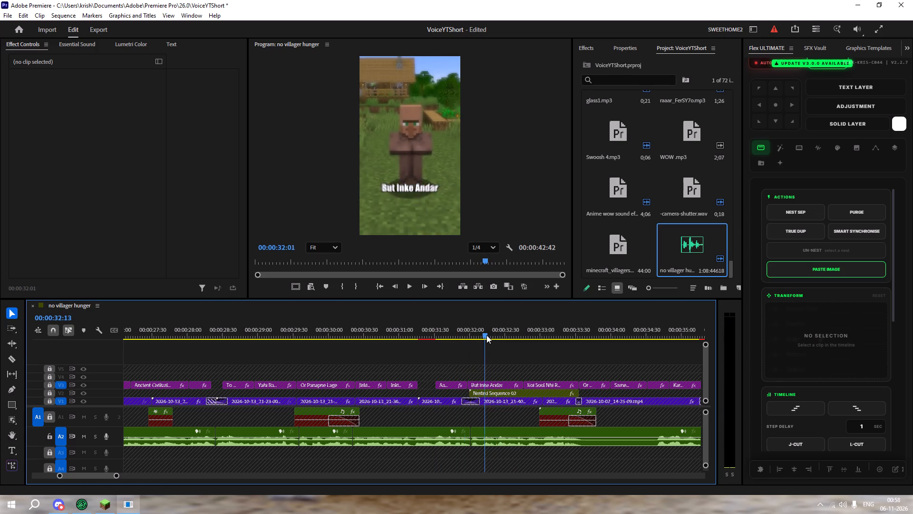
Play on across the previous cut and cut A2 at the end of the phrase, at about 00:00:33:33.
left_click_drag(486, 335, 410, 345)
key("space")
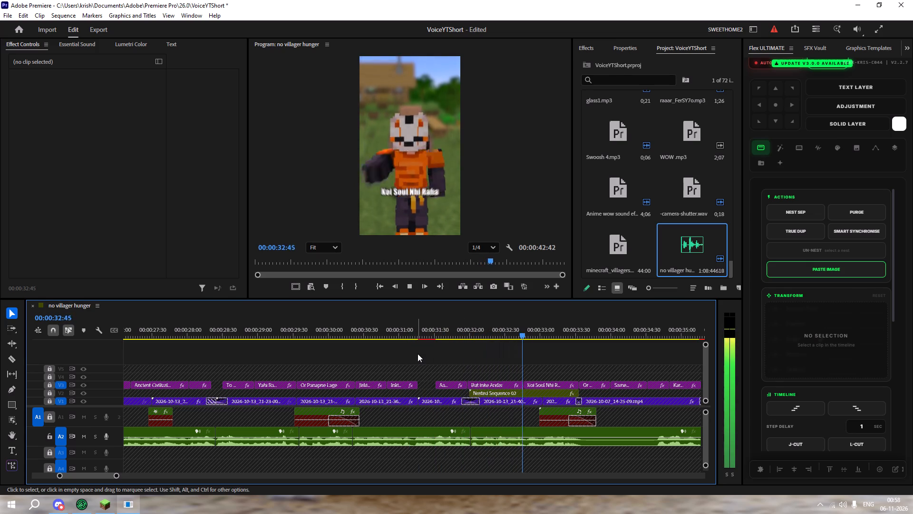
key("space")
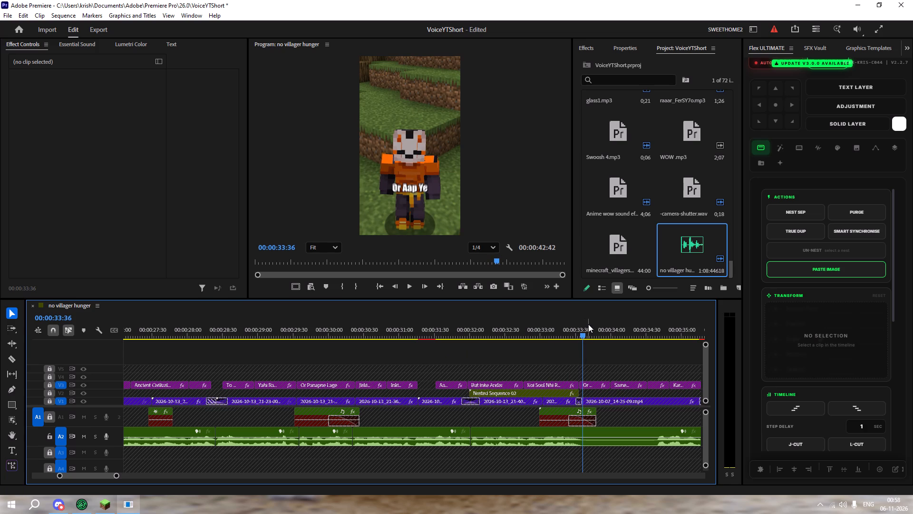
left_click(591, 316)
left_click_drag(585, 316, 583, 322)
left_click_drag(585, 325, 581, 325)
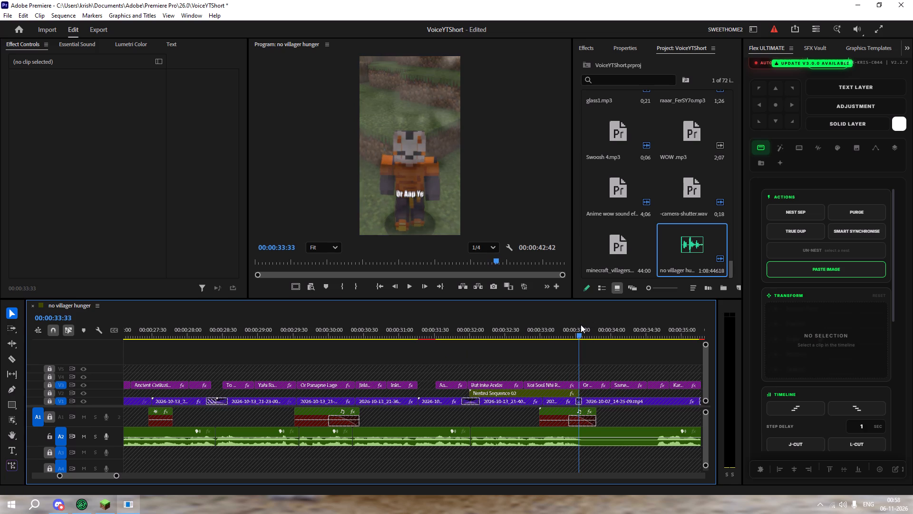
left_click_drag(581, 325, 659, 336)
key("z")
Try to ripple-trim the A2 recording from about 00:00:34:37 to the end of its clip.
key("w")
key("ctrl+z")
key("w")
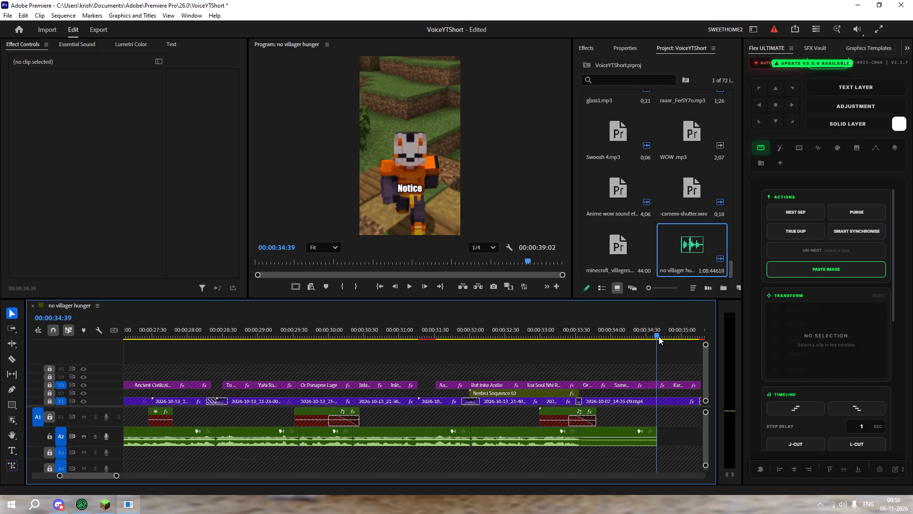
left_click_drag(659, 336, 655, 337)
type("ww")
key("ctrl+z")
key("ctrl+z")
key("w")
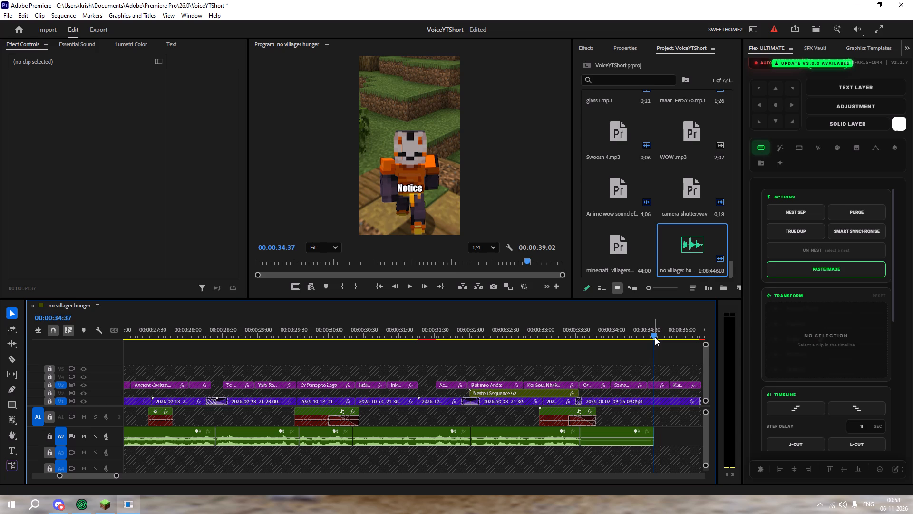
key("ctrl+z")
Ripple-trim 65 frames of silence from A2 after the 00:00:33:33 cut.
left_click_drag(658, 332, 557, 345)
key("x")
Play the next phrase, cut A2 at about 00:00:35:22, and ripple-trim 9 frames after the cut.
key("space")
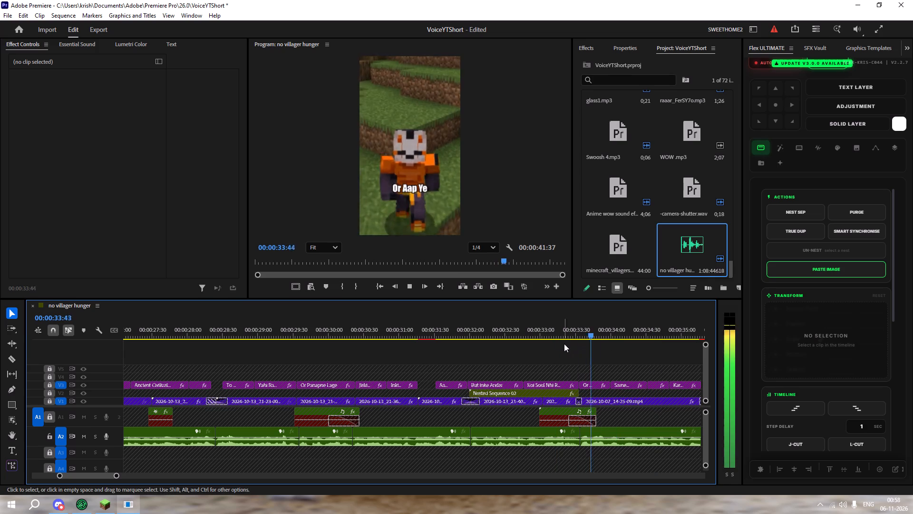
key("space")
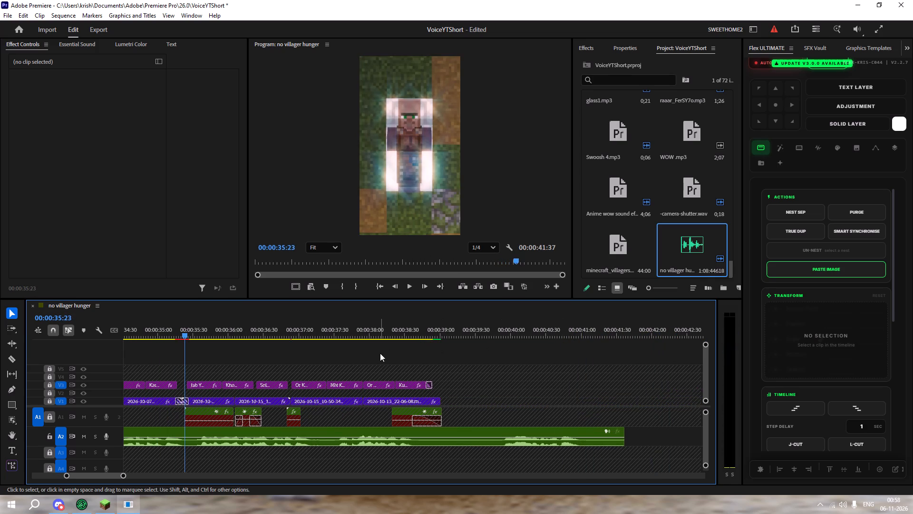
key("space")
key("space")
left_click_drag(221, 336, 184, 348)
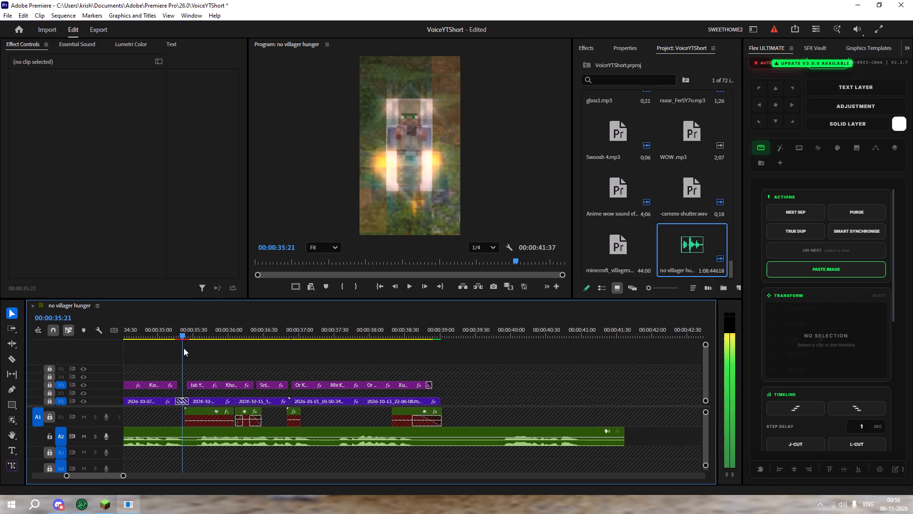
left_click_drag(184, 348, 180, 355)
key("z")
key("x")
Play from just before the last cut, cut A2 at about 00:00:37:00, and ripple-trim 25 frames after it.
left_click(175, 357)
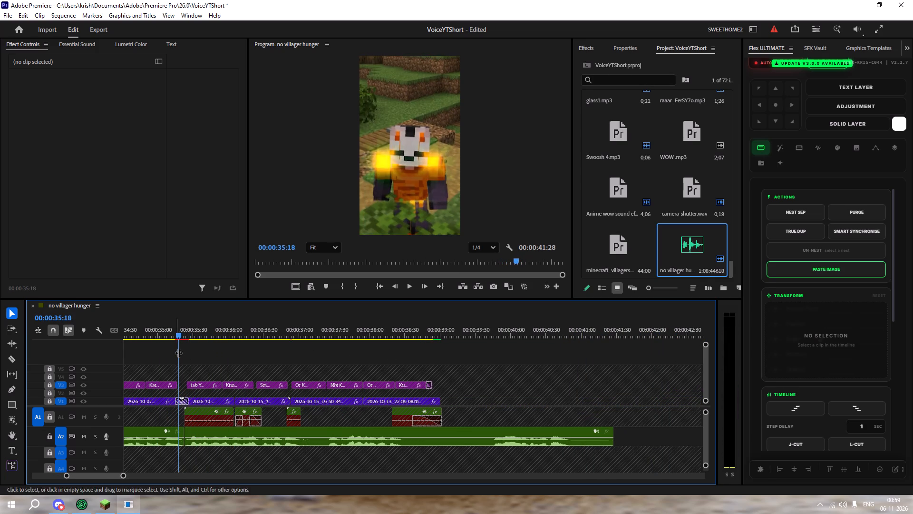
left_click_drag(179, 338, 173, 344)
key("space")
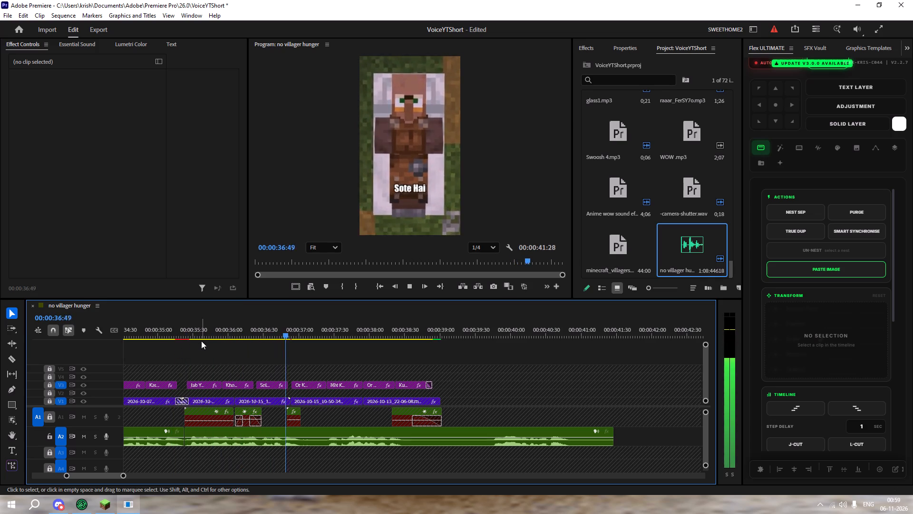
key("space")
left_click_drag(320, 331, 318, 340)
key("z")
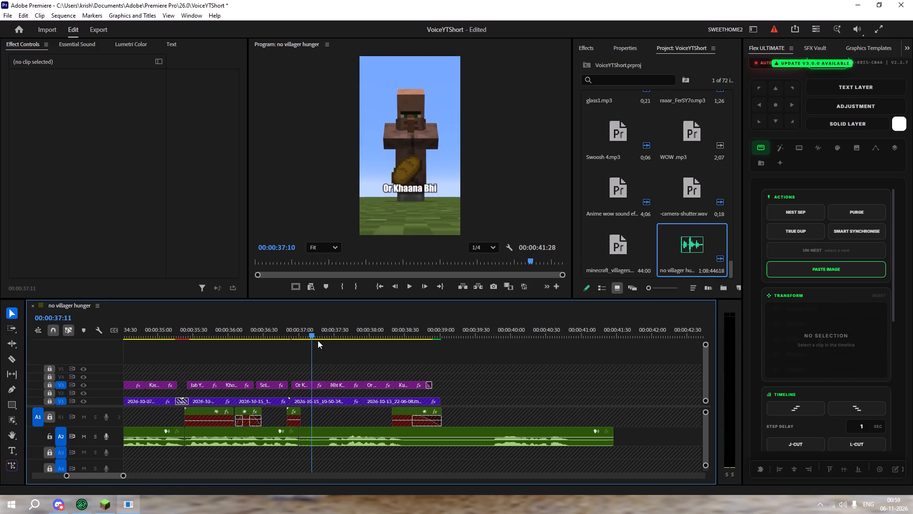
left_click_drag(318, 340, 259, 352)
key("x")
Cut A2 inside the previous phrase at about 00:00:36:26 and ripple-trim 2 frames after the cut.
key("z")
key("ctrl+z")
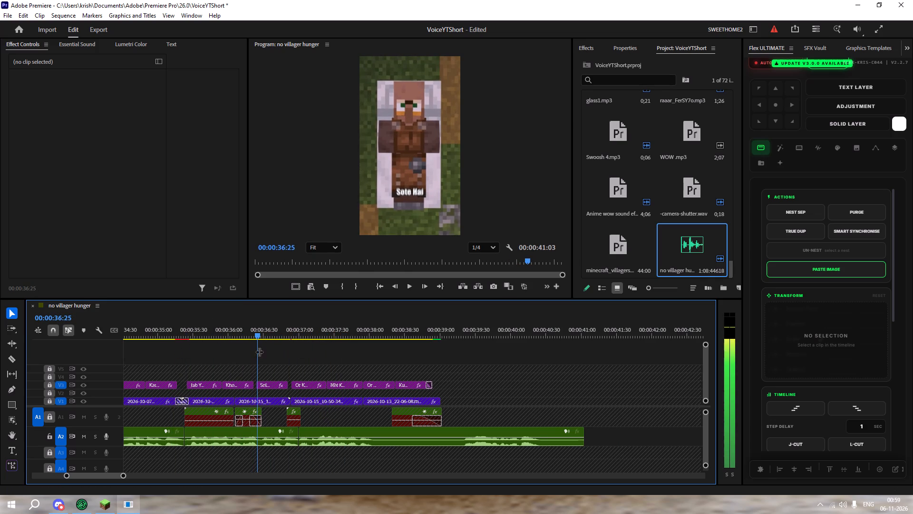
left_click_drag(259, 352, 233, 352)
key("z")
key("x")
Play the next phrase, cut A2 at about 00:00:37:59, and ripple-trim 80 frames after the cut.
key("space")
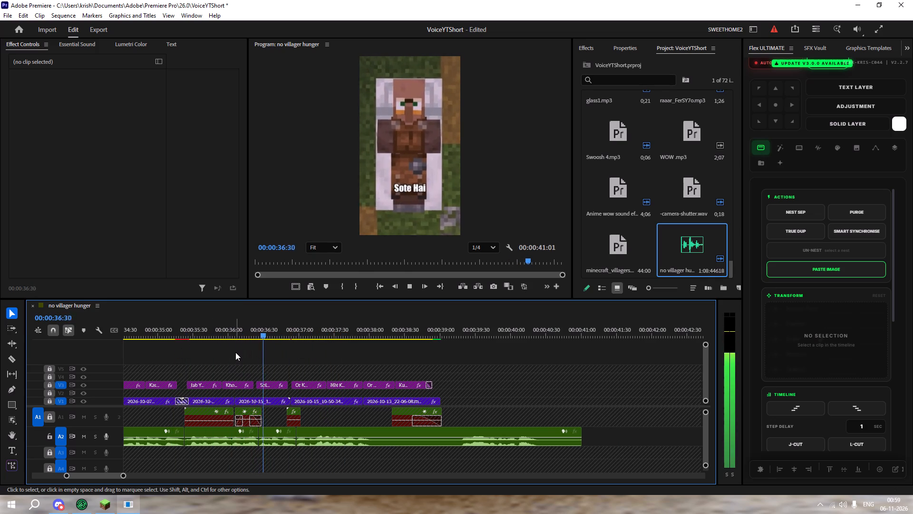
key("space")
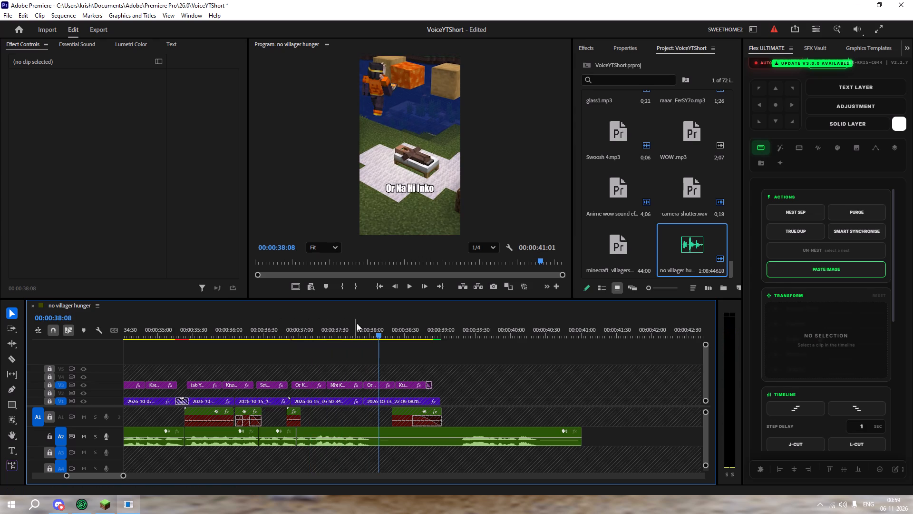
left_click_drag(379, 317, 369, 320)
left_click_drag(374, 325, 446, 333)
key("z")
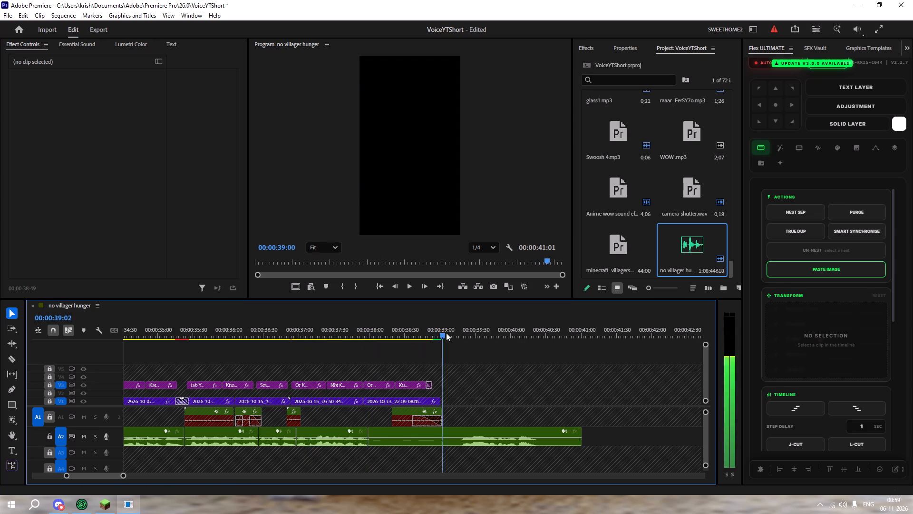
left_click_drag(446, 333, 297, 345)
key("x")
Play the trimmed section, cut A2 at the picture's end at about 00:00:39:02, delete the leftover tail, and save the project.
key("space")
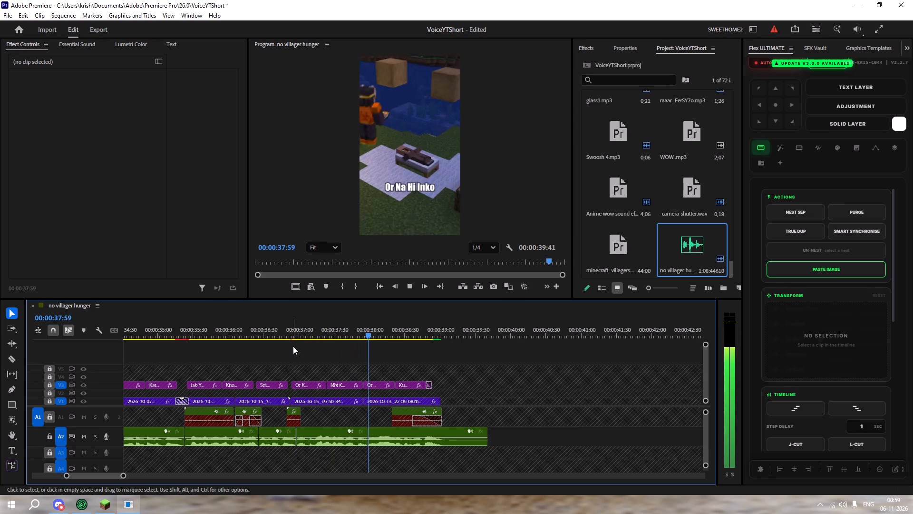
key("space")
left_click_drag(458, 326, 448, 337)
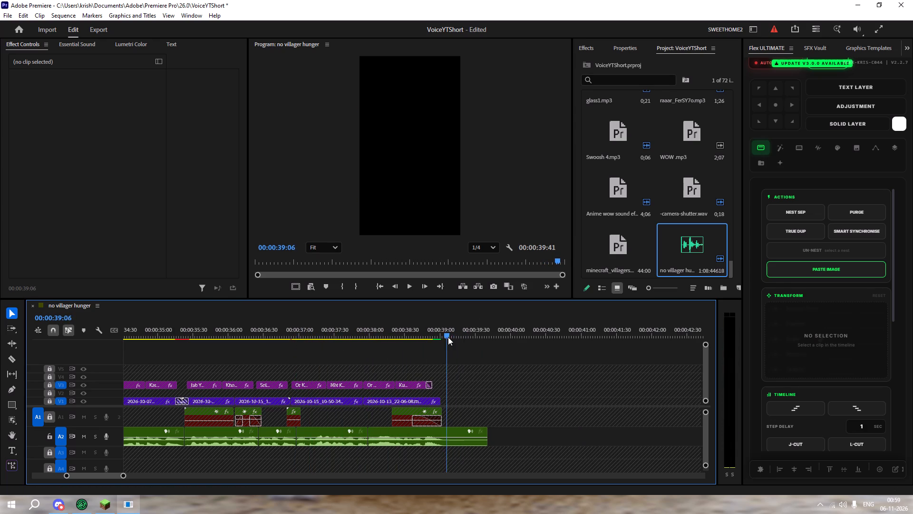
left_click_drag(448, 337, 438, 344)
key("z")
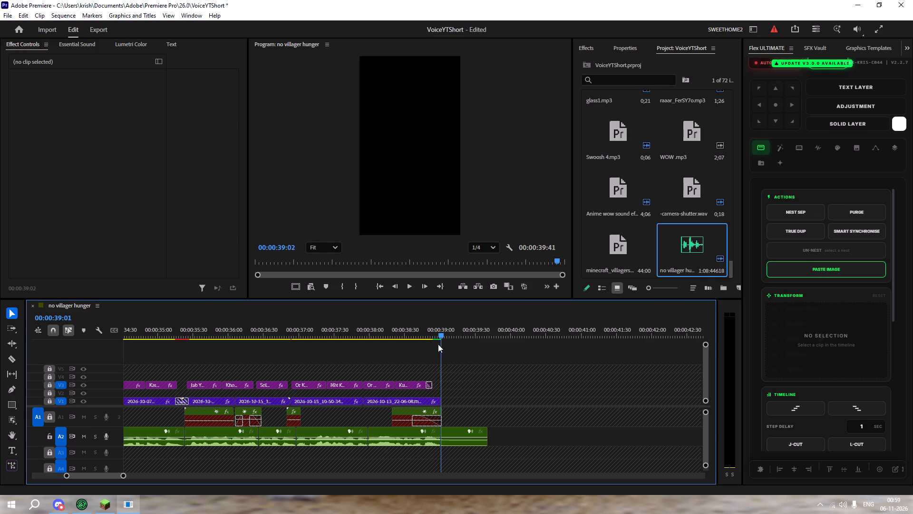
left_click_drag(438, 344, 406, 351)
left_click(451, 430)
key("Delete")
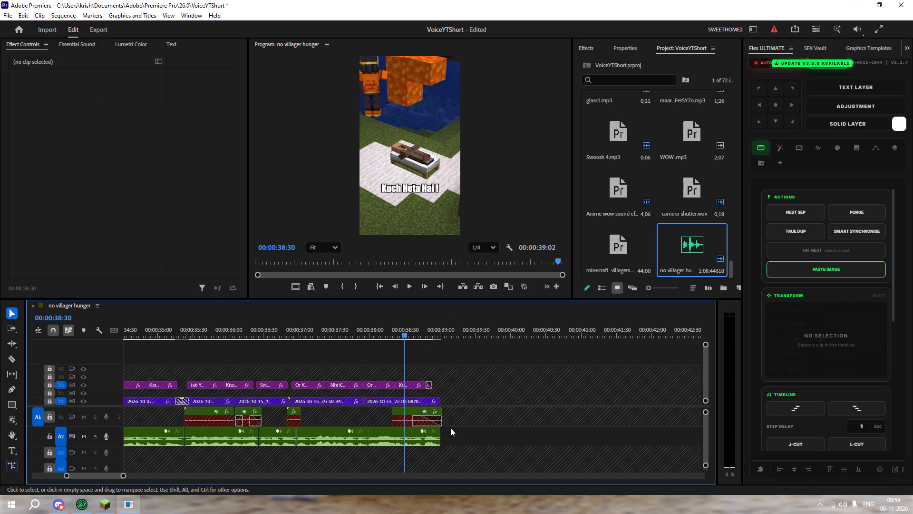
key("ctrl+s")
Play the short from its start to about 00:00:11:36 to check the voiceover against the picture.
left_click_drag(397, 323, 316, 361)
scroll(361, 363, "down", 9, "alt")
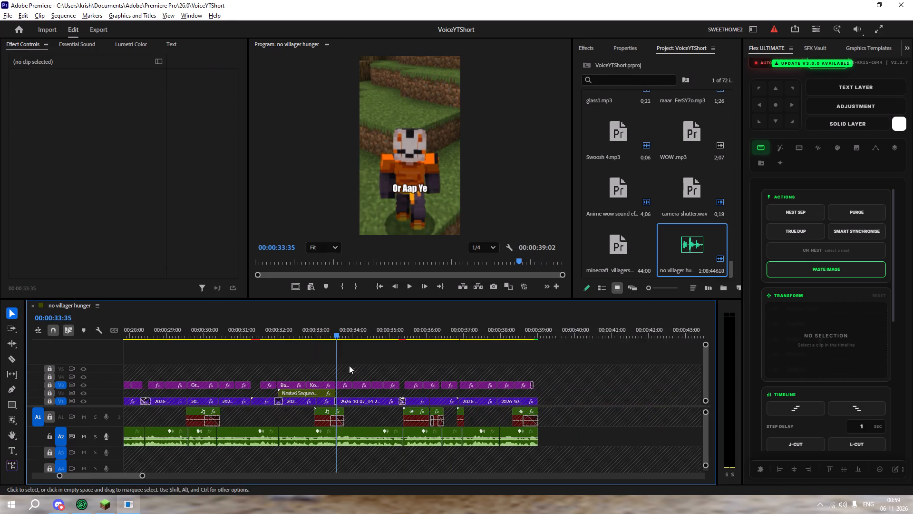
scroll(349, 366, "down", 3, "alt")
left_click_drag(311, 331, 18, 369)
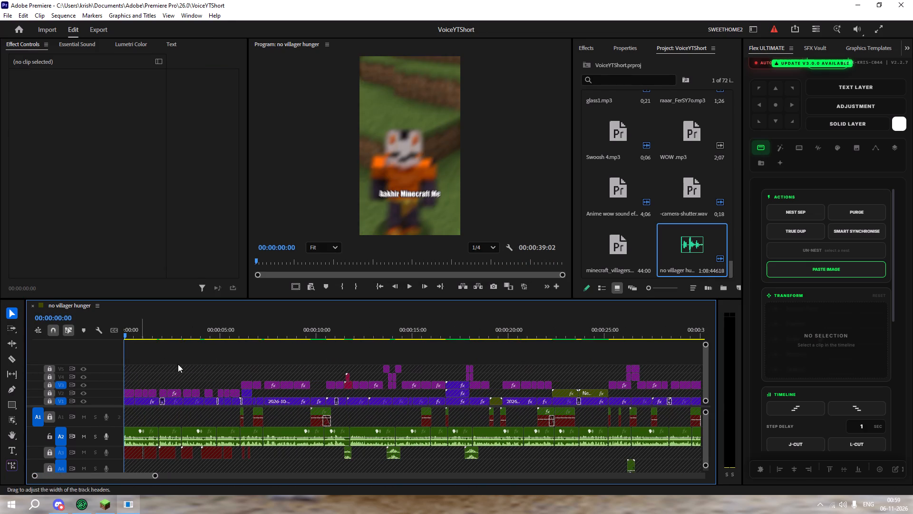
key("space")
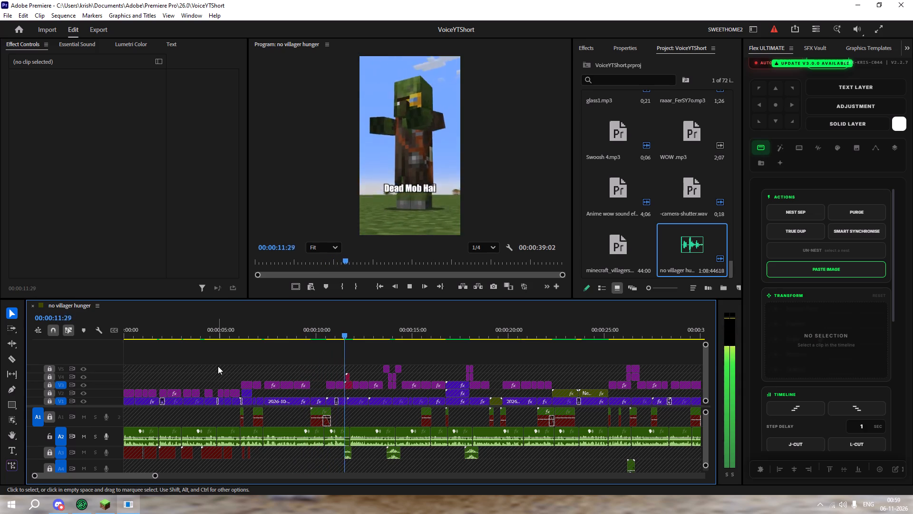
key("space")
left_click_drag(365, 327, 310, 338)
key("space")
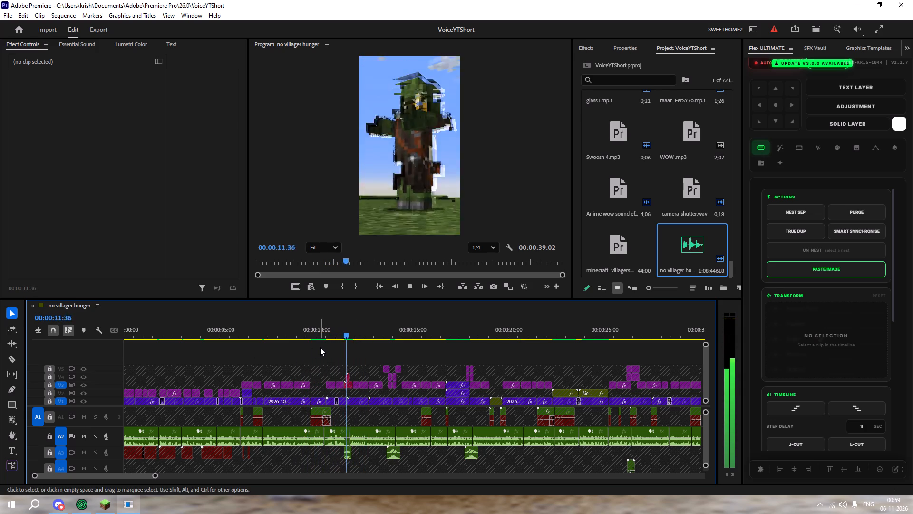
key("space")
Examine the A2 voiceover between about 00:00:10:00 and 00:00:12:00 against the "Vo Ek" and "Dead Mob Hai" captions.
scroll(345, 370, "up", 18, "alt")
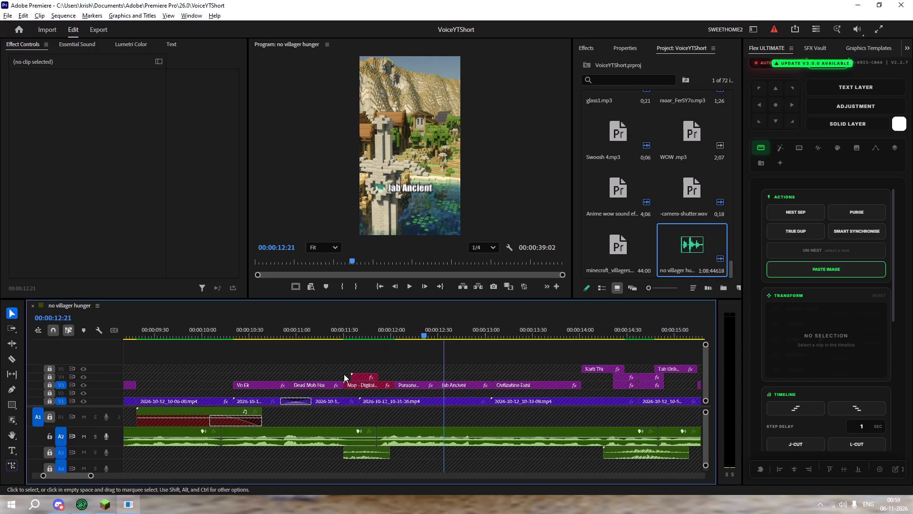
left_click_drag(424, 333, 370, 343)
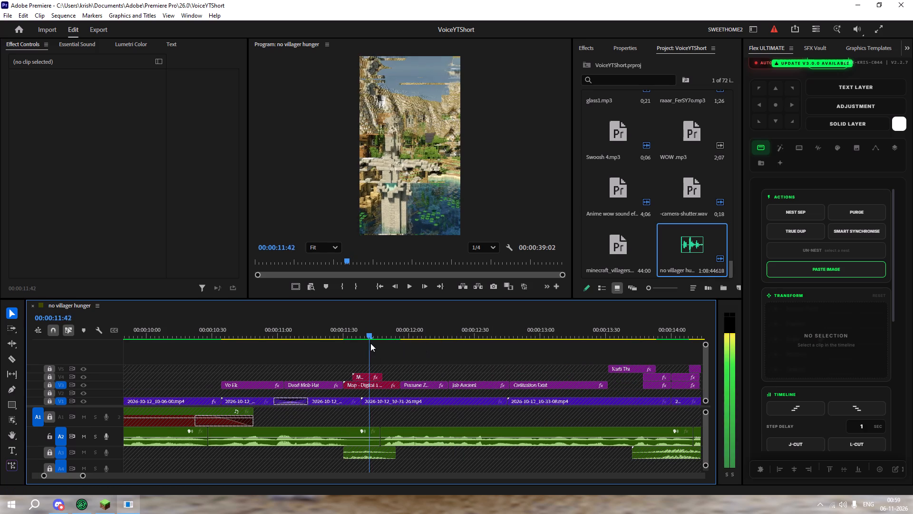
left_click_drag(370, 343, 383, 345)
key("space")
key("space")
left_click_drag(423, 331, 338, 350)
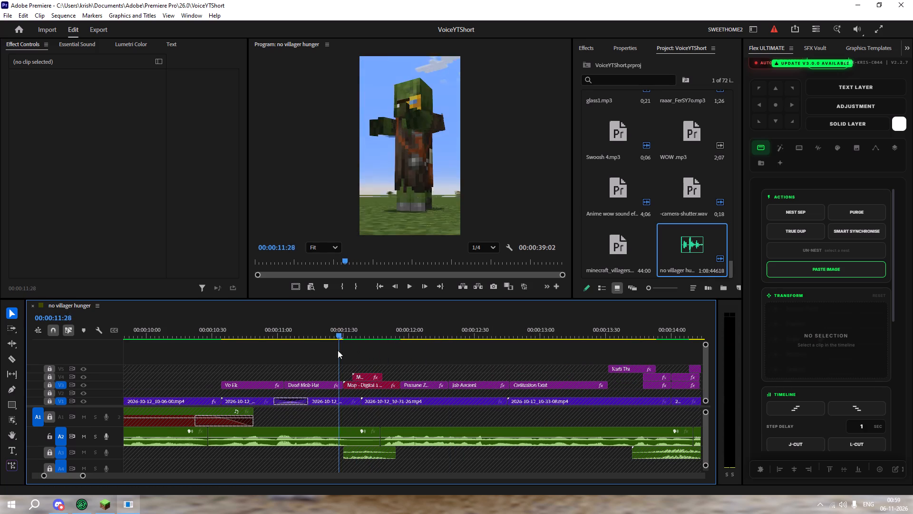
left_click_drag(338, 350, 209, 367)
key("space")
key("space")
left_click_drag(245, 333, 149, 351)
key("space")
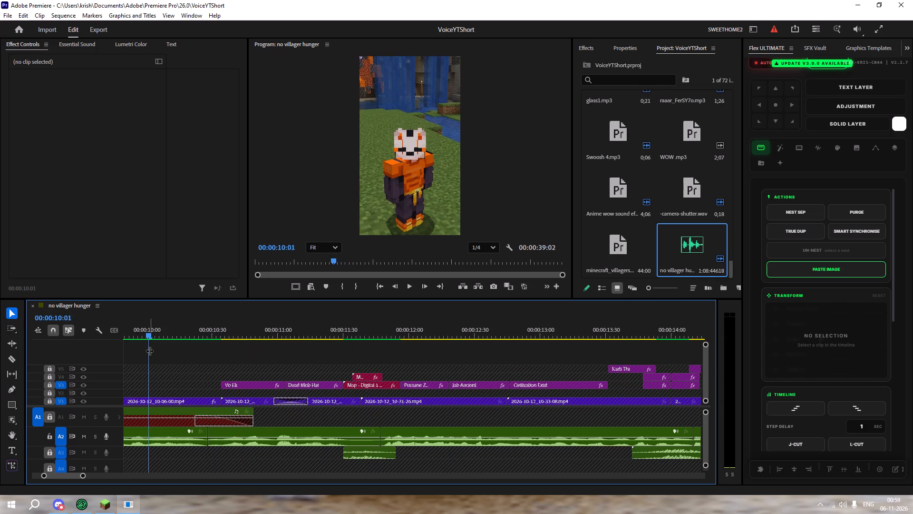
key("space")
key("space")
key("space")
left_click_drag(240, 330, 226, 336)
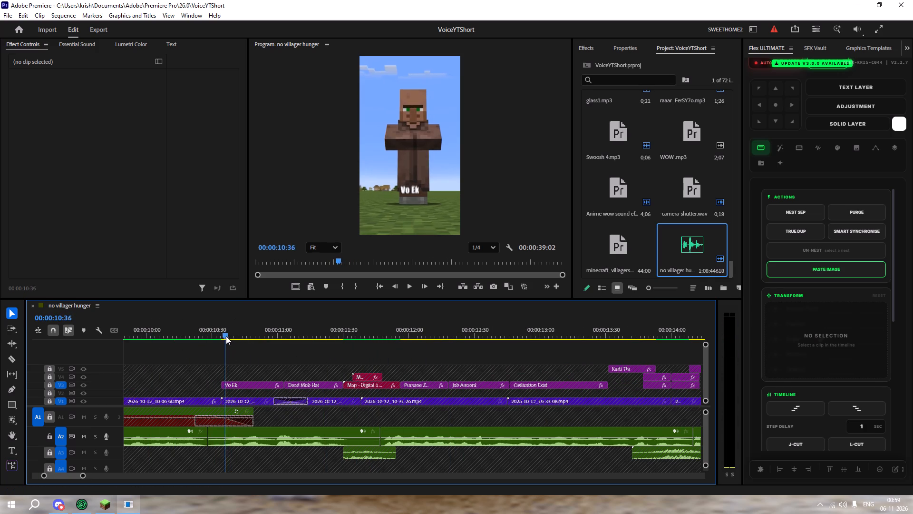
left_click_drag(226, 336, 223, 337)
Cut A2 at about 00:00:11:35 and delete the piece between that cut and the next A2 edit, leaving a gap.
left_click_drag(308, 330, 368, 346)
key("z")
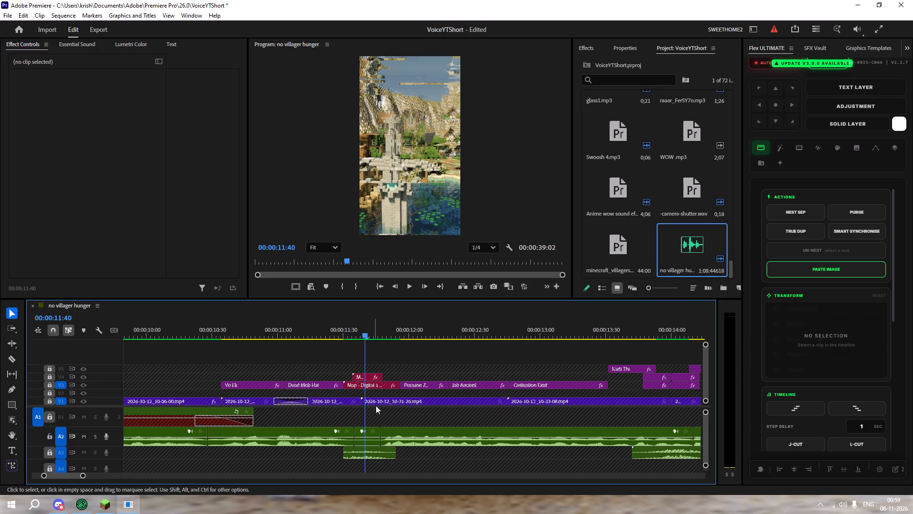
left_click(373, 439)
left_click(366, 441)
key("Delete")
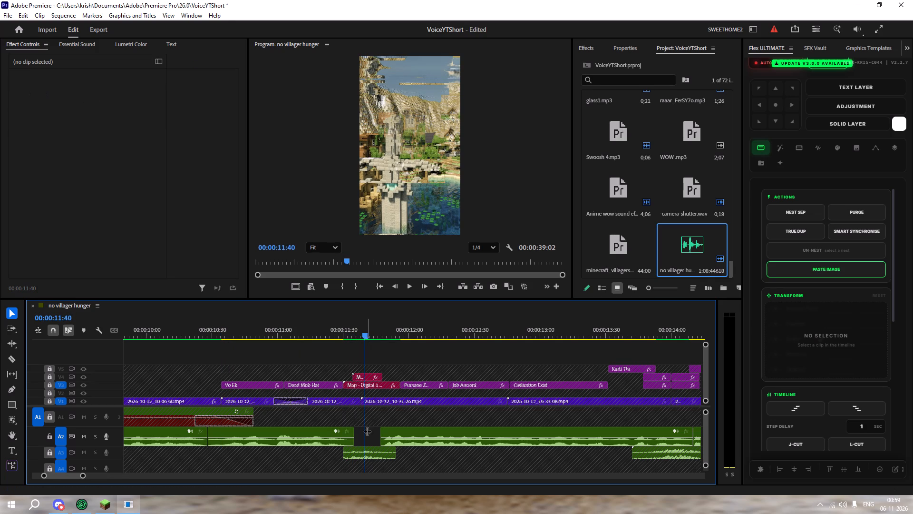
Move the A2 "Dead Mob Hai" phrase about 6 frames later to start with the "Vo Ek" caption, replay it, and save.
left_click_drag(353, 345, 297, 348)
left_click_drag(314, 320, 290, 330)
left_click_drag(293, 441, 301, 441)
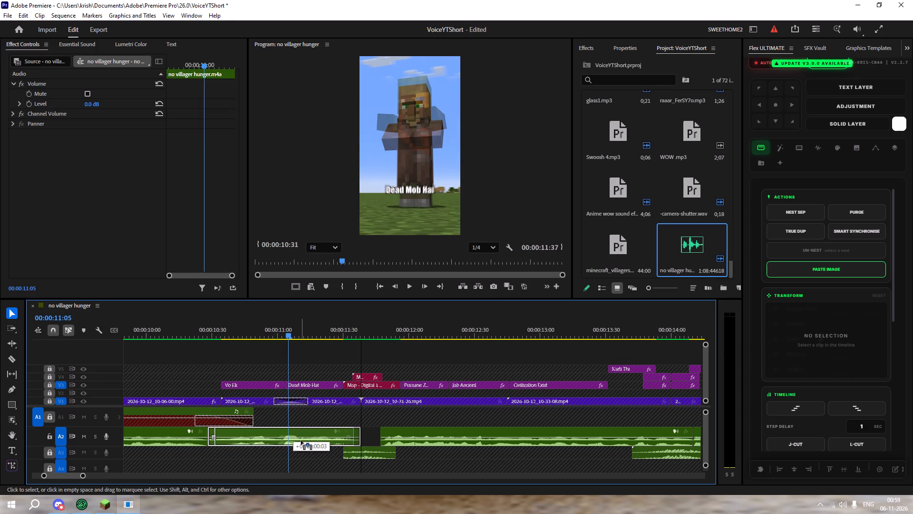
left_click_drag(301, 441, 308, 440)
left_click(248, 371)
left_click_drag(240, 337, 189, 348)
key("space")
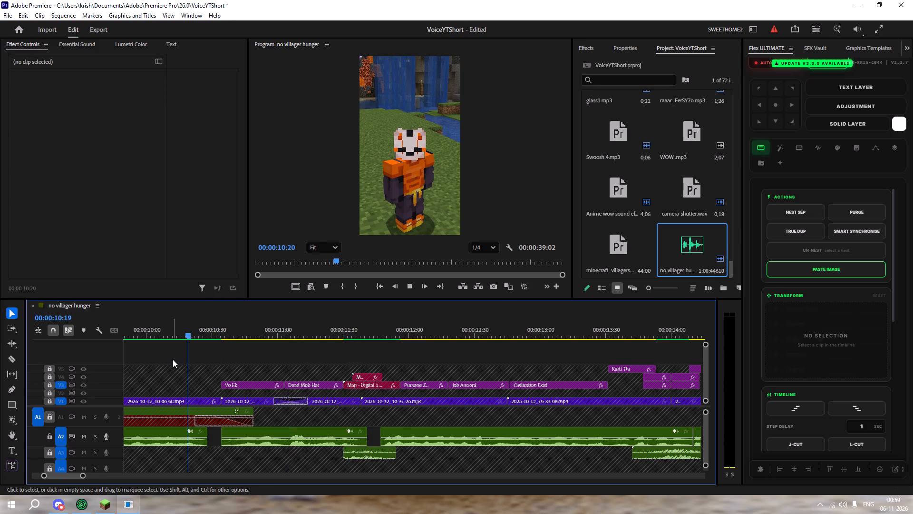
scroll(179, 358, "down", 12, "alt")
key("space")
left_click_drag(181, 332, 156, 337)
left_click_drag(175, 336, 237, 361)
key("space")
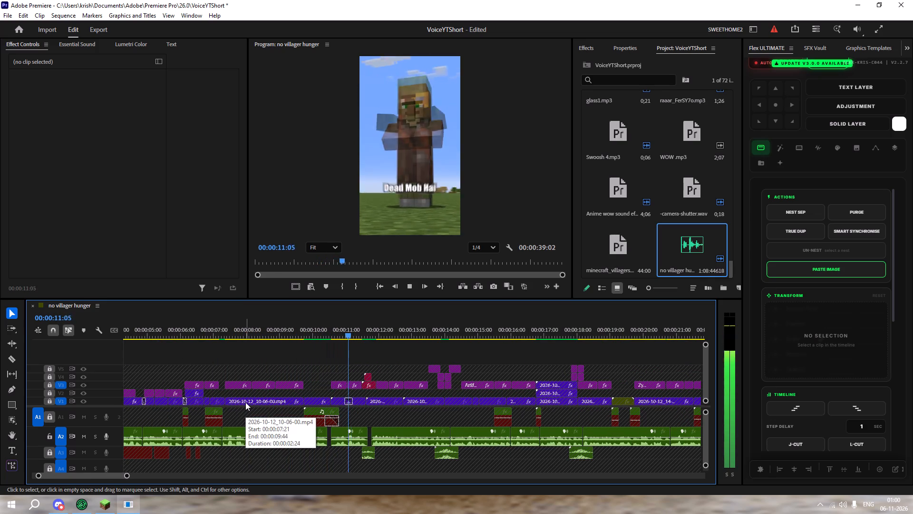
key("ctrl+s")
Play the rest of the short through to its end to check the voiceover sync.
key("space")
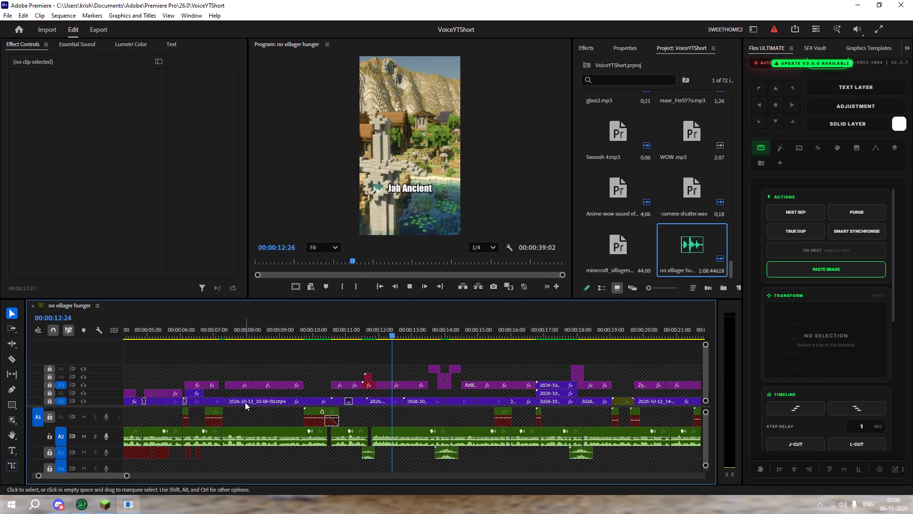
scroll(245, 402, "down", 9, "alt")
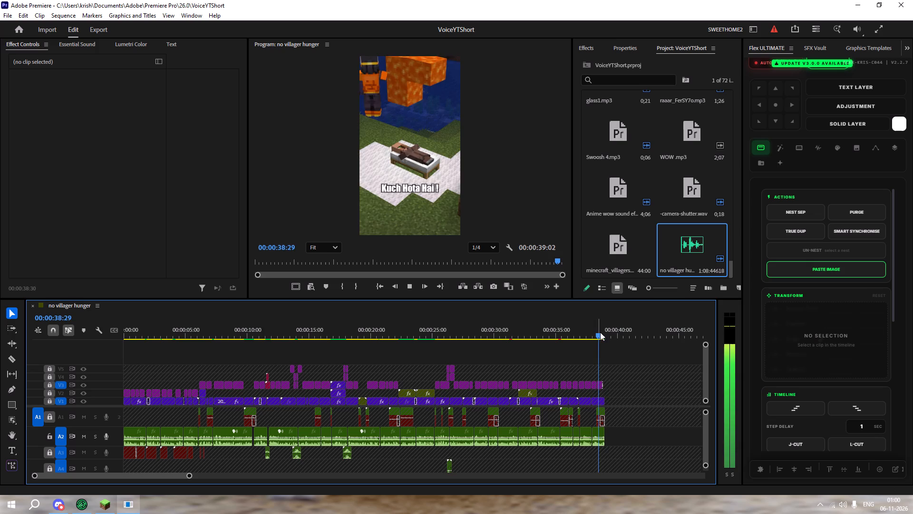
Replay the opening four seconds several times, examining the "Aakhir Minecraft Me" line and the picture beneath it.
left_click_drag(608, 330, 60, 404)
key("space")
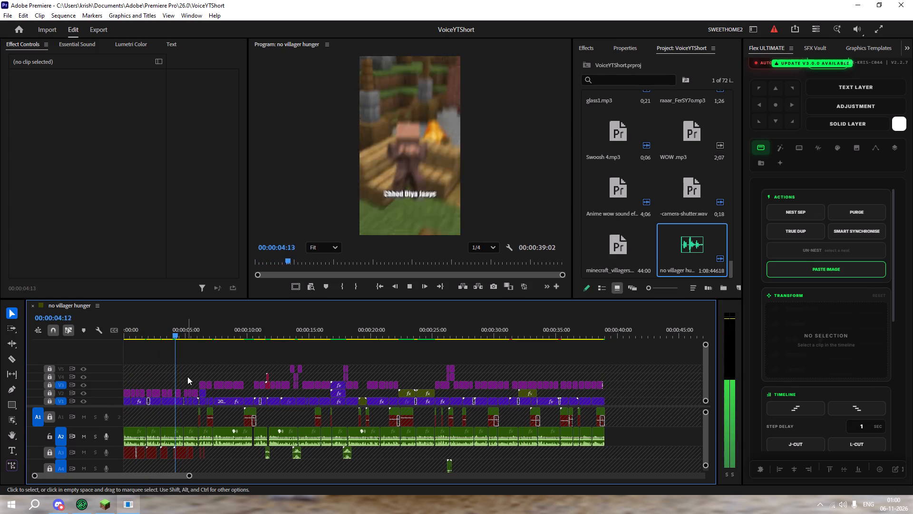
key("space")
scroll(158, 366, "up", 5, "alt")
left_click_drag(167, 331, 150, 335)
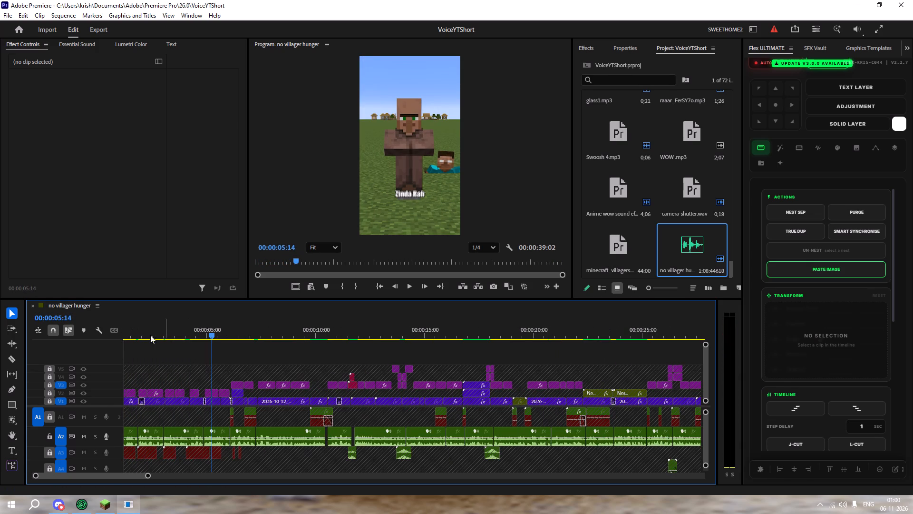
left_click_drag(150, 335, 14, 347)
left_click_drag(141, 332, 28, 345)
key("space")
key("space")
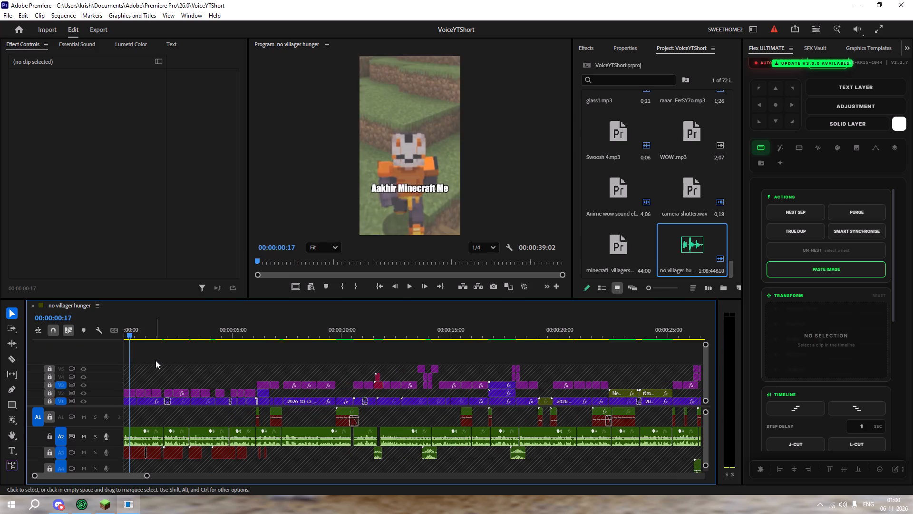
key("space")
key("space")
key("space")
key("space")
left_click_drag(155, 330, 85, 338)
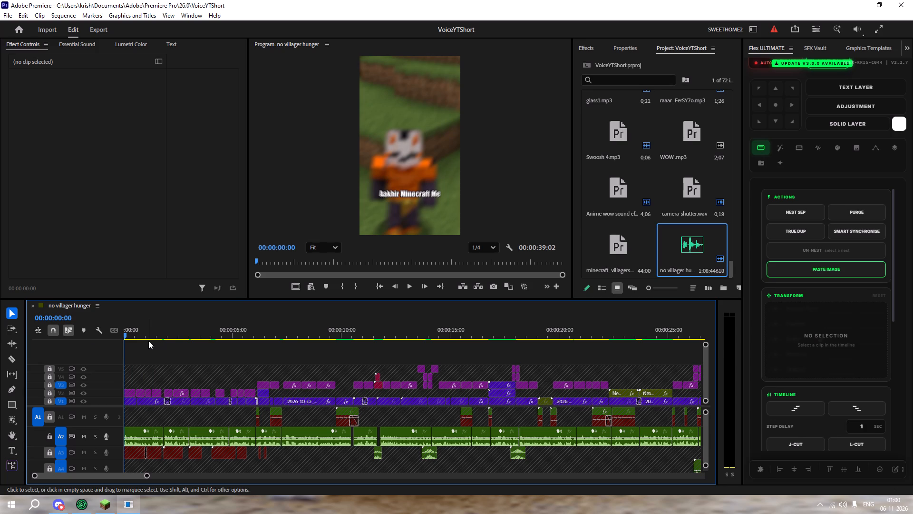
key("space")
key("space")
left_click_drag(137, 326, 90, 340)
key("space")
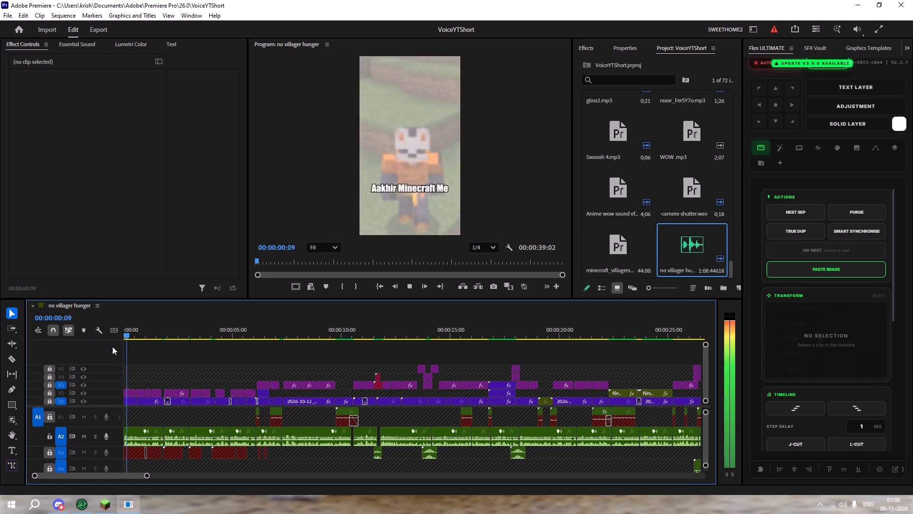
key("space")
key("space")
key("space")
left_click_drag(143, 332, 105, 348)
key("space")
key("space")
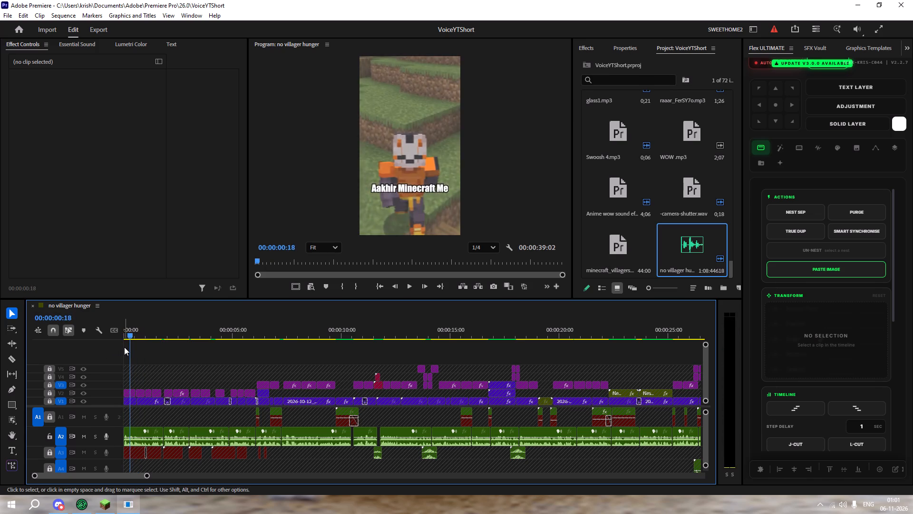
key("space")
key("space")
key("space")
key("space")
key("space")
left_click_drag(153, 334, 71, 345)
key("space")
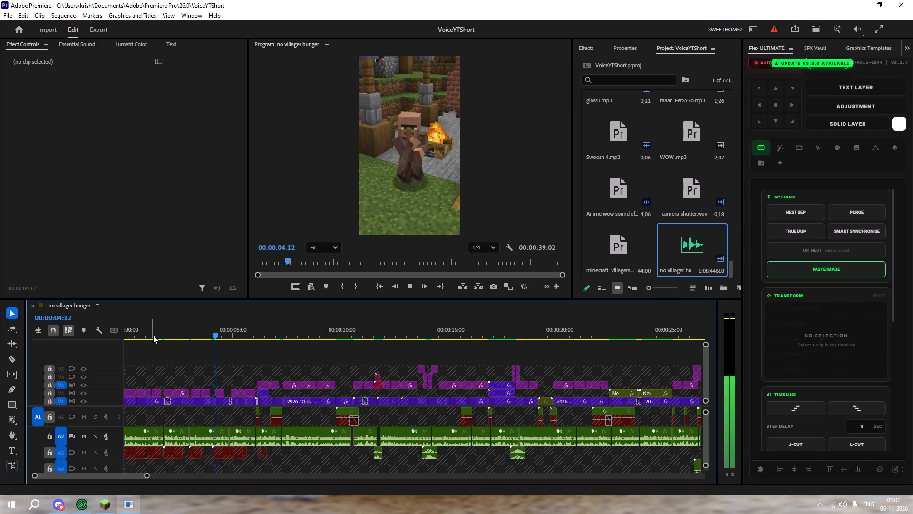
key("space")
left_click_drag(231, 333, 98, 354)
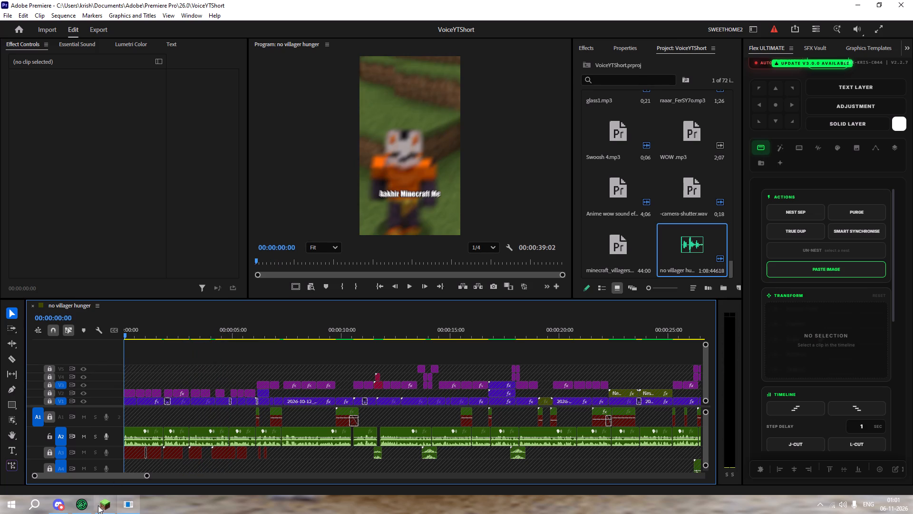
Switch to Minecraft and resume play in the loaded world.
left_click(99, 507)
left_click(391, 261)
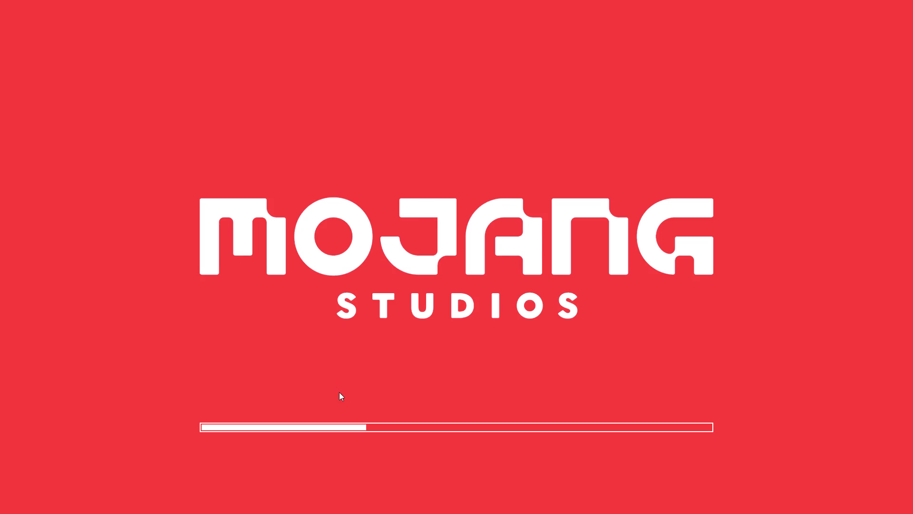
left_click(473, 143)
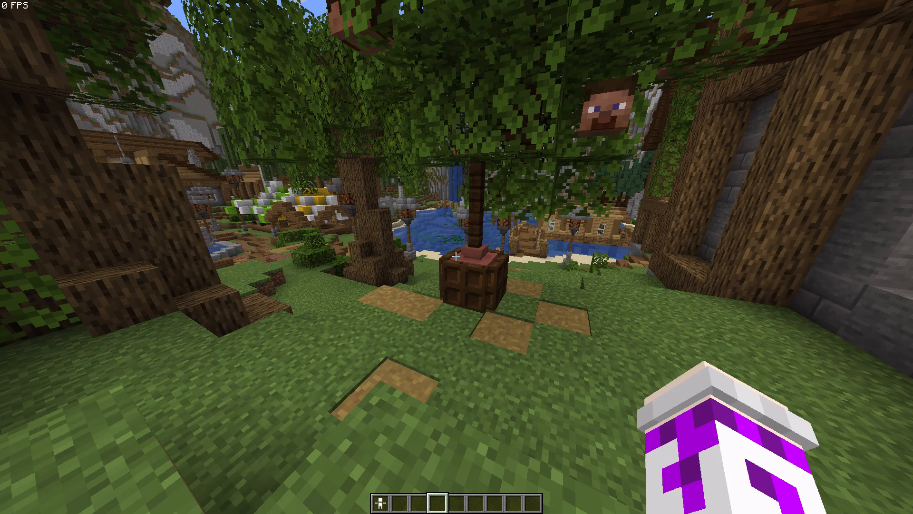
Look through the General and Quality pages of the game's video settings, and return to the world.
key("Escape")
left_click(420, 227)
left_click(420, 220)
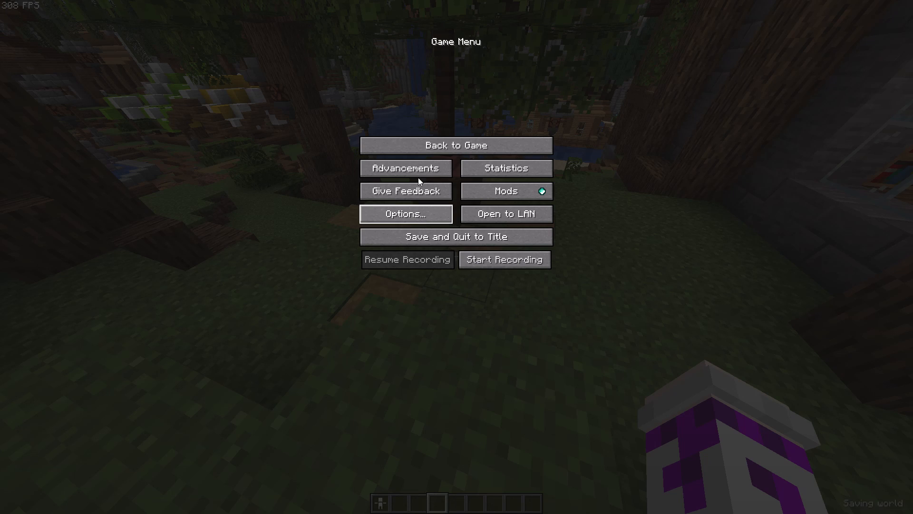
left_click(414, 131)
key("Escape")
left_click(408, 151)
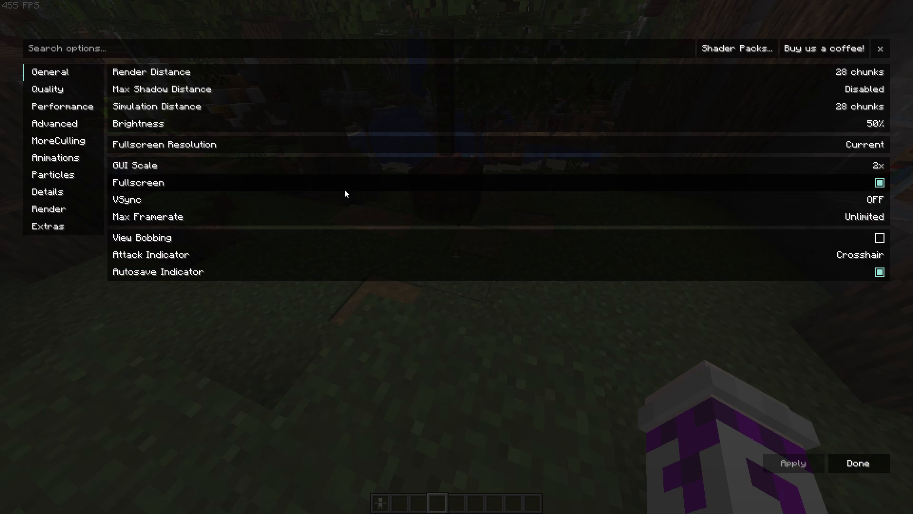
left_click(71, 91)
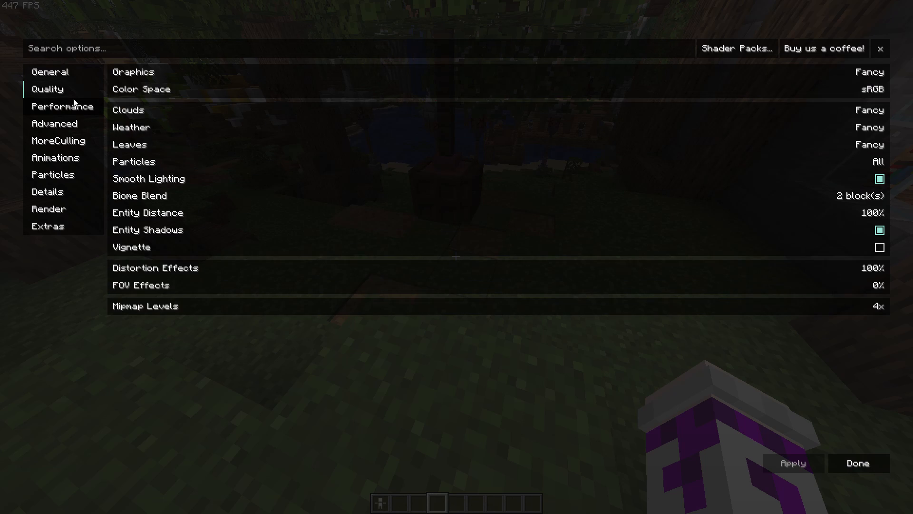
left_click(73, 99)
left_click(73, 86)
key("Escape")
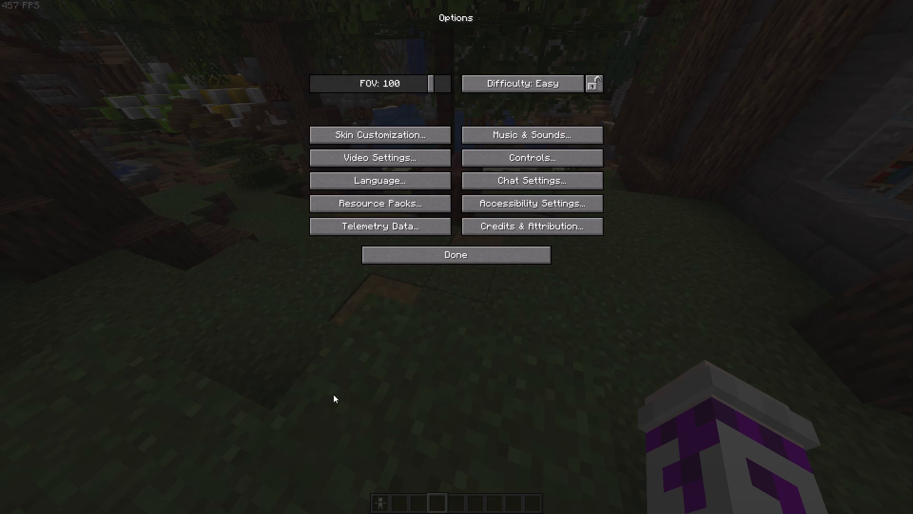
key("Escape")
key("Escape")
key("Escape")
Move the player past the lampposts and villager to the lily pads on the lake.
key("w")
key("Tab")
key("q")
key("q")
key("q")
key("q")
key("q")
key("q")
key("q")
key("q")
key("q")
key("q")
key("q")
key("q")
key("q")
key("q")
key("q")
key("q")
key("q")
key("q")
key("q")
key("q")
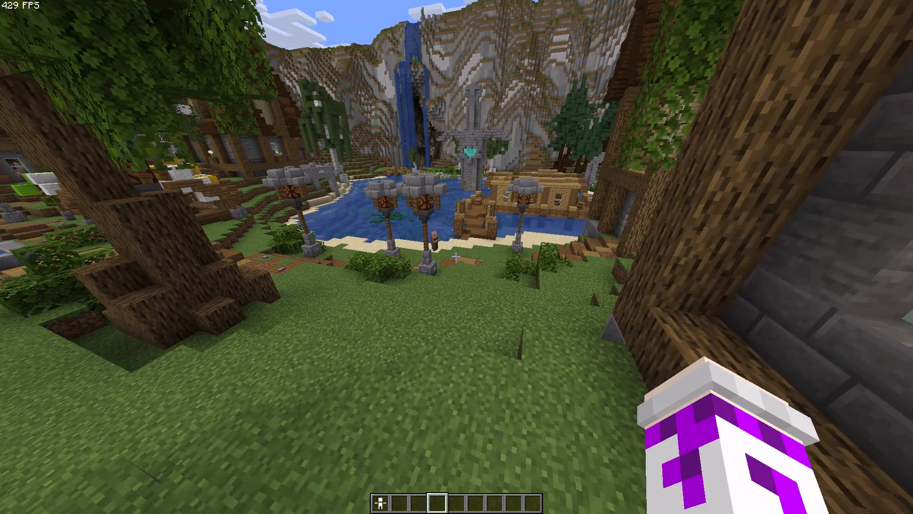
key("q")
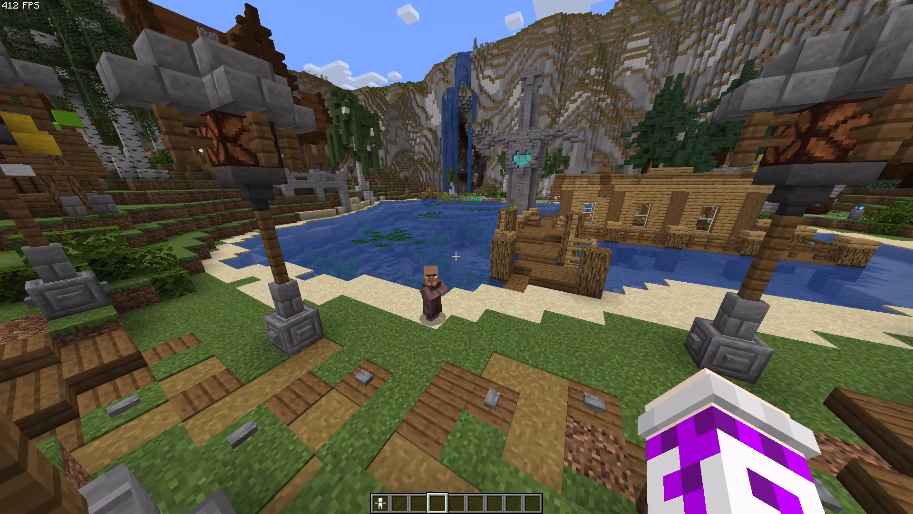
key("a")
key("a")
key("a")
key("q")
key("q")
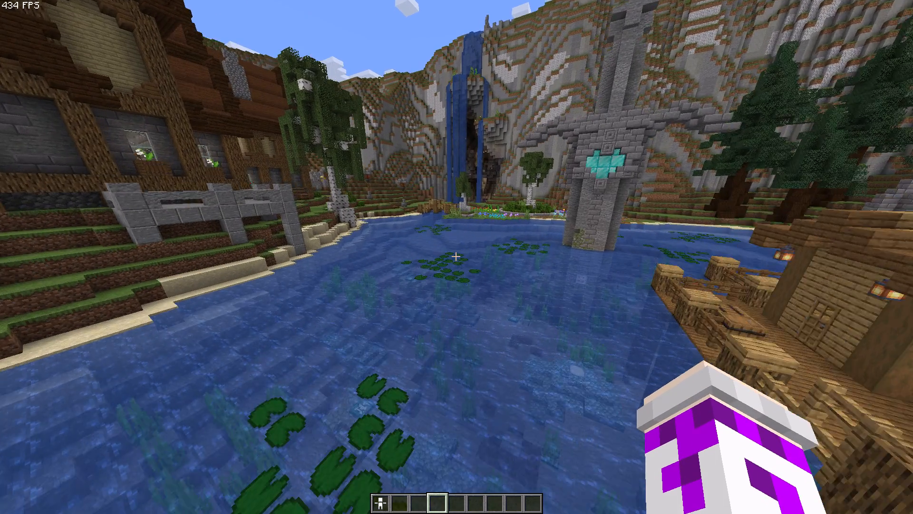
key("q")
key("q")
type("qq")
key("q")
key("q")
key("a")
key("q")
type("qds")
key("a")
Create a new film named Voicea1 in the film editor.
key("b")
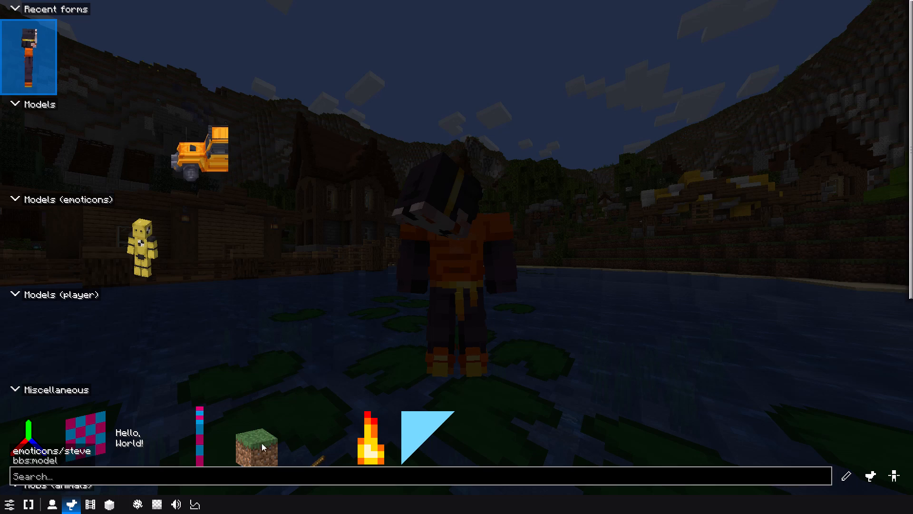
left_click(100, 511)
left_click(94, 512)
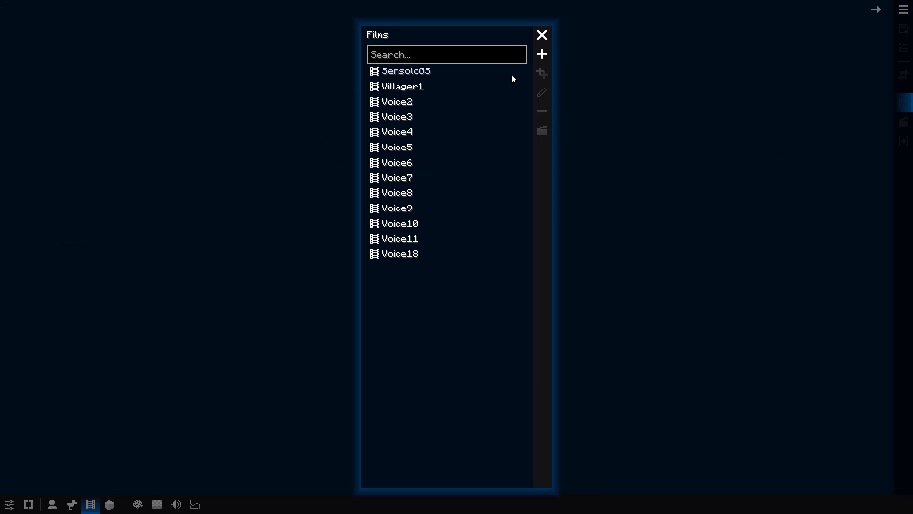
left_click(544, 48)
type("Voicea1")
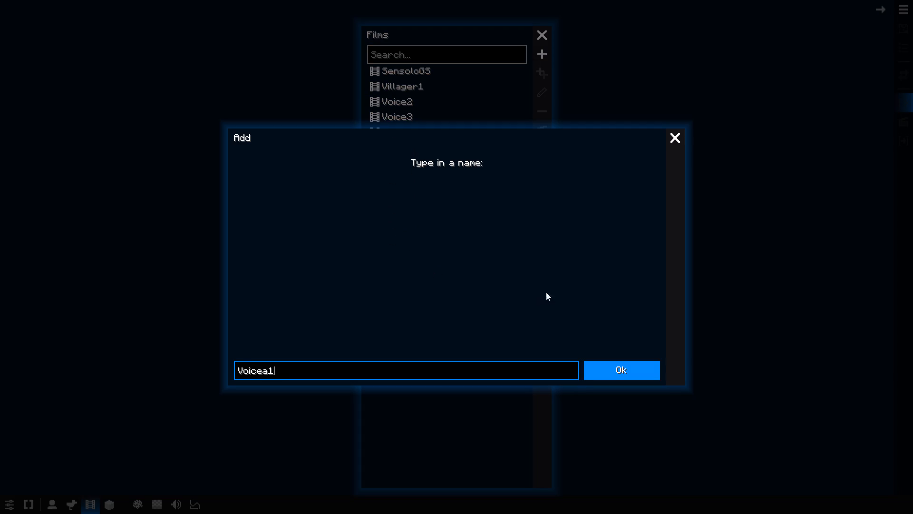
left_click(625, 373)
left_click(543, 35)
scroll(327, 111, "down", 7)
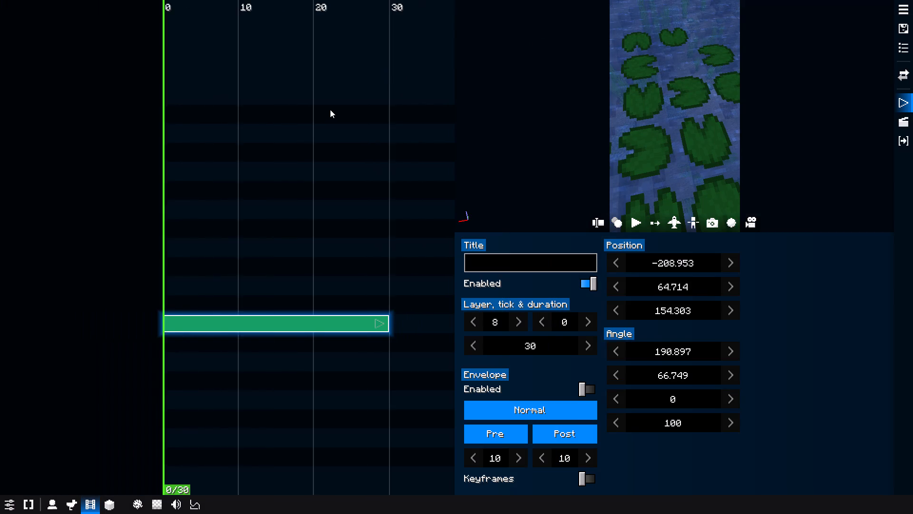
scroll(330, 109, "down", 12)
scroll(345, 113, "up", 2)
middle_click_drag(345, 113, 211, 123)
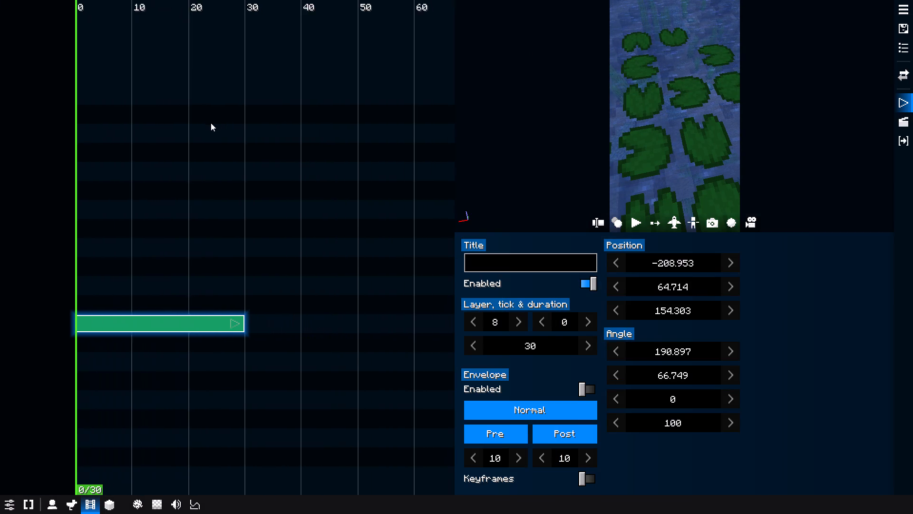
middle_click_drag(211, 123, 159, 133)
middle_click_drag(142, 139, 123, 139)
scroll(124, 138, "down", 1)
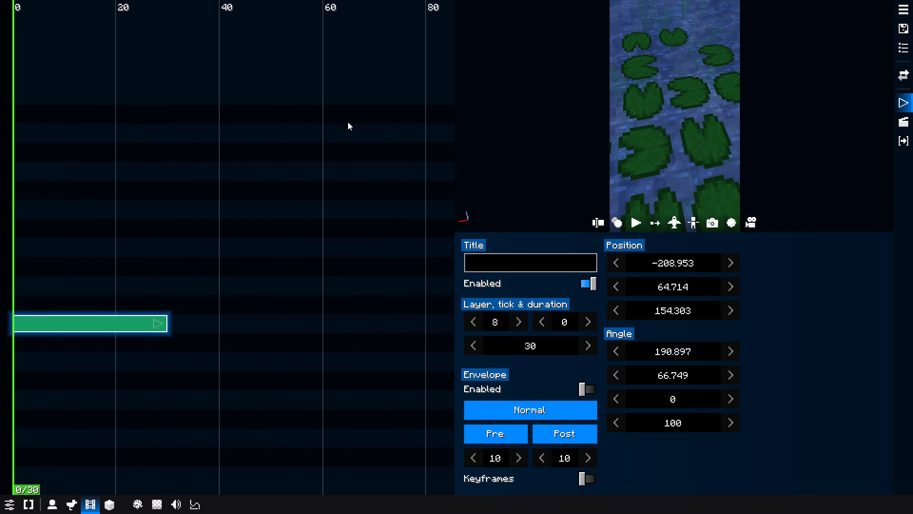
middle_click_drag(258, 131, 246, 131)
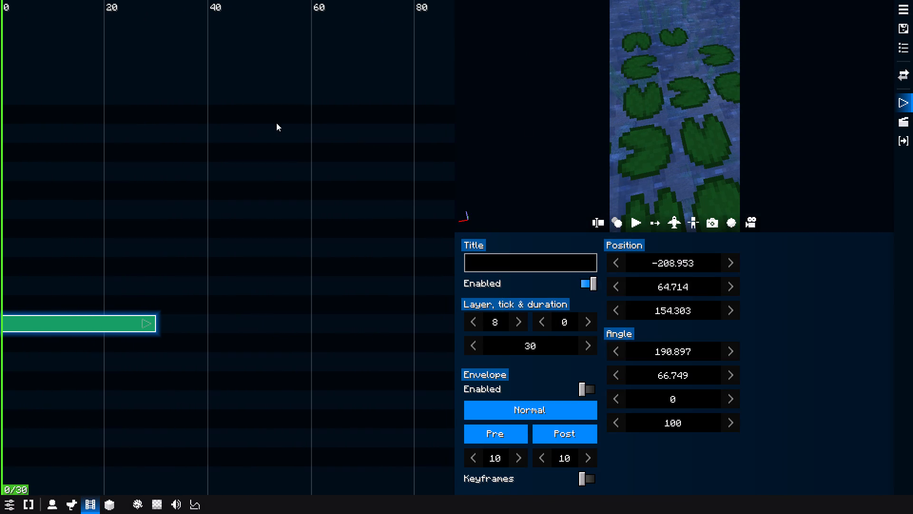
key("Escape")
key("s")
Reopen the Voicea1 film and fly its camera low over the lily pads, facing the waterfall at about 8° pitch.
key("b")
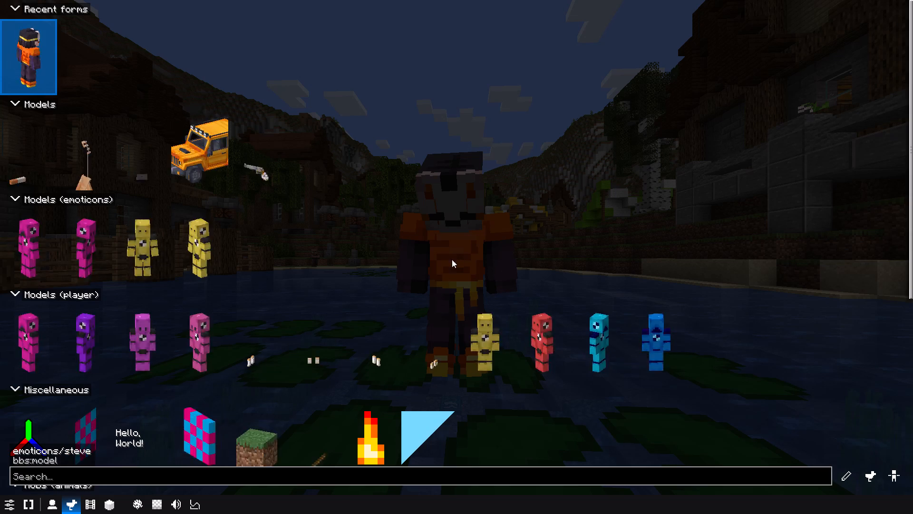
left_click(83, 503)
key("f")
left_click_drag(757, 147, 674, 63)
key("s")
key("d")
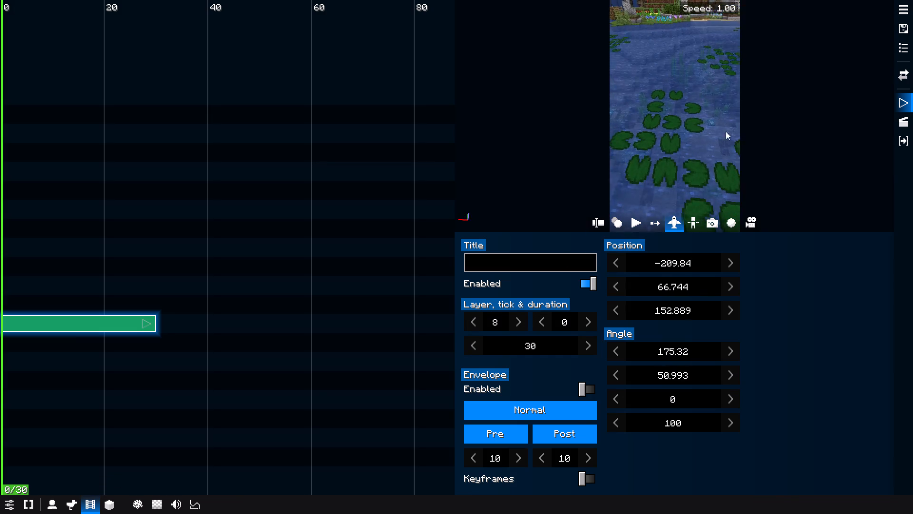
left_click_drag(804, 174, 741, 84, "shift")
key("s")
left_click_drag(778, 173, 750, 90, "shift")
left_click_drag(793, 146, 733, 105)
key("d")
key("w")
key("s")
left_click_drag(781, 119, 758, 108)
key("d")
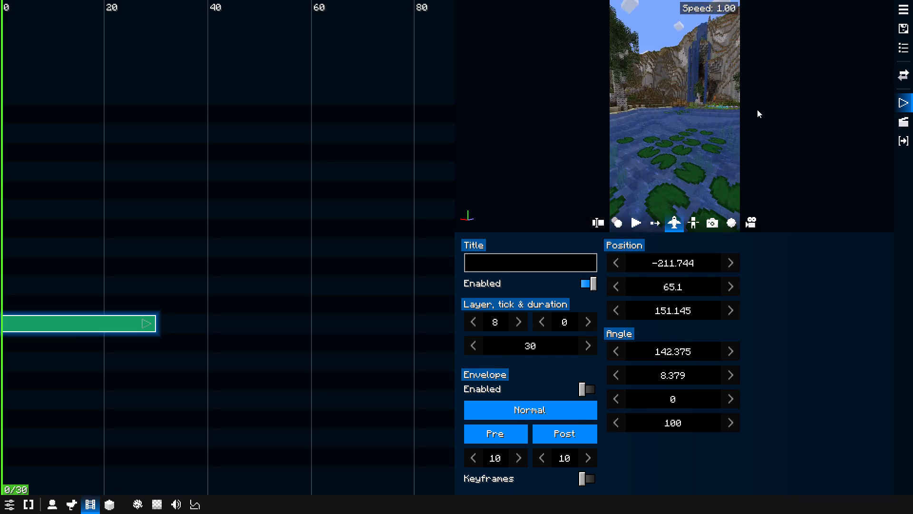
Narrow the camera's field of view to about 54 and reframe the lily pads toward the birch shore, at about 120° yaw and 21° pitch.
middle_click_drag(762, 112, 735, 0)
middle_click_drag(758, 151, 727, 57)
left_click_drag(782, 152, 767, 120)
left_click_drag(766, 134, 764, 172)
key("s")
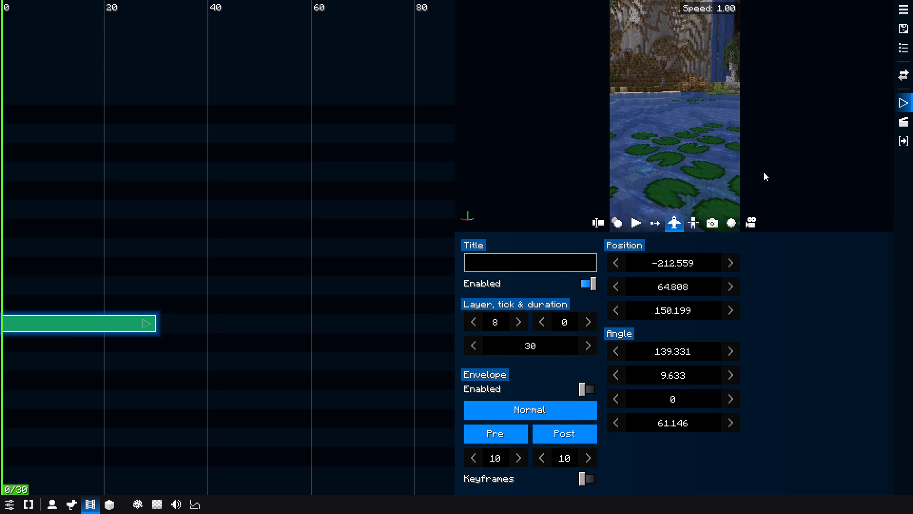
left_click_drag(764, 172, 693, 198)
key("d")
key("d")
key("d")
middle_click_drag(746, 156, 742, 118)
left_click_drag(763, 162, 743, 190)
key("space")
key("d")
key("s")
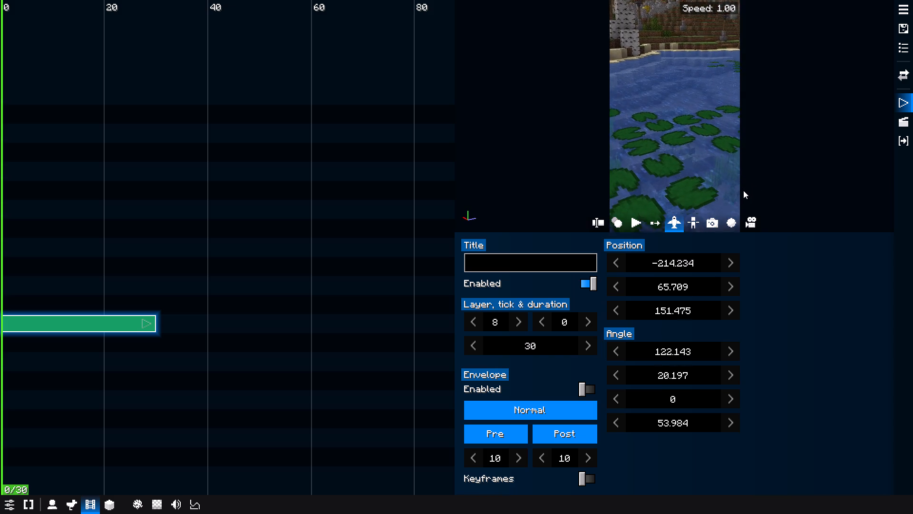
left_click_drag(743, 190, 731, 199)
key("d")
key("q")
key("Escape")
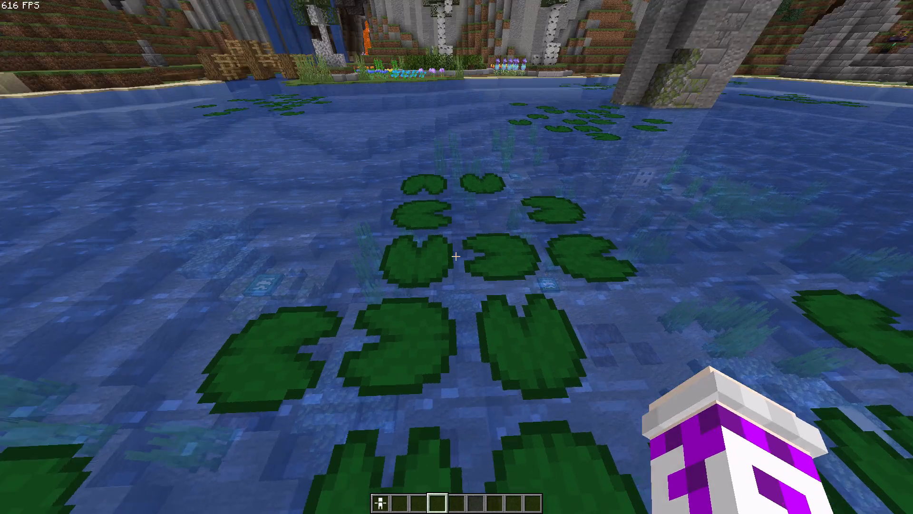
Break several lily pads in the cluster near the player to thin it out.
triple_click(456, 257)
triple_click(457, 257)
triple_click(456, 257)
triple_click(456, 257)
left_click(463, 257)
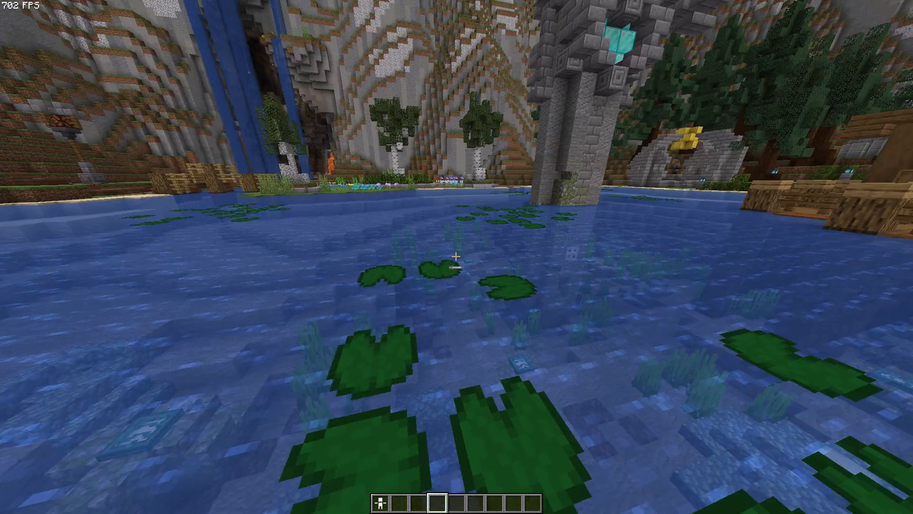
triple_click(457, 257)
triple_click(456, 257)
triple_click(455, 257)
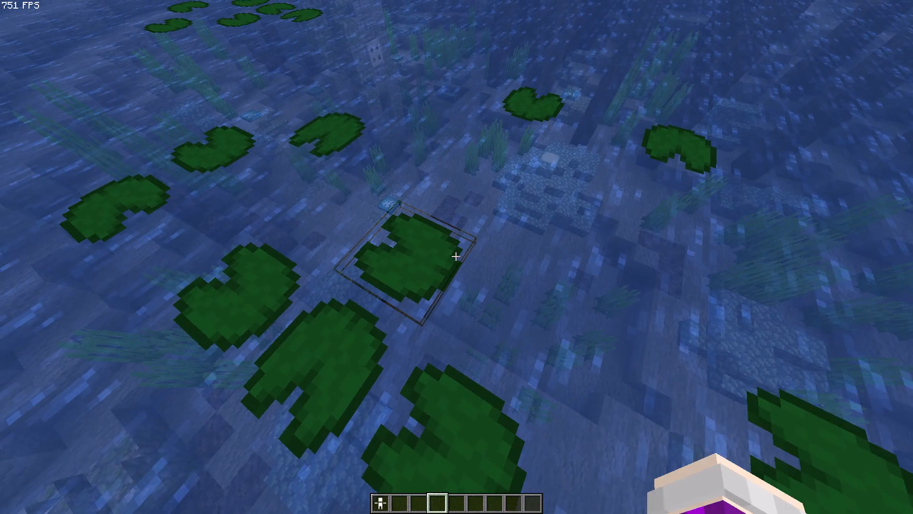
triple_click(458, 257)
triple_click(456, 257)
triple_click(456, 257)
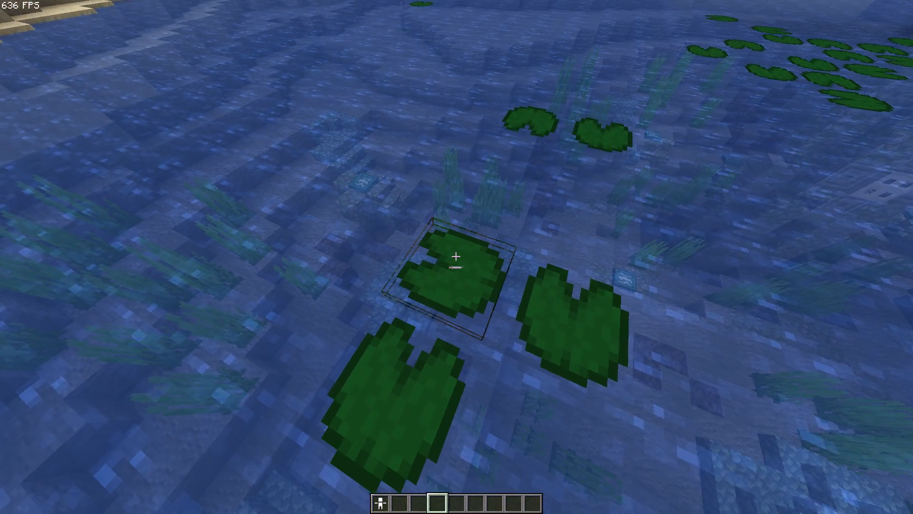
Pick the Lily Pad block and place one on the water beside the remaining pads.
key("s")
middle_click(456, 257)
right_click(456, 257)
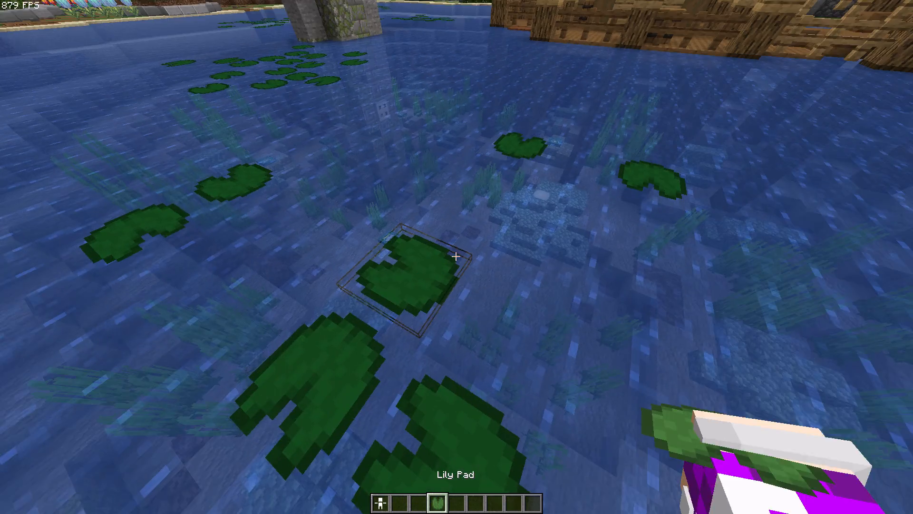
Clear the lily pad and the figure item from the hotbar using the creative inventory.
key("e")
key("e")
key("e")
left_click(429, 305)
left_click(431, 285)
left_click(373, 304)
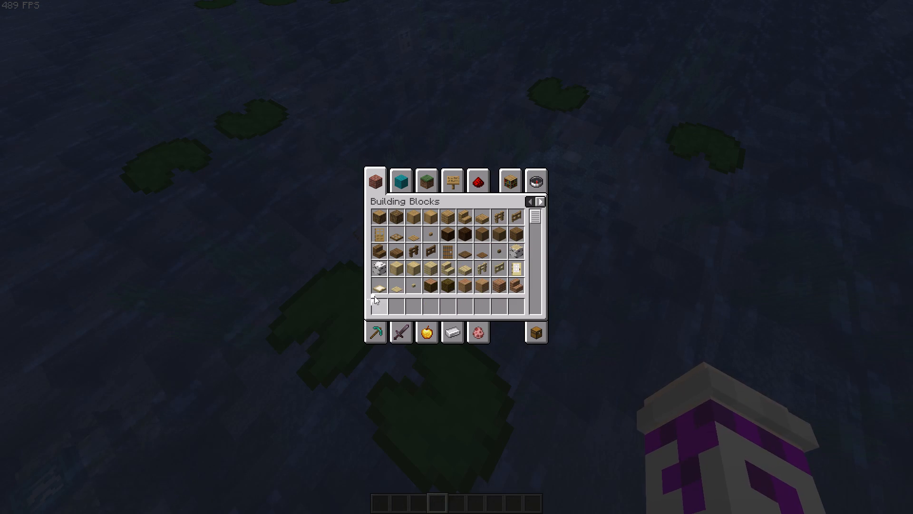
left_click(380, 275)
key("Escape")
Add a replay on a lily pad in the Voicea1 camera view, using the emoticons/steve model.
key("w")
key("a")
key("d")
key("s")
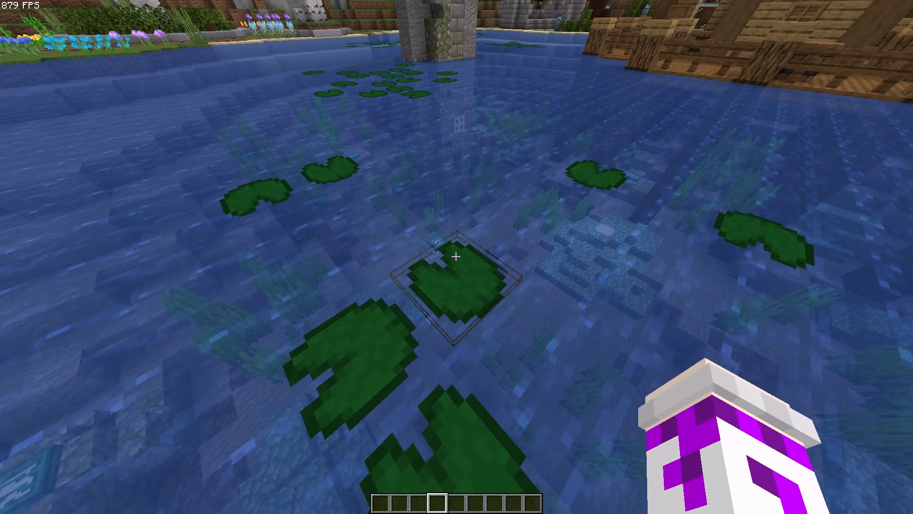
key("b")
left_click(82, 503)
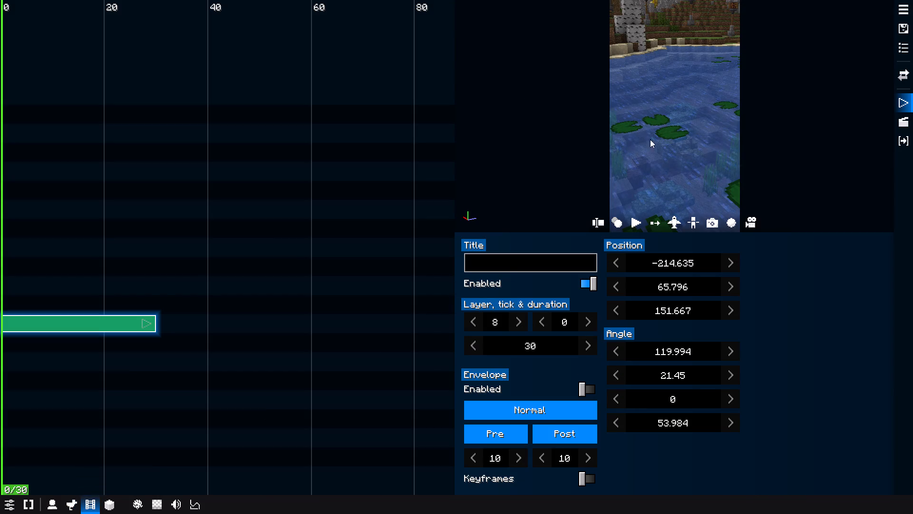
right_click(659, 122)
left_click(912, 124)
right_click(683, 136)
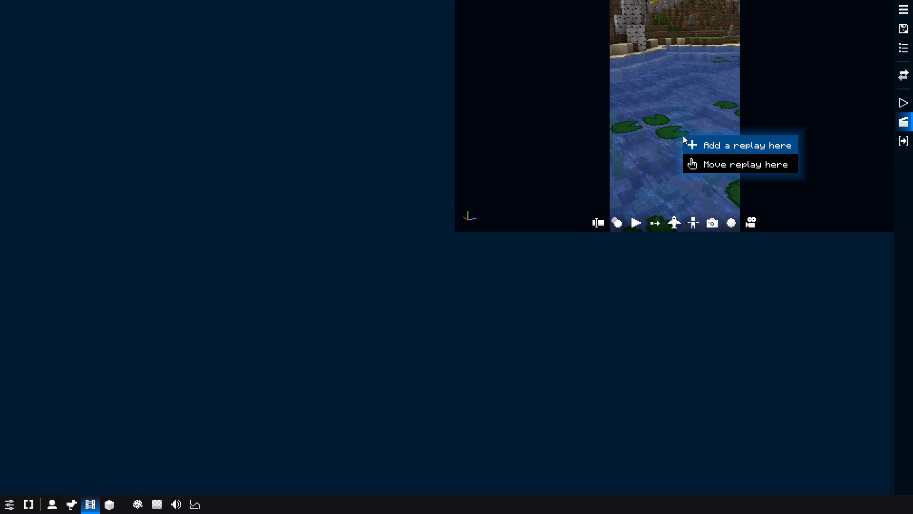
right_click(675, 133)
left_click(695, 138)
left_click_drag(130, 234, 138, 234)
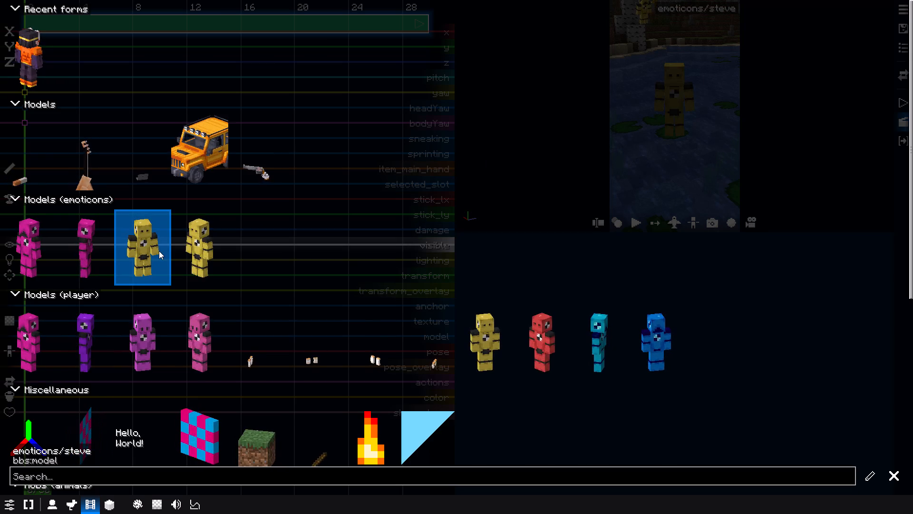
key("Escape")
Set the texture of the replay's emoticons/steve model to Voice.png.
left_click(597, 227)
left_click(299, 60)
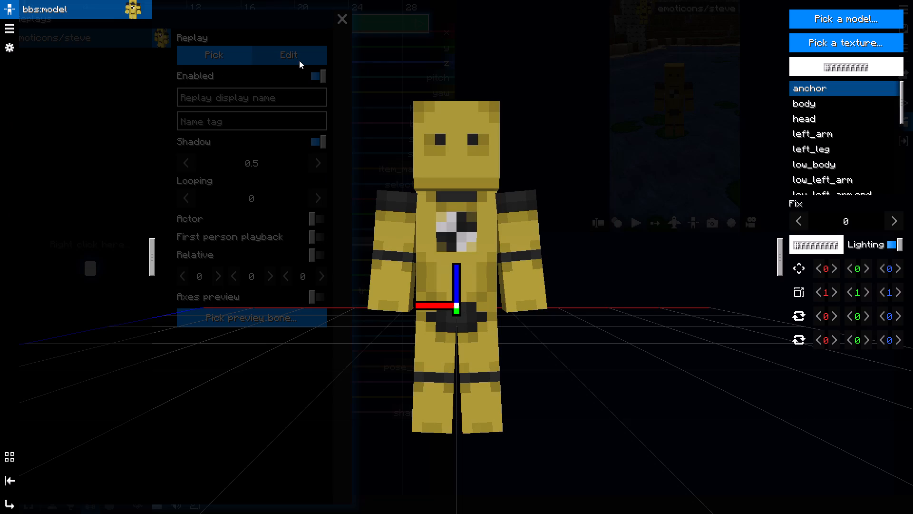
left_click(818, 43)
right_click_drag(183, 305, 168, 350)
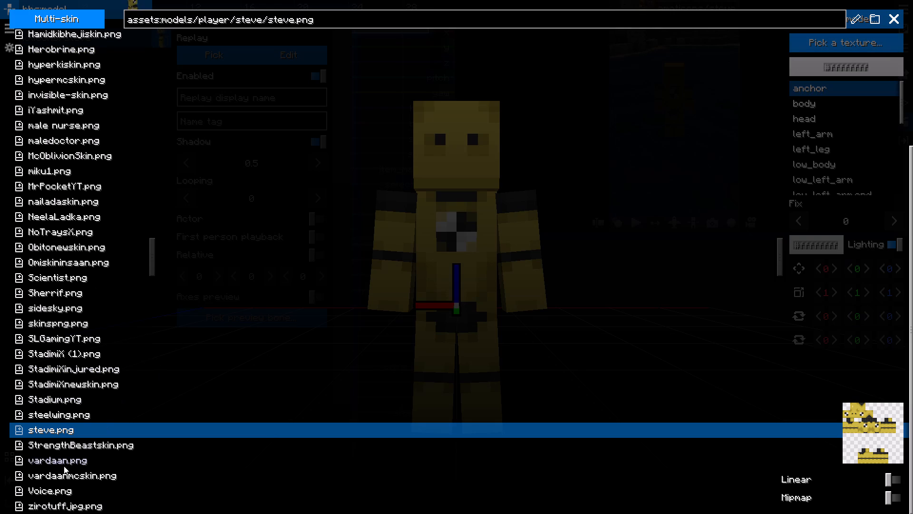
left_click(48, 485)
key("Escape")
key("Escape")
key("Escape")
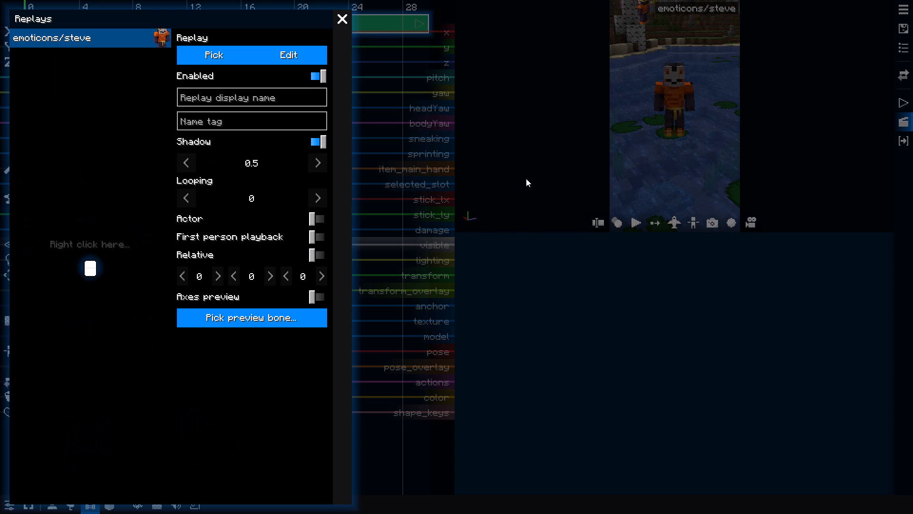
Add a pose keyframe at tick 0 and set the anchor bone's Z rotation to -83.
key("Escape")
left_click(678, 96, "alt")
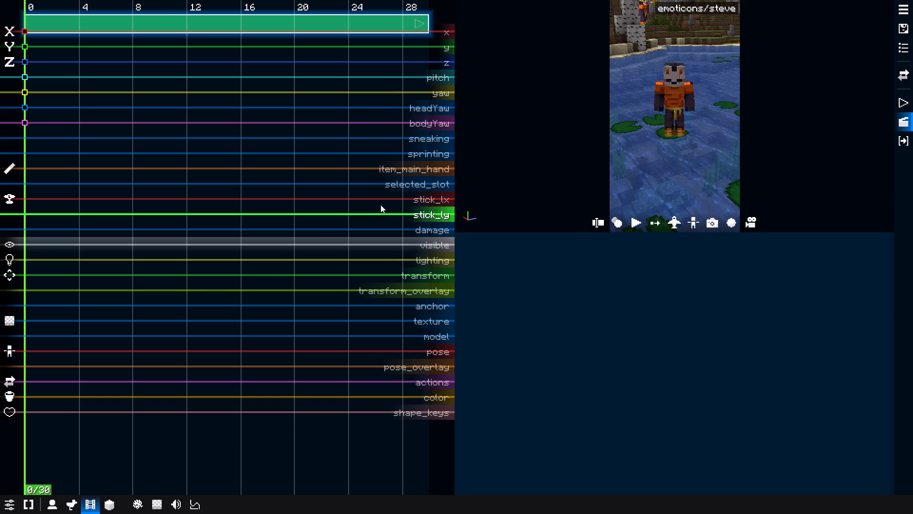
left_click(25, 350, "ctrl")
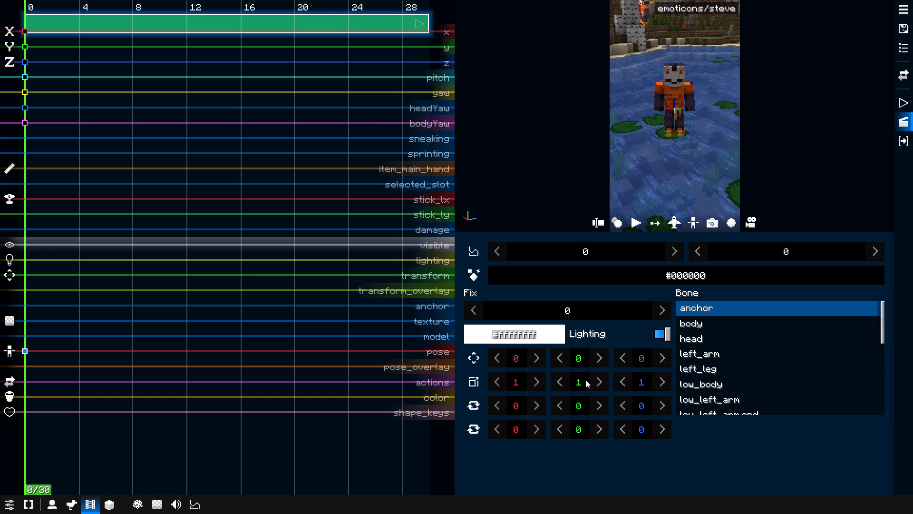
left_click(577, 402)
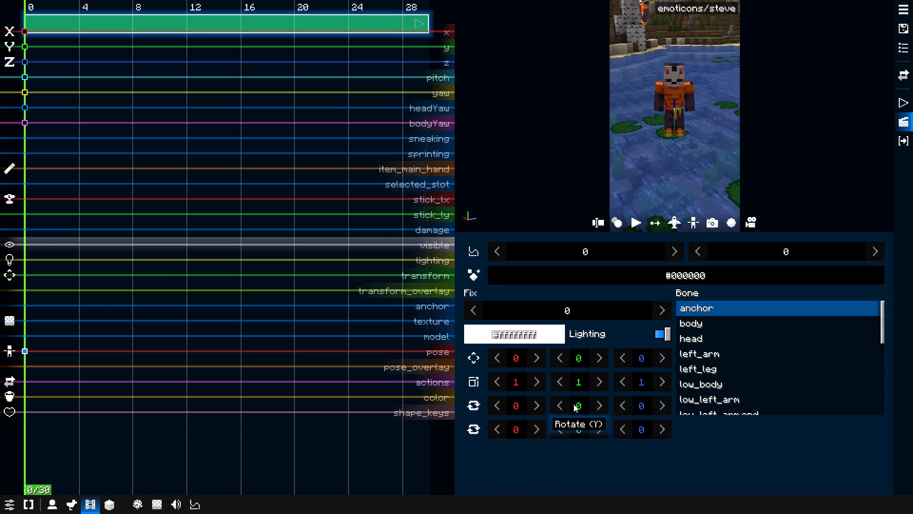
left_click(514, 406)
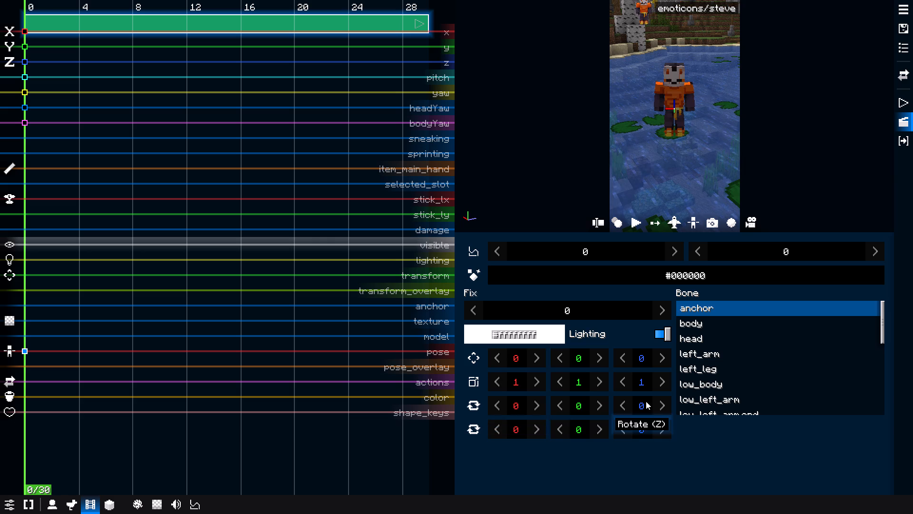
left_click_drag(646, 401, 564, 411)
key("w")
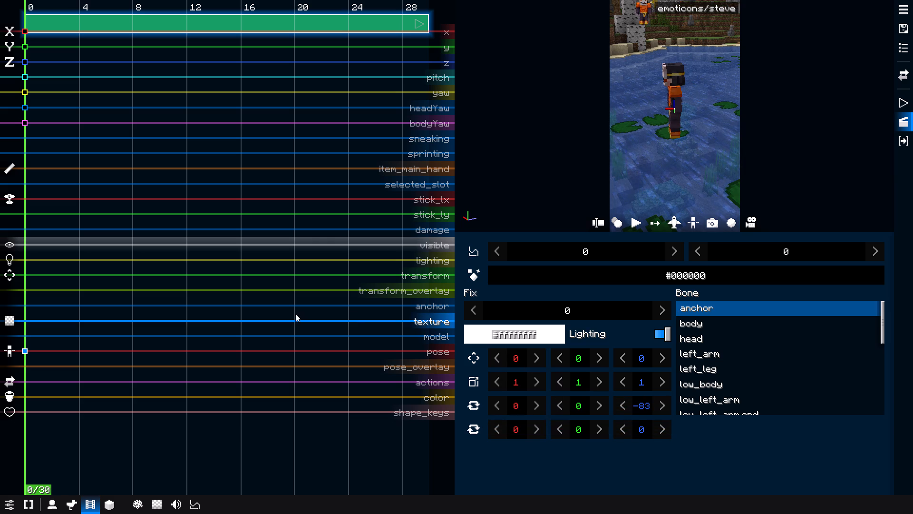
Add a pose keyframe at tick 8 and set the anchor bone's Z rotation to 39.
left_click_drag(45, 303, 22, 322)
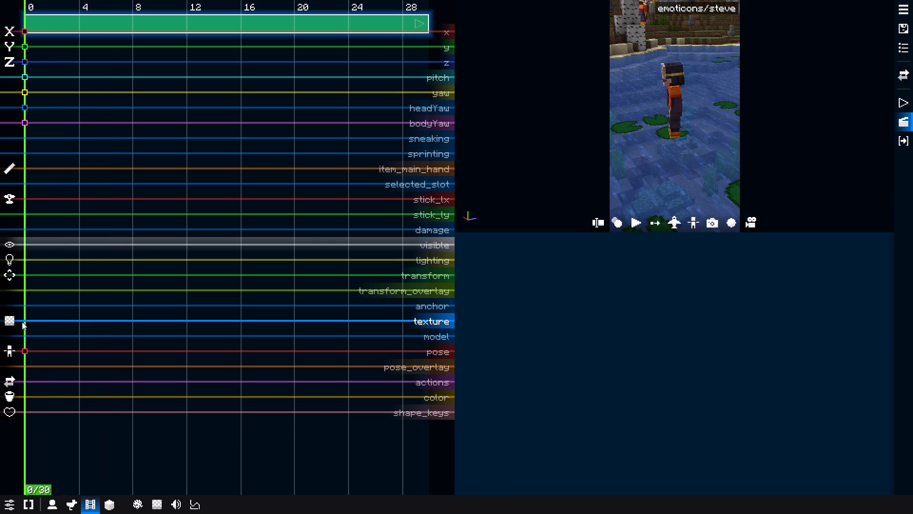
left_click_drag(22, 322, 20, 322)
left_click_drag(30, 316, 114, 320)
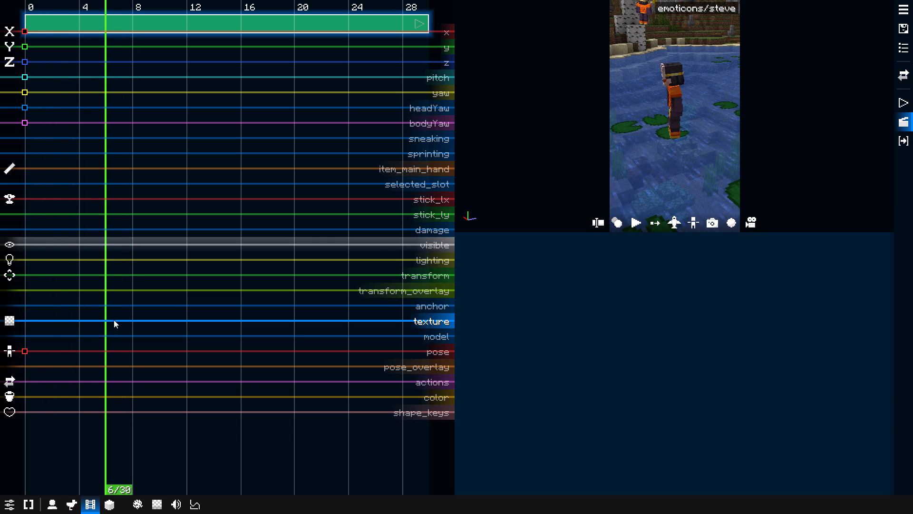
left_click_drag(114, 320, 131, 320)
left_click(129, 348, "ctrl")
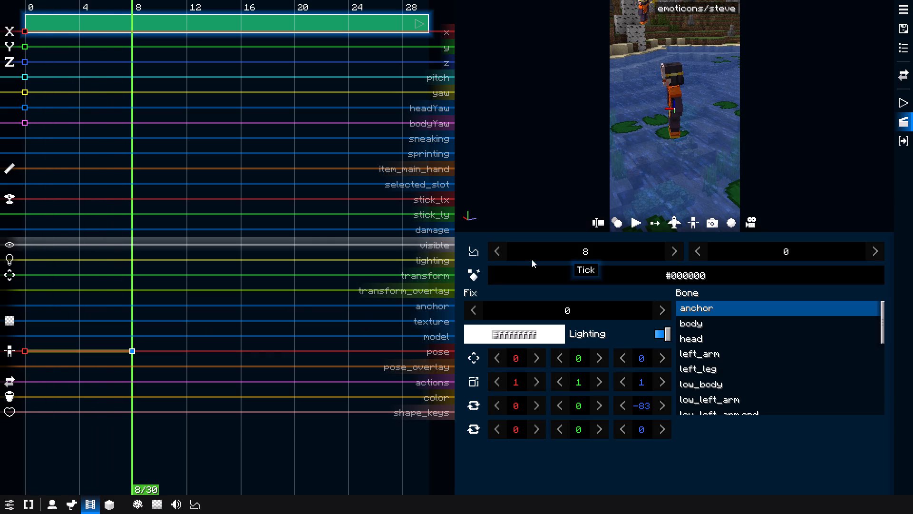
left_click_drag(640, 403, 650, 395)
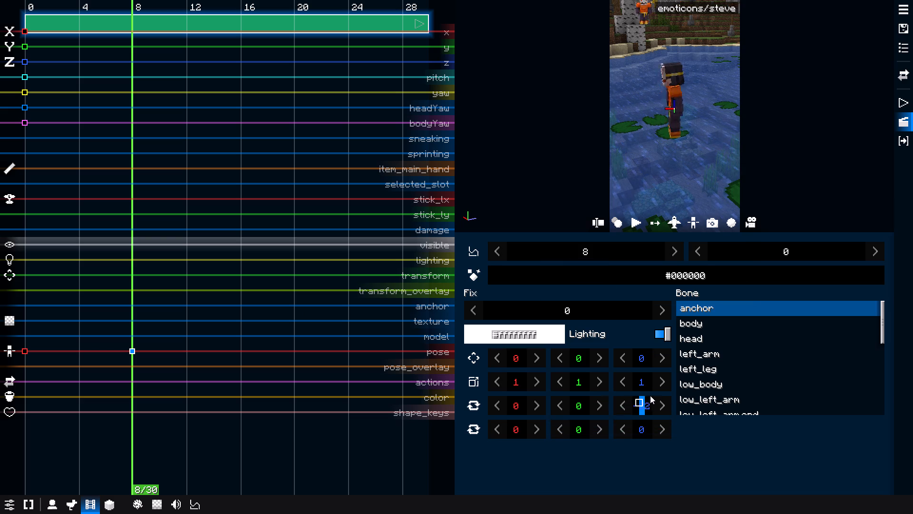
left_click_drag(650, 395, 758, 394)
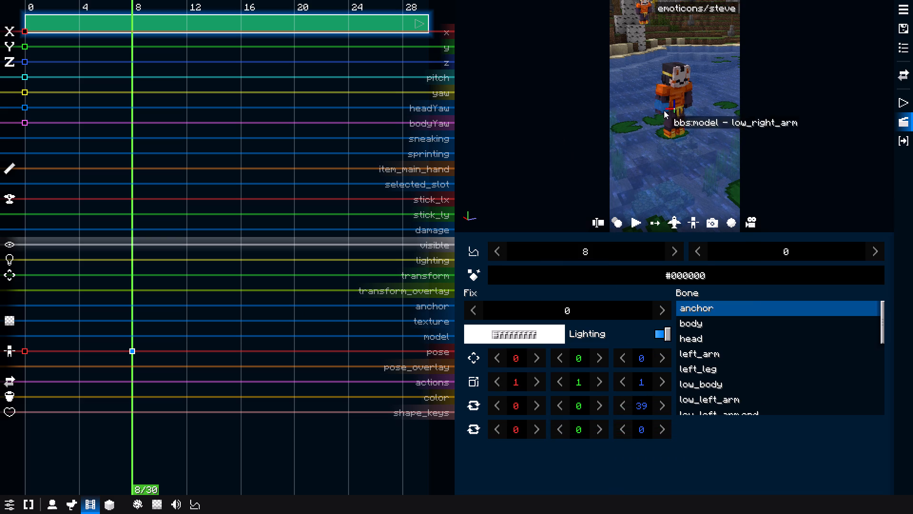
Rotate the right_arm bone to X 61, Y -16 and Z 28 in the tick 8 pose.
left_click(660, 98)
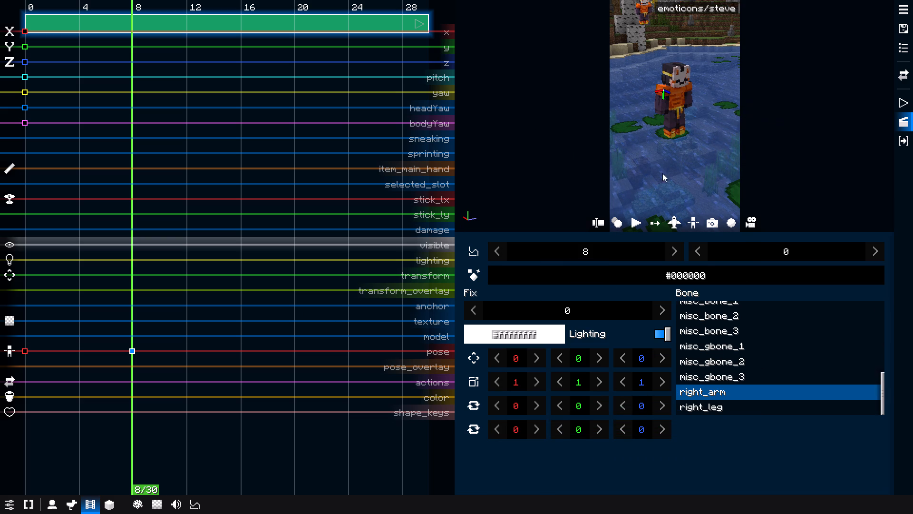
left_click_drag(510, 406, 559, 402)
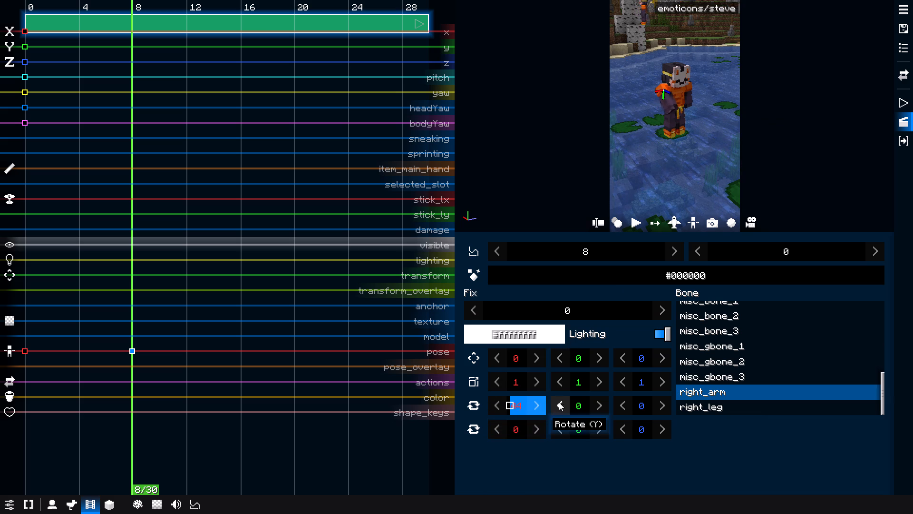
left_click_drag(559, 402, 571, 399)
left_click_drag(579, 404, 562, 403)
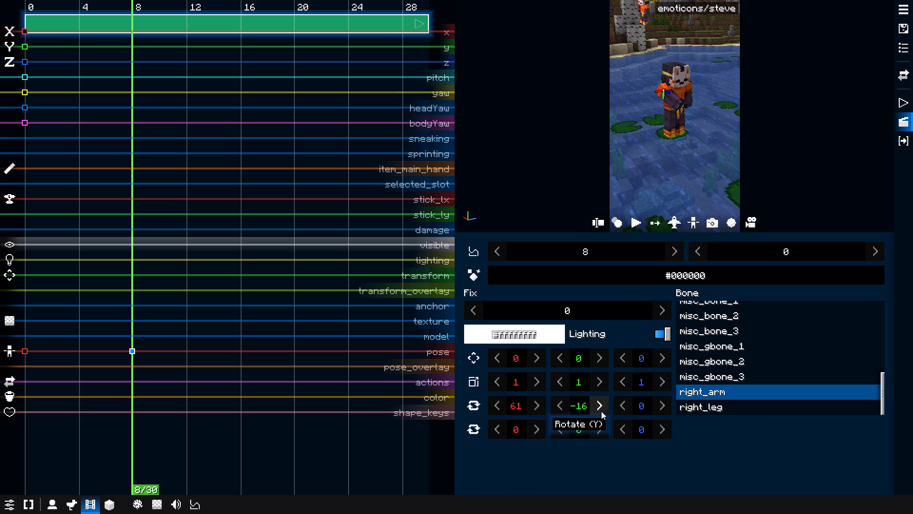
left_click_drag(638, 407, 667, 401)
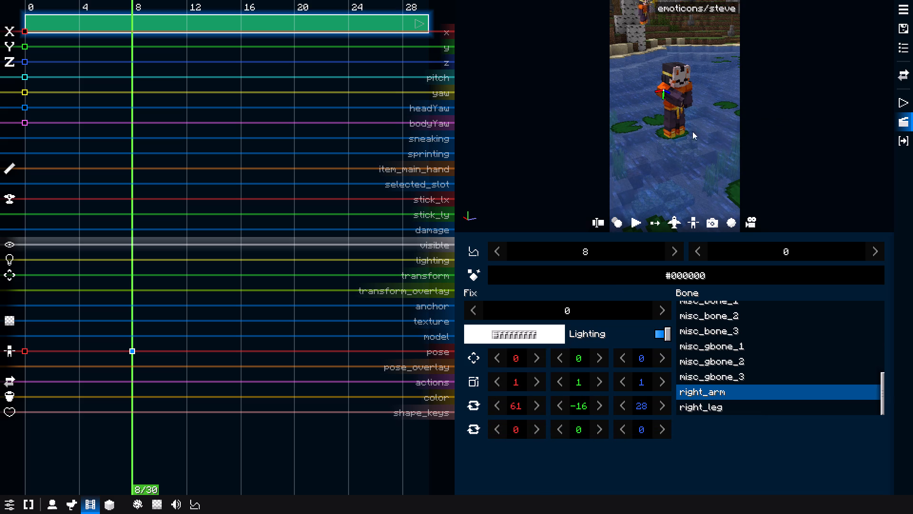
Bend the low_right_arm bone with an X rotation of 54 and a negative Y rotation in the tick 8 pose.
left_click(675, 97)
left_click_drag(515, 404, 527, 404)
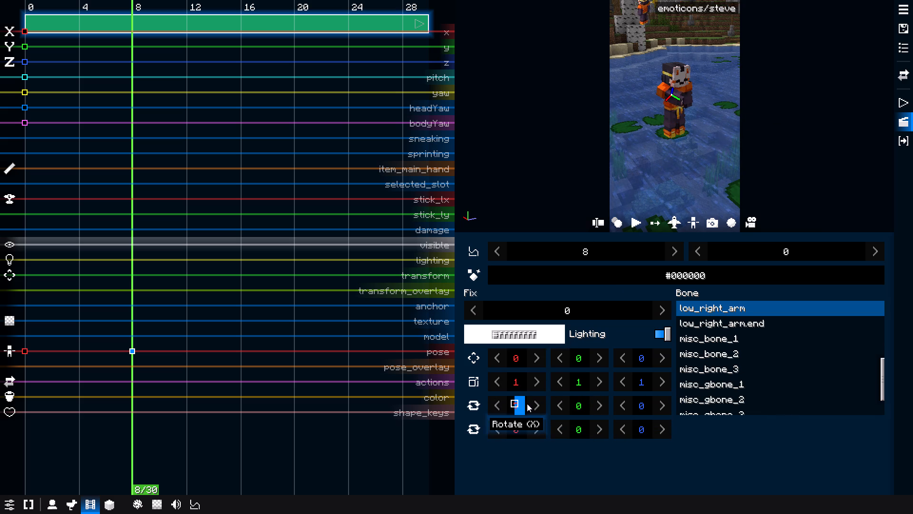
left_click_drag(527, 404, 569, 395)
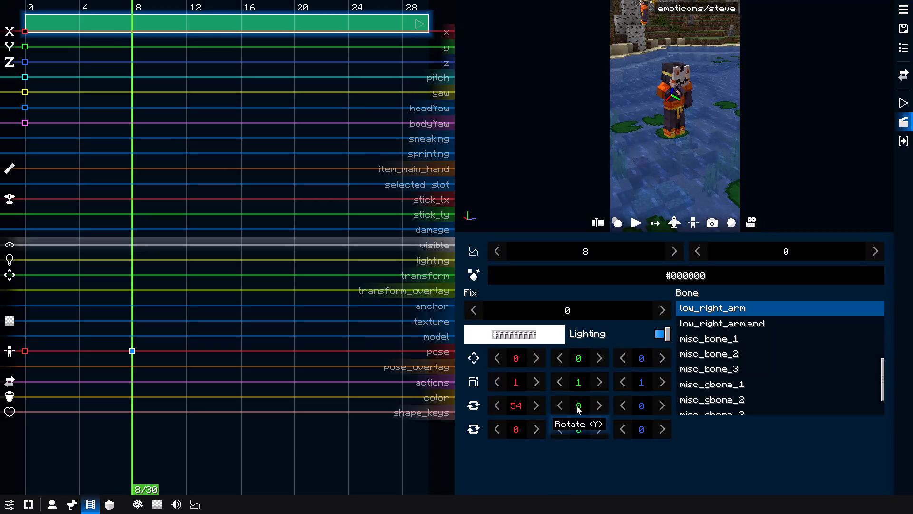
left_click_drag(577, 406, 527, 409)
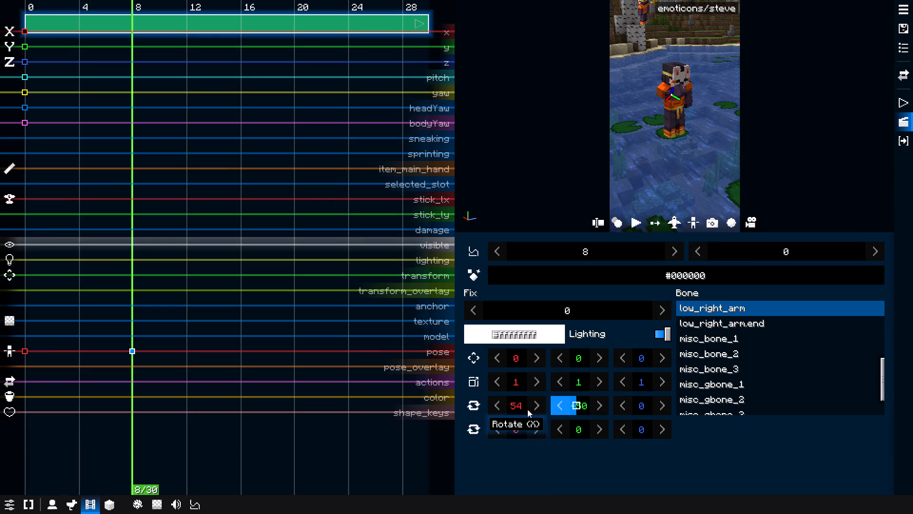
left_click_drag(527, 409, 526, 409)
Rotate the left_arm bone to X 46 and Y 46, with a slight Z rotation, in the tick 8 pose.
left_click(689, 88)
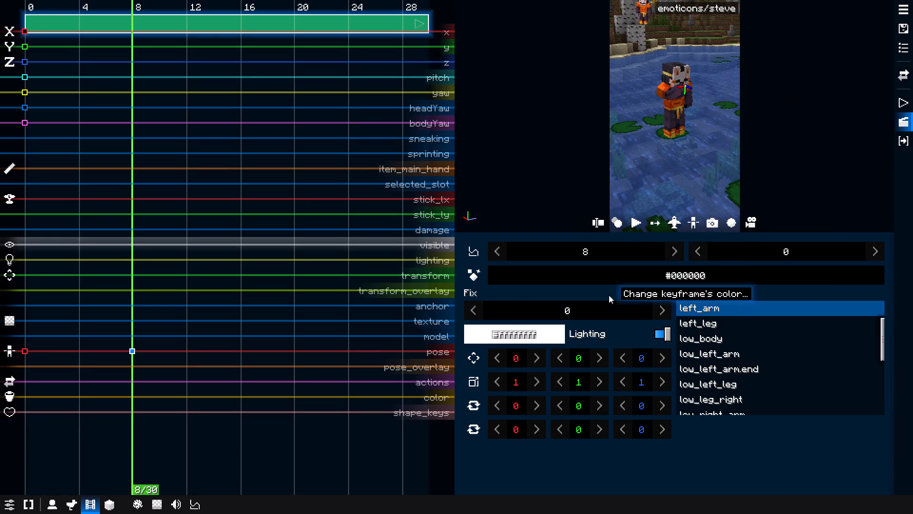
left_click_drag(519, 398, 566, 389)
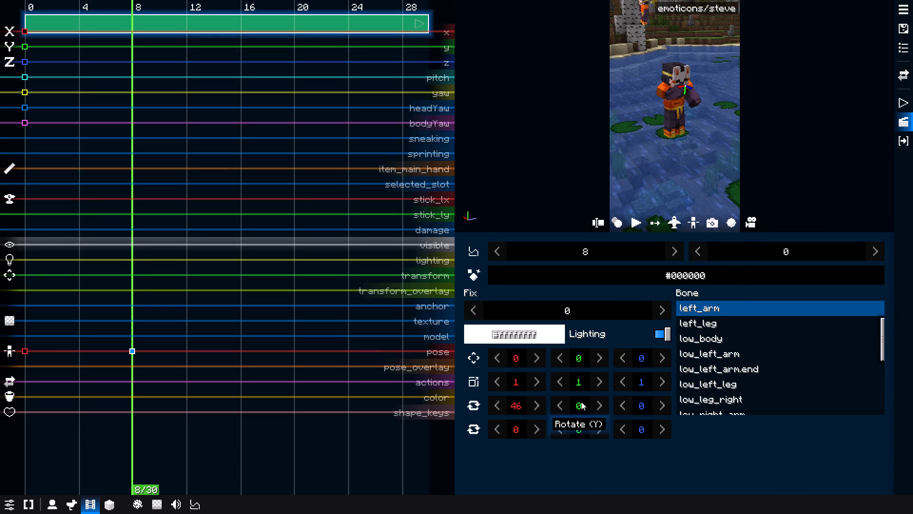
left_click_drag(583, 403, 629, 403)
left_click_drag(639, 402, 630, 406)
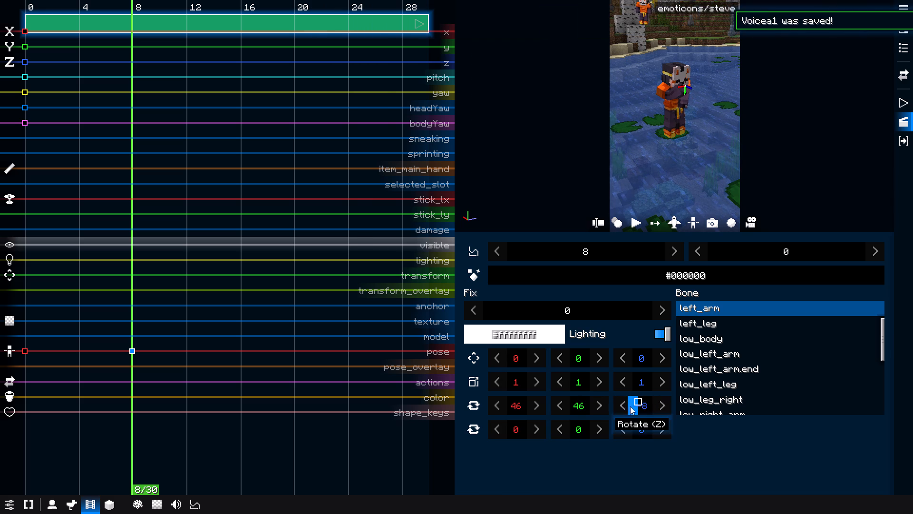
left_click_drag(630, 406, 631, 406)
Rotate the low_left_arm bone to X 30 and Y 21 in the tick 8 pose.
left_click(683, 101)
left_click_drag(514, 404, 543, 402)
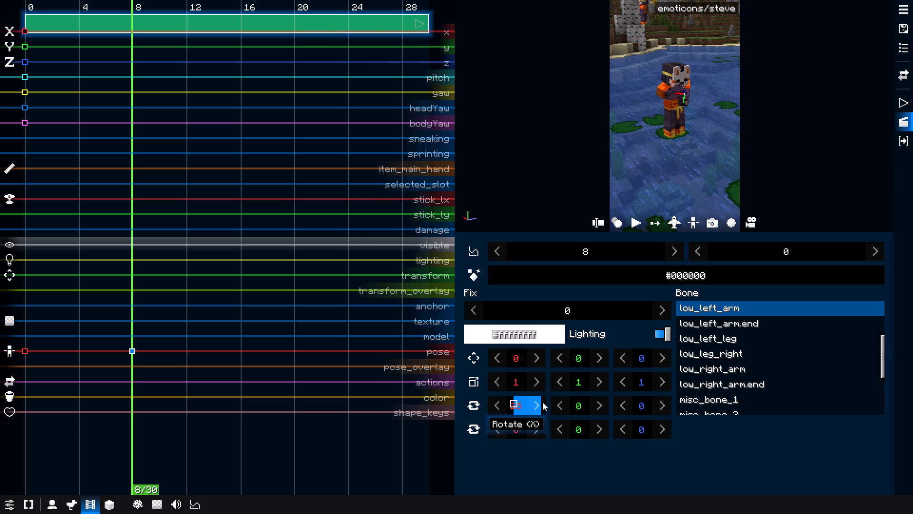
left_click_drag(543, 402, 545, 402)
left_click_drag(582, 403, 605, 404)
Inspect the character's folded arms up close from the front using the free flight camera.
left_click_drag(772, 142, 534, 88)
key("f")
key("d")
key("w")
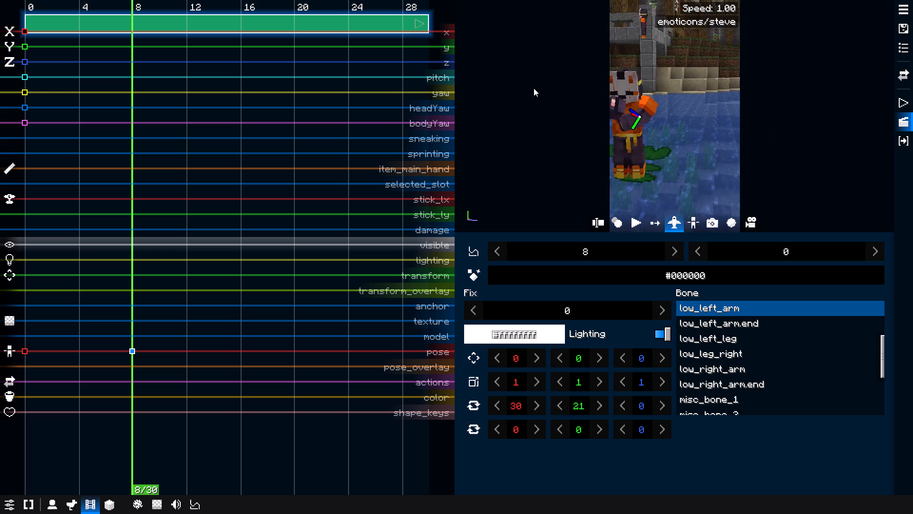
left_click_drag(534, 88, 495, 84)
left_click_drag(788, 120, 657, 124)
key("w")
key("d")
key("d")
type("sw")
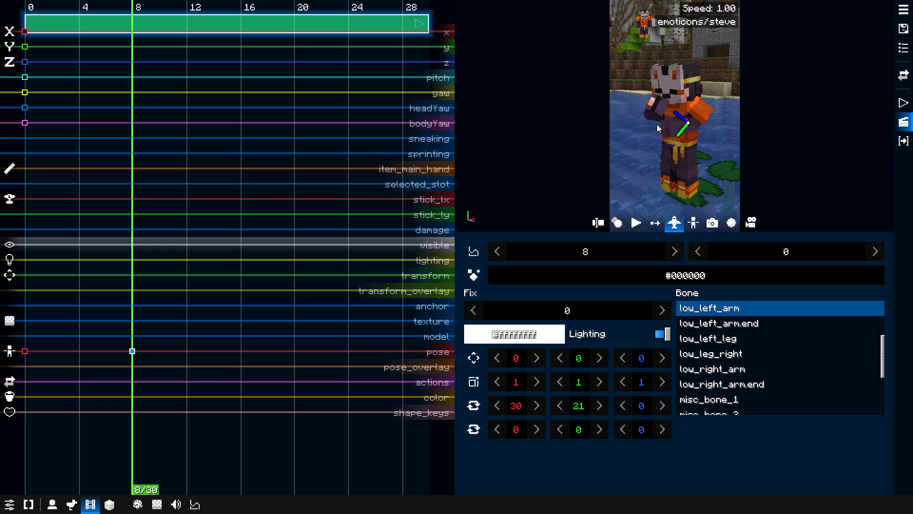
left_click_drag(657, 124, 656, 128)
key("s")
key("f")
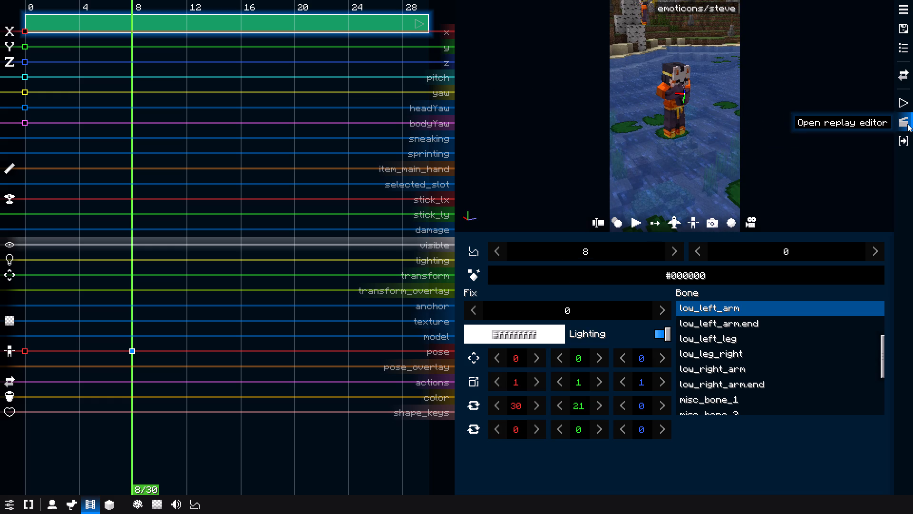
Preview the turn animation and move the second pose keyframe to tick 16.
left_click(675, 92, "alt")
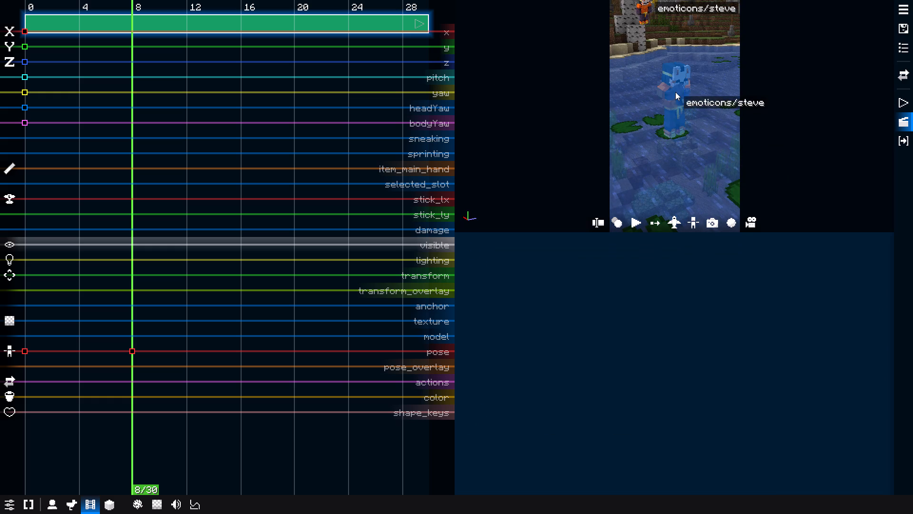
left_click_drag(155, 276, 0, 285)
key("space")
key("space")
left_click_drag(171, 260, 60, 287)
left_click_drag(134, 349, 246, 348)
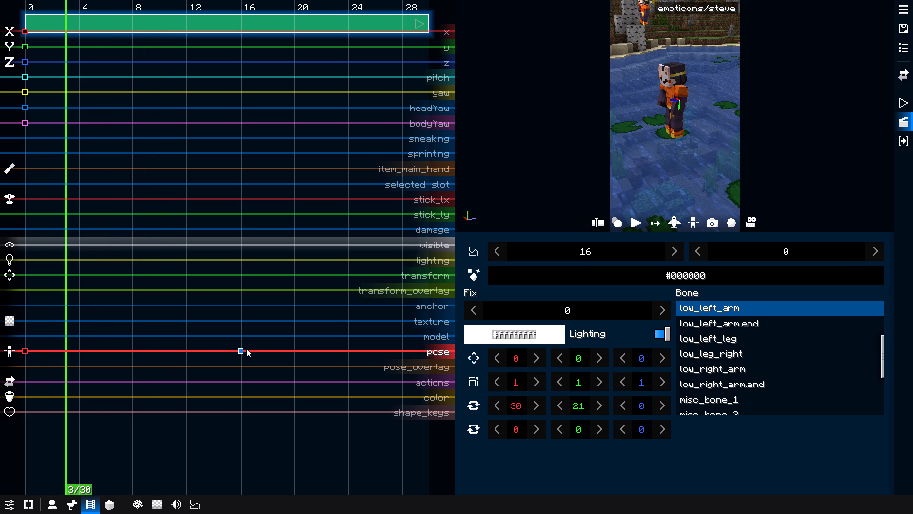
left_click_drag(246, 348, 246, 348)
Apply the curved interpolation preset following Hermite to the pose keyframes at ticks 16 and 0.
left_click(472, 253)
left_click(581, 484)
left_click(203, 340)
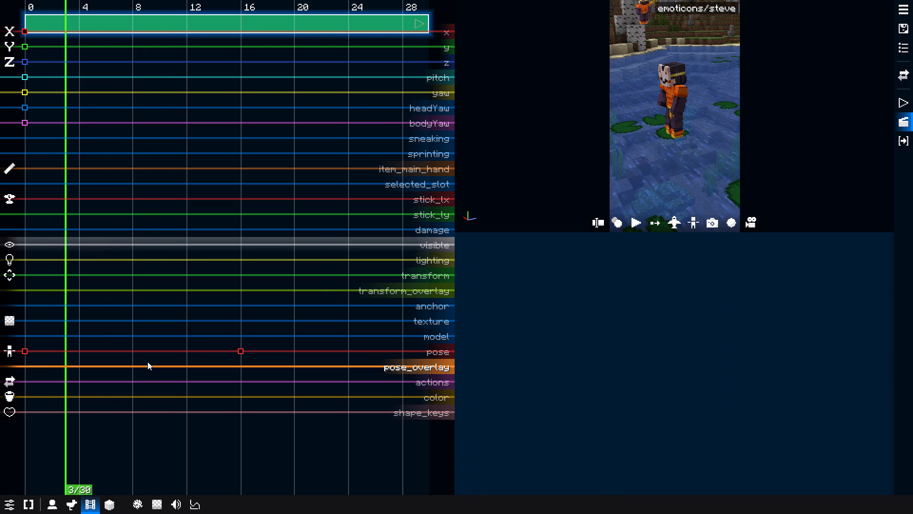
left_click(24, 346)
left_click(21, 351)
left_click(475, 255)
right_click_drag(561, 462, 576, 485)
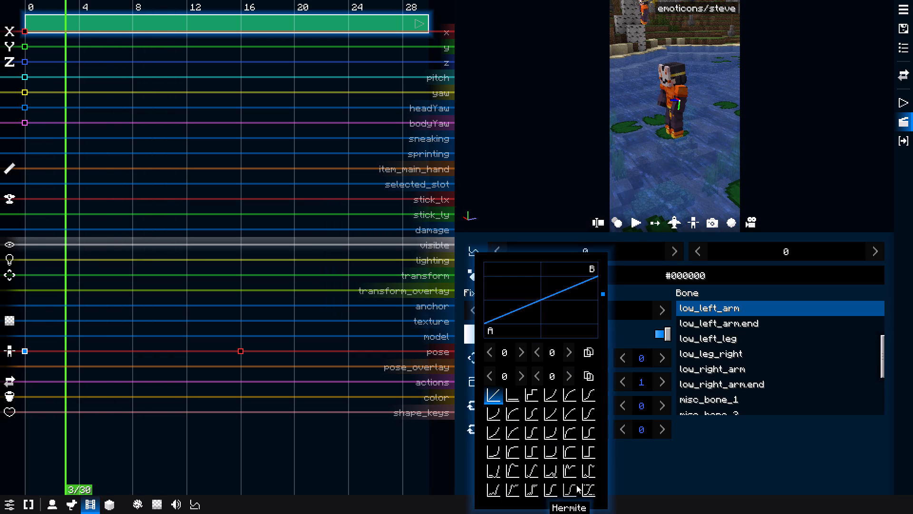
left_click(588, 479)
left_click(603, 488)
left_click(589, 488)
left_click(206, 285)
Play the turn animation repeatedly from the start to check its timing and smoothness.
left_click_drag(173, 267, 14, 267)
key("space")
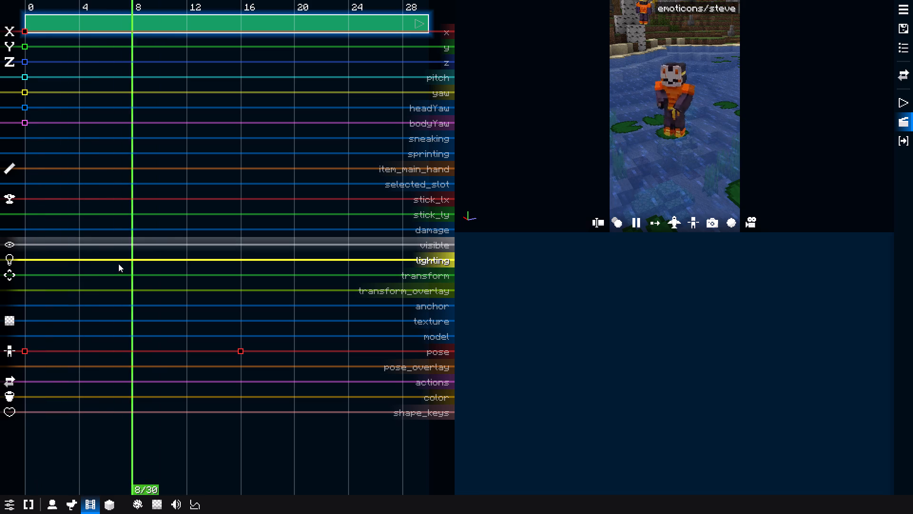
key("space")
left_click_drag(221, 242, 13, 255)
key("space")
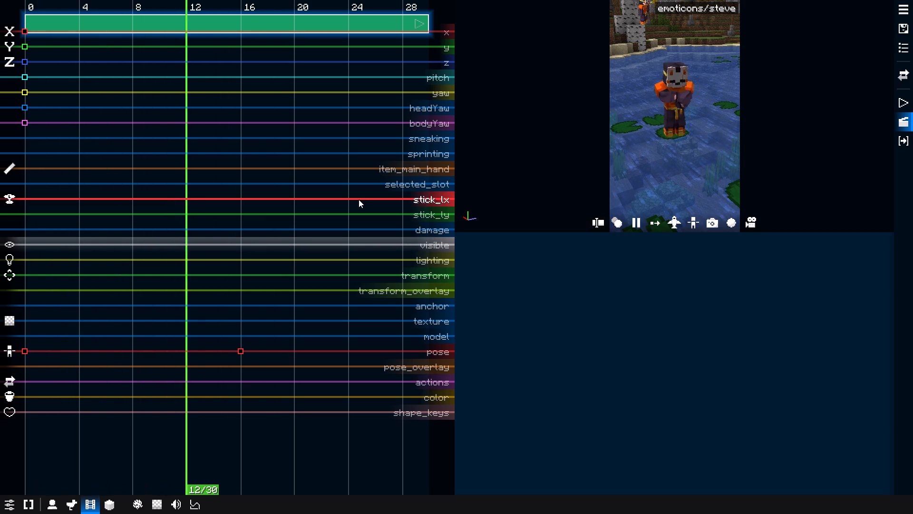
key("space")
left_click_drag(270, 206, 37, 213)
left_click_drag(185, 198, 0, 201)
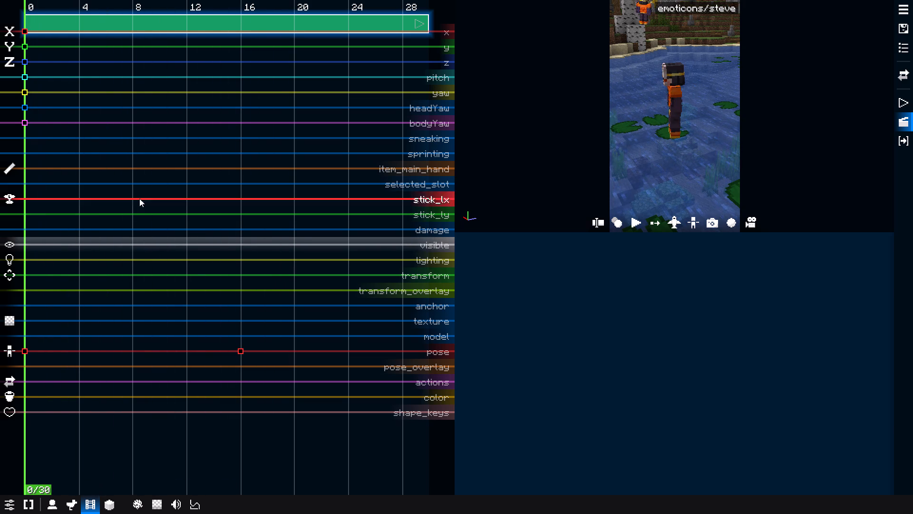
Bend the left leg in the tick 0 pose by adjusting the X rotations of left_leg and low_left_leg.
left_click(22, 352)
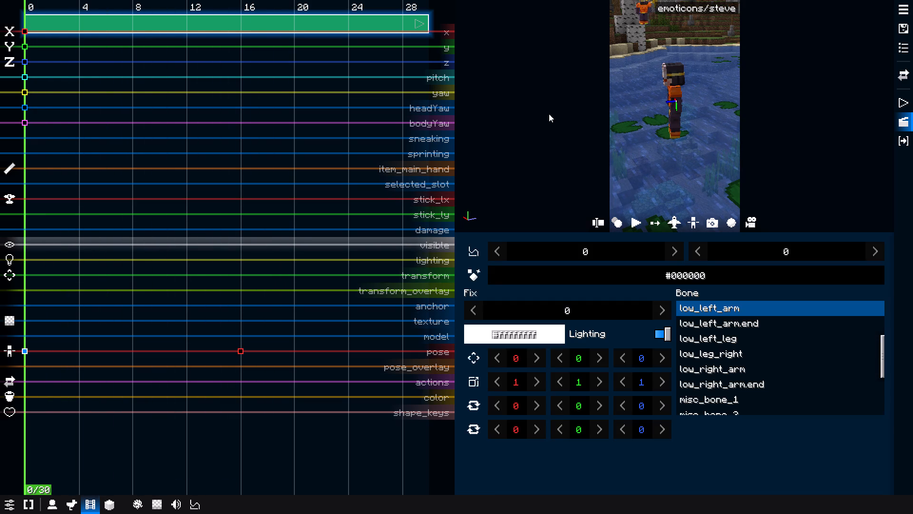
left_click(674, 125)
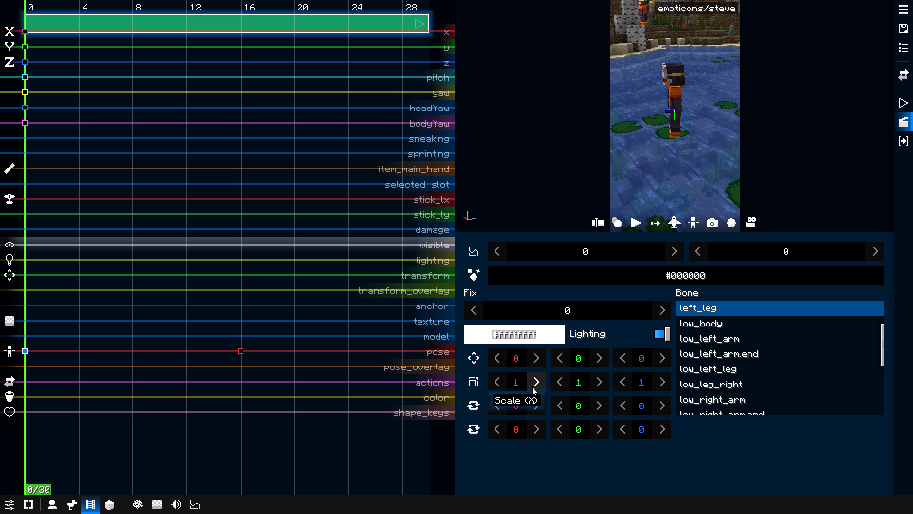
left_click_drag(520, 404, 543, 400)
left_click(668, 131)
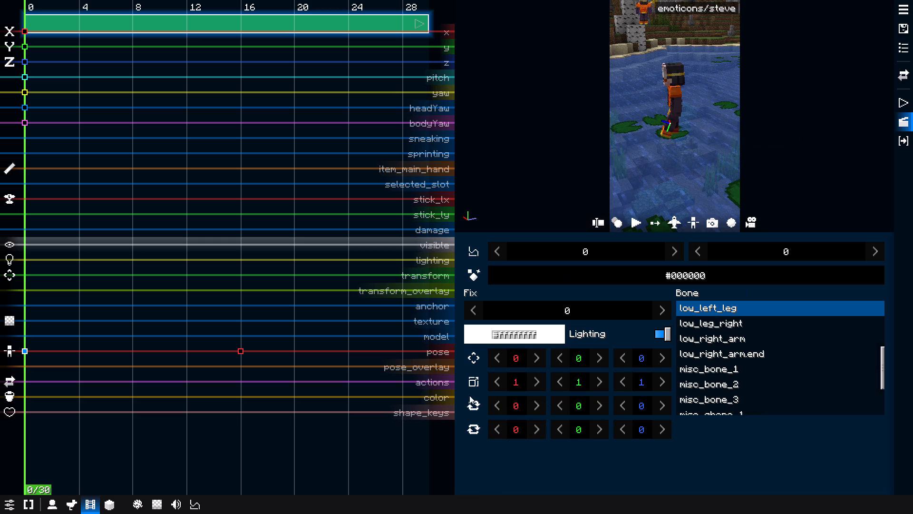
left_click_drag(525, 409, 503, 407)
left_click_drag(167, 297, 0, 306)
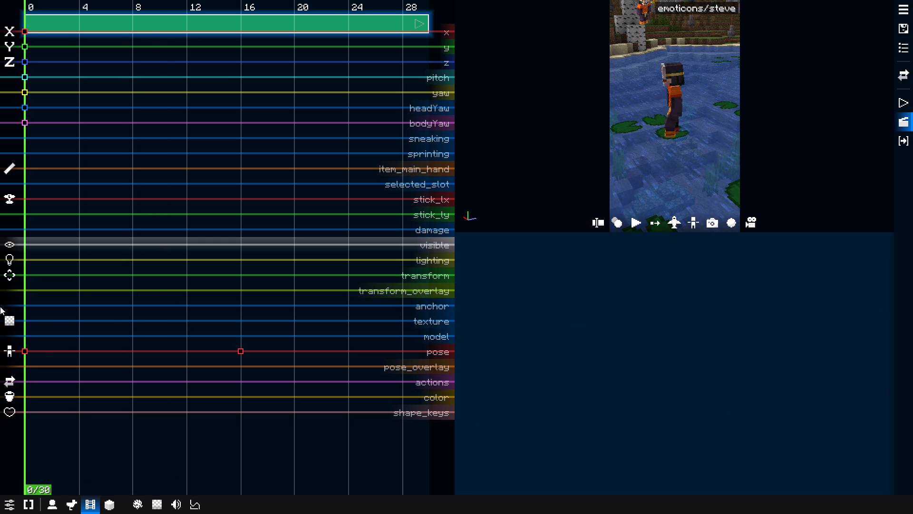
Play the turn animation with the bent-leg start pose to check it.
key("space")
key("space")
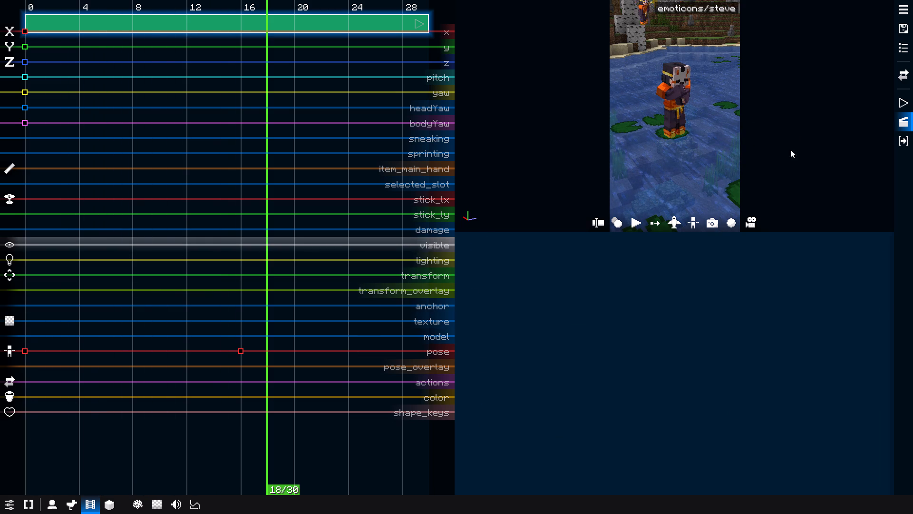
Fly the idle clip's camera to a raised view of the character across the water, at about -211.8, 66.7, 163.1, angled about 8.1, 18.8.
left_click(903, 103)
key("f")
key("w")
left_click_drag(821, 169, 428, 138)
key("d")
key("d")
key("d")
key("s")
key("s")
key("s")
key("s")
key("s")
key("s")
key("s")
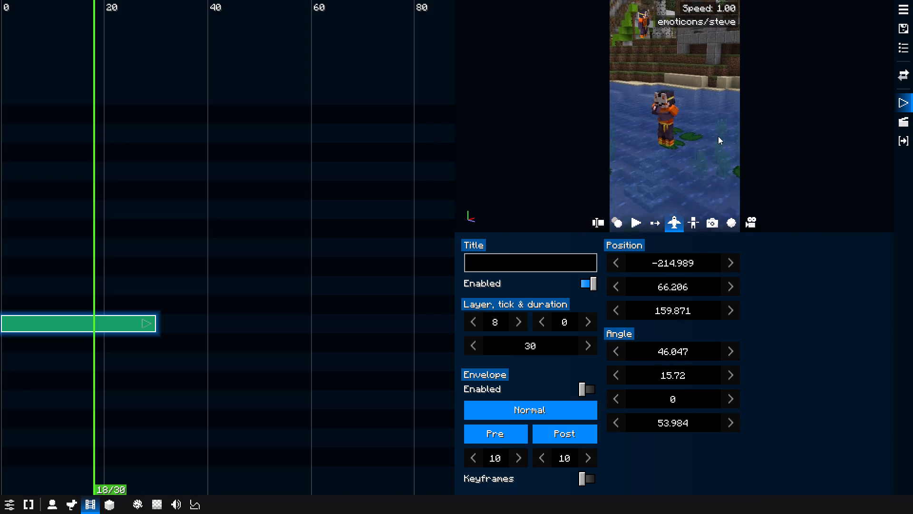
left_click_drag(718, 136, 516, 152)
key("d")
key("s")
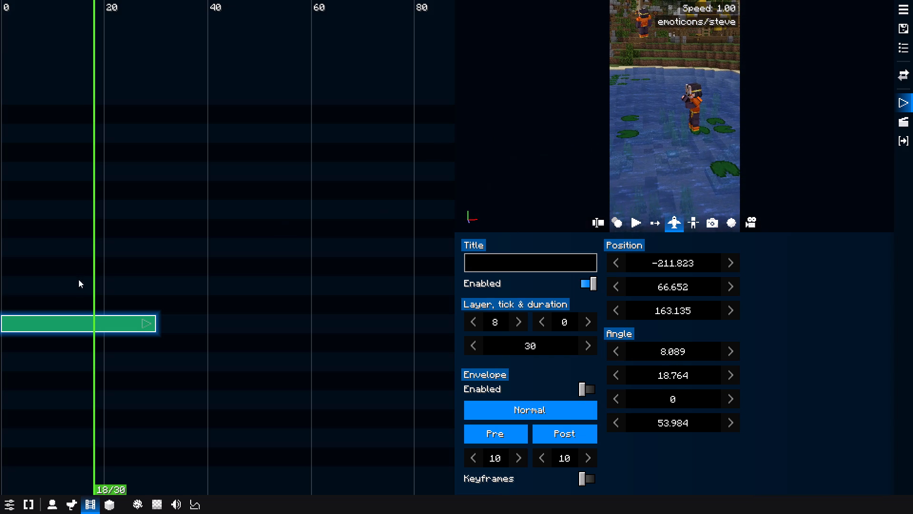
Add a 30-tick Path camera clip on the layer above the idle clip, starting at tick 0.
right_click(35, 300)
left_click(58, 331)
left_click(91, 342)
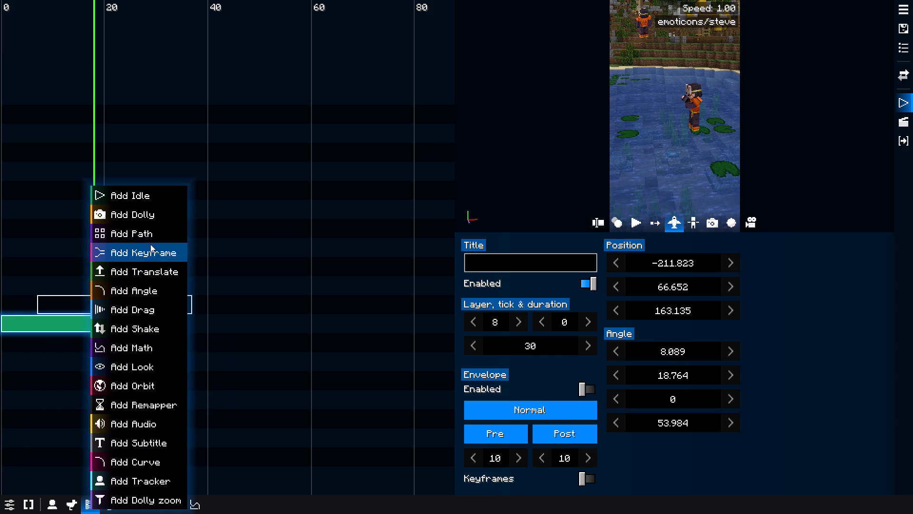
left_click(153, 237)
left_click_drag(118, 298, 37, 291)
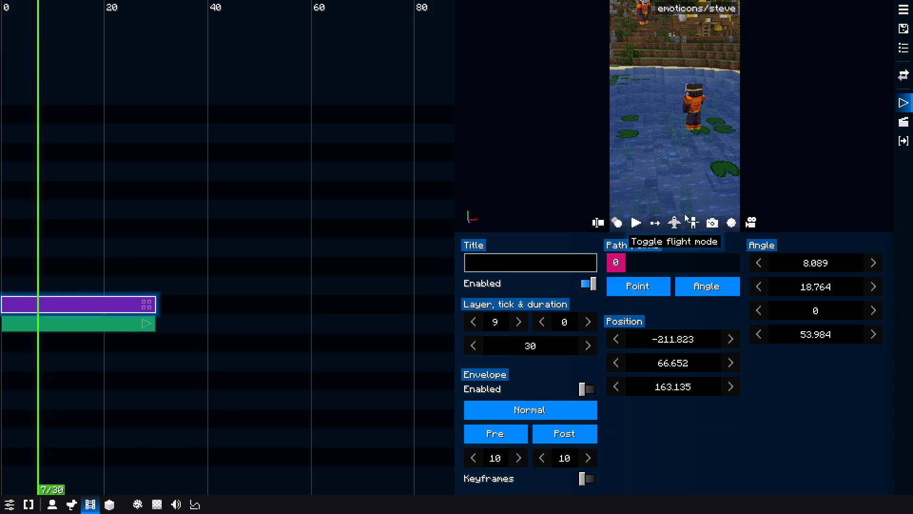
Frame path point 0 as a high view behind the character, at -211.439, 68.02, 163.533, narrowing the field of view to 41.272.
key("f")
middle_click_drag(710, 165, 712, 98)
left_click_drag(710, 182, 714, 172)
key("s")
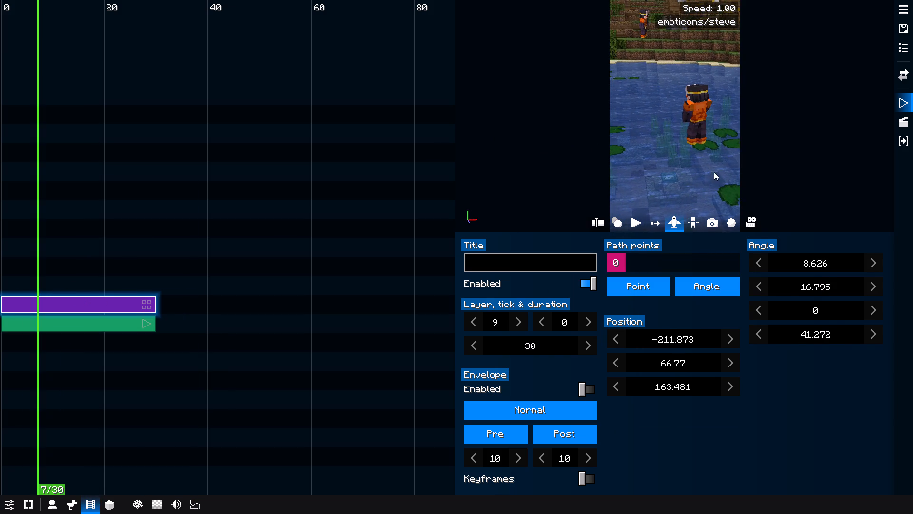
left_click_drag(714, 172, 690, 191)
key("d")
key("q")
key("space")
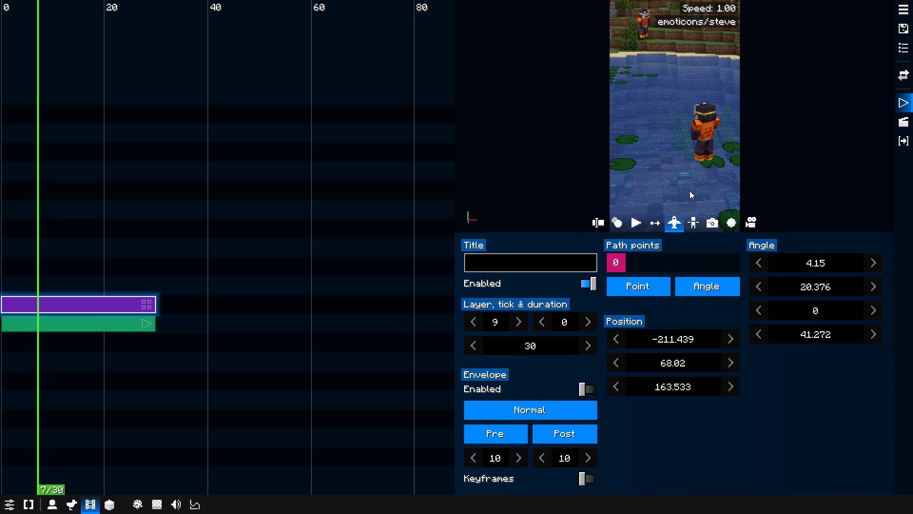
left_click_drag(690, 191, 688, 207)
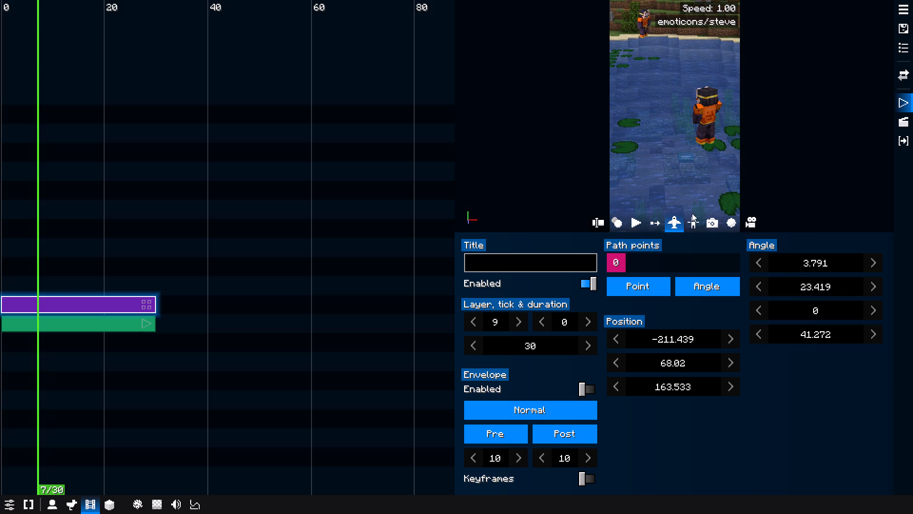
Add a second path point and frame it as a low frontal shot of the character, at -213.057, 63.364, 156.367, angled 59.297, -10.958.
right_click(638, 264)
left_click(651, 275)
key("f")
key("shift+w")
left_click_drag(708, 153, 714, 105, "shift")
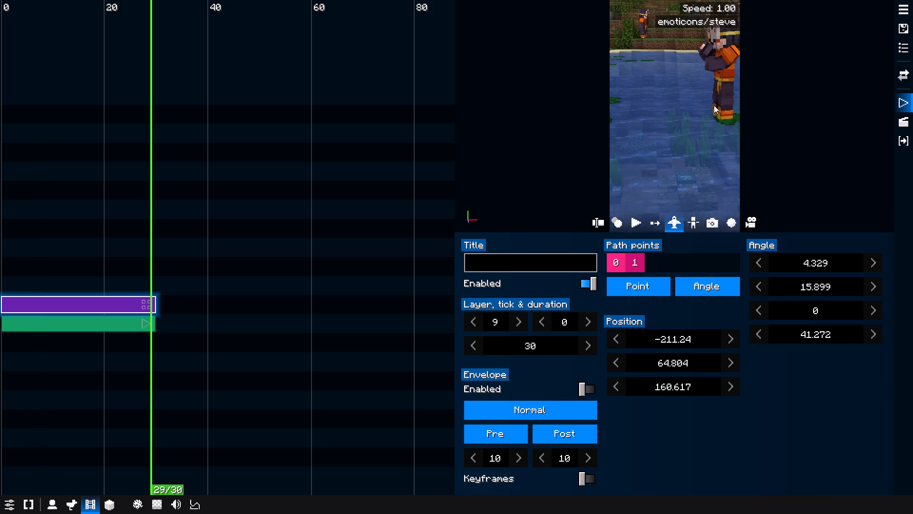
left_click_drag(714, 105, 728, 55, "shift")
key("w")
key("w")
key("w")
left_click_drag(707, 116, 778, 69)
key("a")
key("a")
left_click_drag(733, 93, 767, 81)
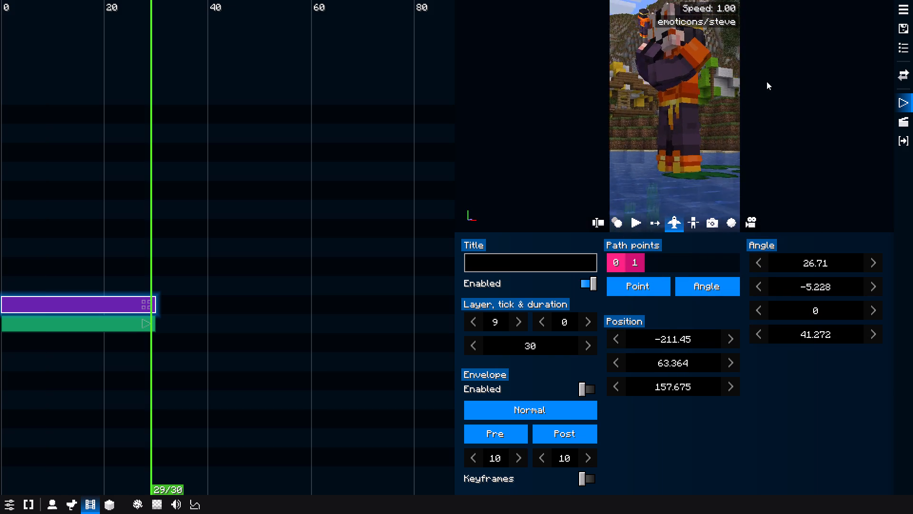
key("a")
left_click_drag(767, 81, 804, 69)
key("a")
left_click_drag(744, 87, 795, 72)
key("a")
key("a")
left_click_drag(761, 79, 840, 78)
key("a")
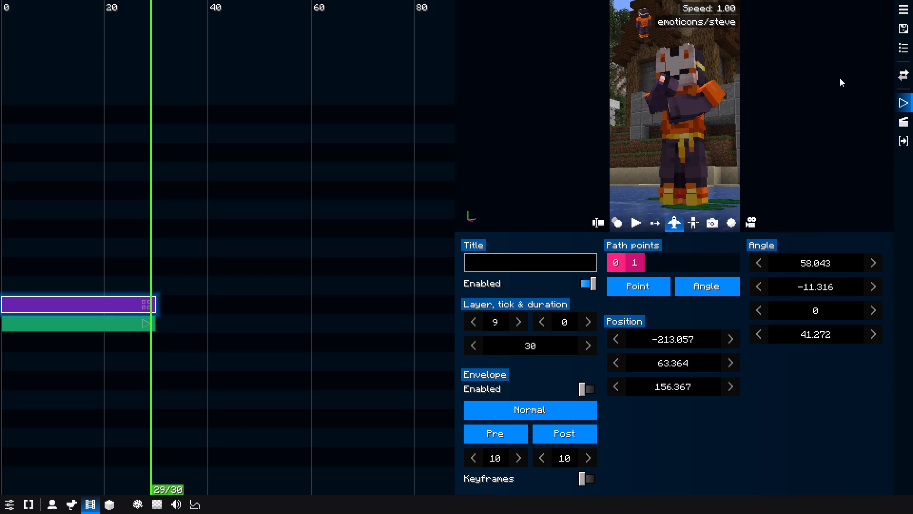
left_click_drag(840, 78, 844, 80)
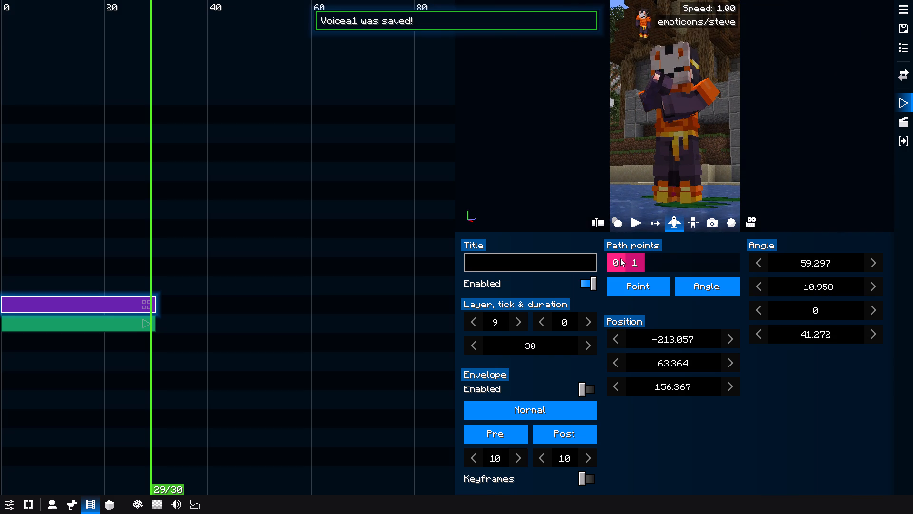
Play the camera path from its first point to check the move.
left_click(620, 258)
left_click(632, 230)
left_click(634, 228)
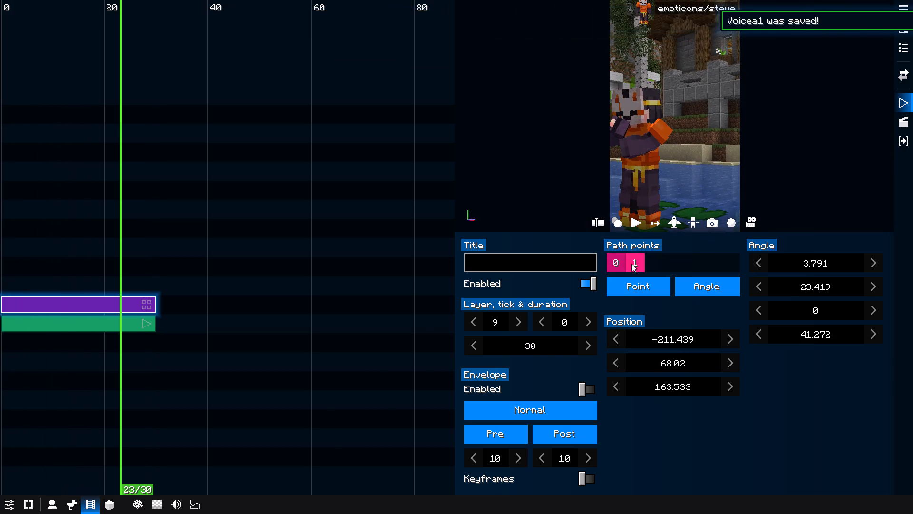
Set the Path clip's point and angle interpolations to Bezier.
left_click(631, 264)
left_click(619, 264)
left_click(641, 290)
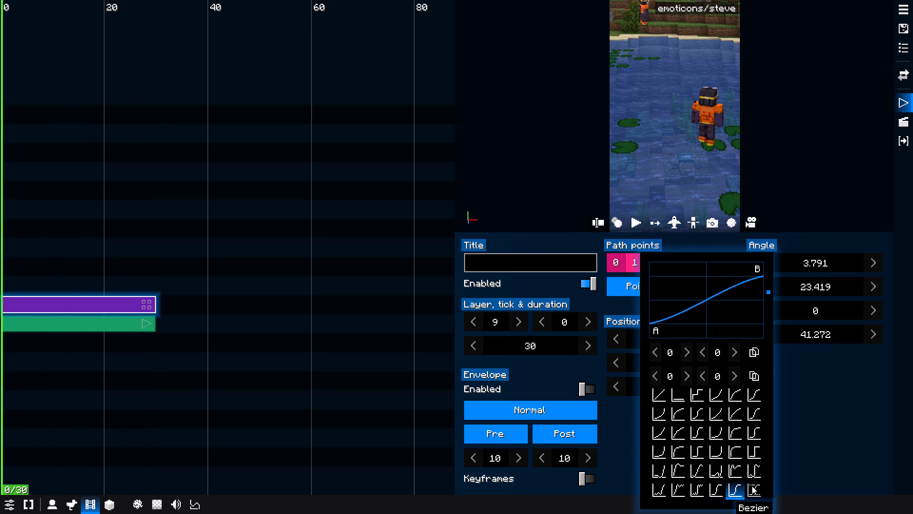
left_click(752, 486)
left_click_drag(835, 453, 830, 441)
left_click(710, 290)
left_click(829, 494)
left_click(873, 461)
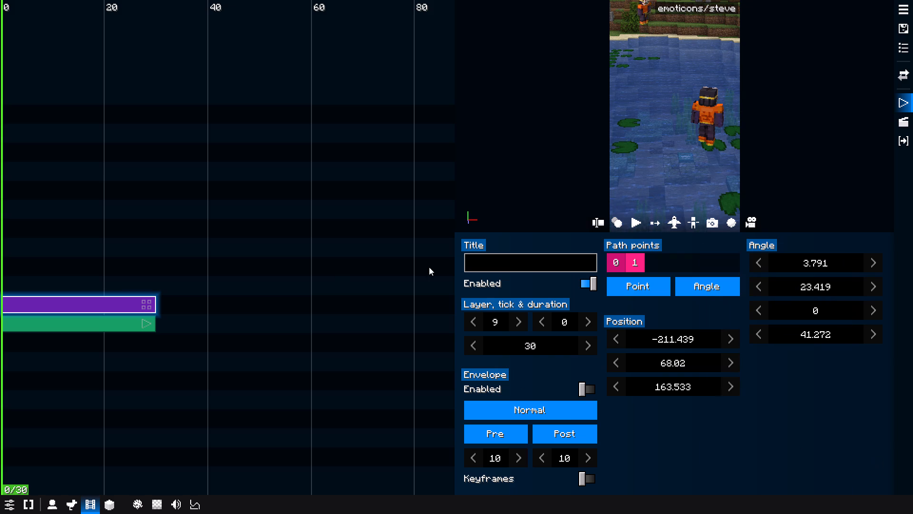
Play the camera move from point 0 and compare the framing of both path points.
left_click(639, 263)
left_click(609, 261)
left_click(639, 220)
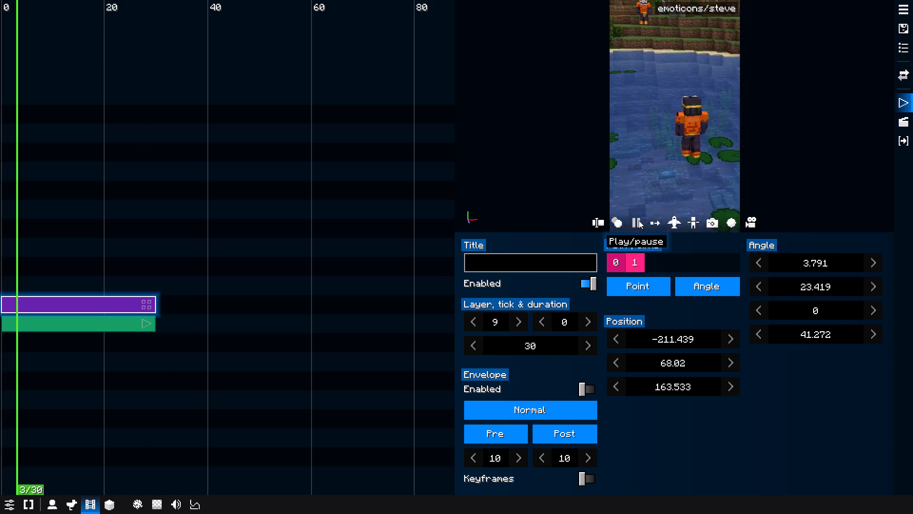
left_click(639, 220)
left_click(629, 268)
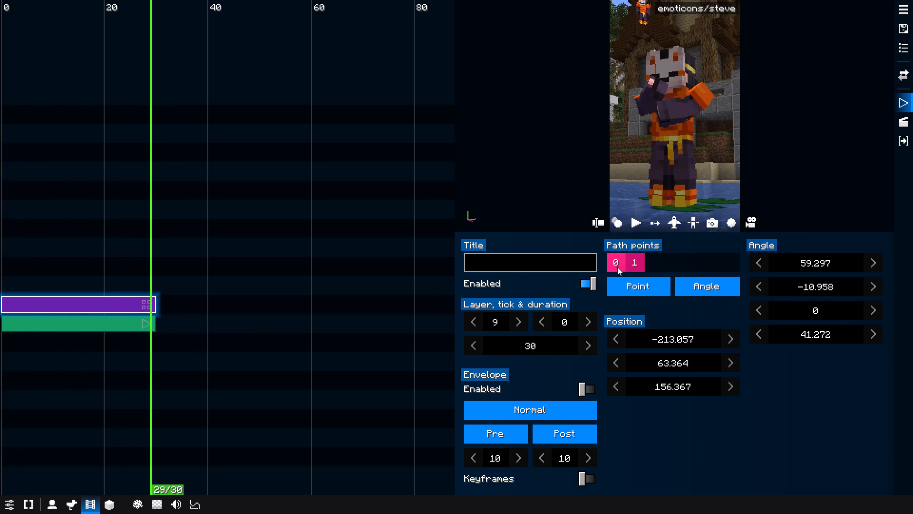
left_click(617, 267)
left_click(635, 256)
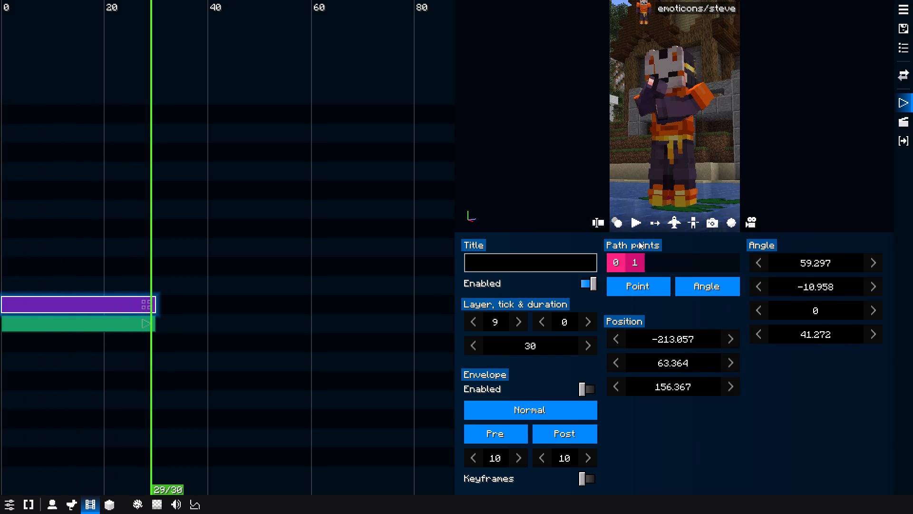
Re-aim the camera at path point 0 to an angle of 9.342, 20.734.
left_click(614, 266)
key("f")
left_click_drag(708, 170, 715, 167)
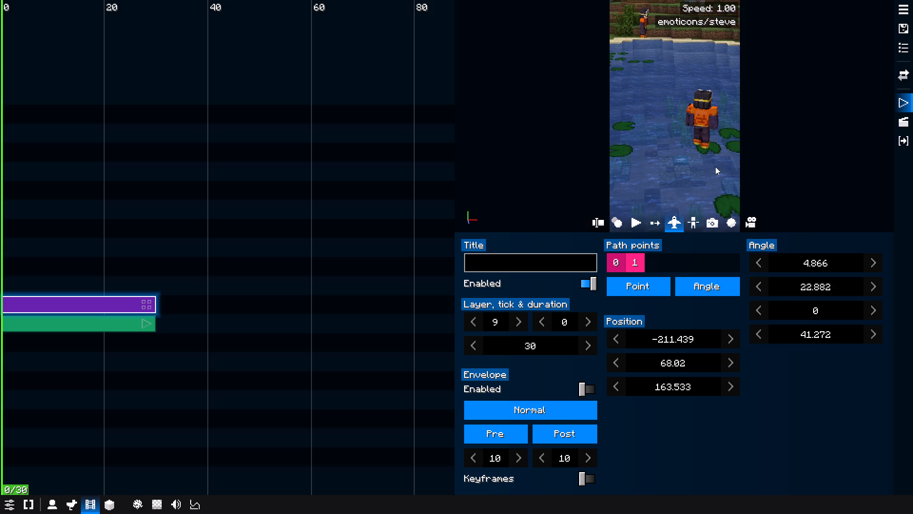
left_click_drag(715, 167, 737, 156)
Check both path points and play the camera move from point 0.
left_click(626, 266)
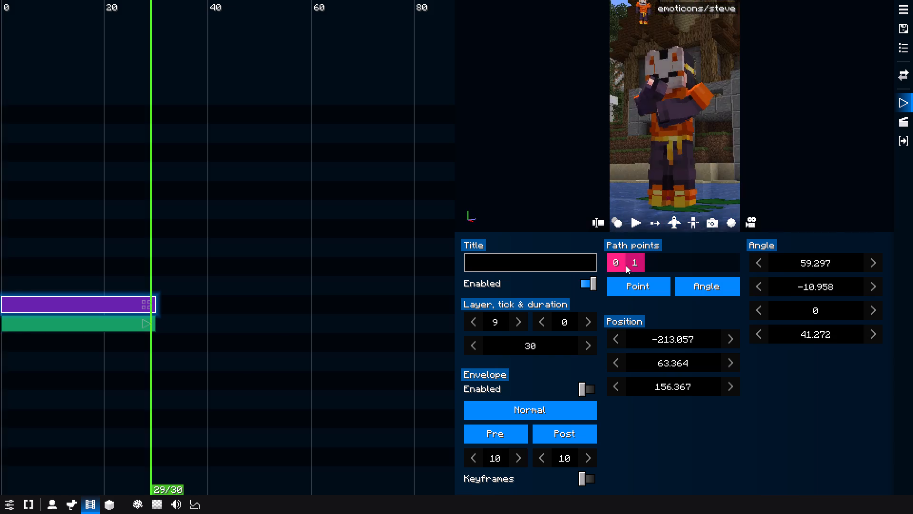
left_click(614, 264)
left_click(632, 220)
left_click(637, 219)
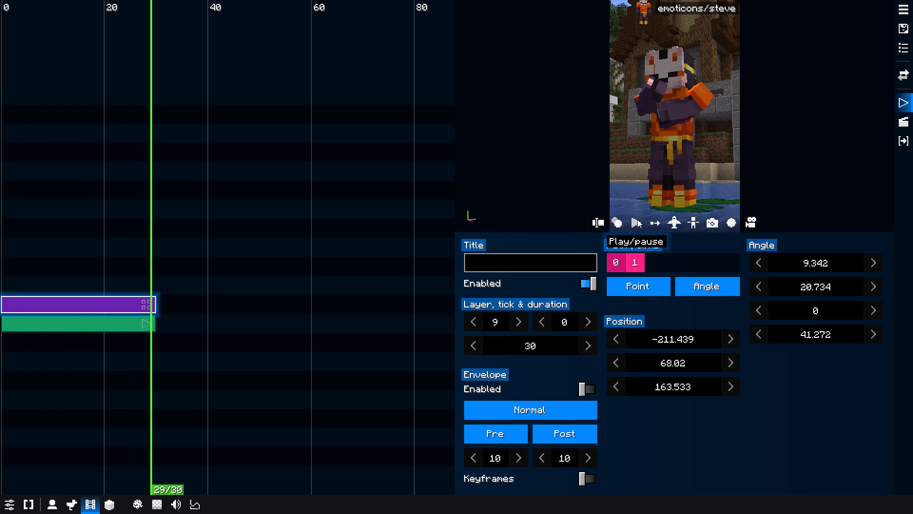
Pull the camera back from the character at path point 1, to -214.583, 63.115, 157.455, angled 58.383, -10.378.
left_click(641, 262)
key("f")
key("s")
key("w")
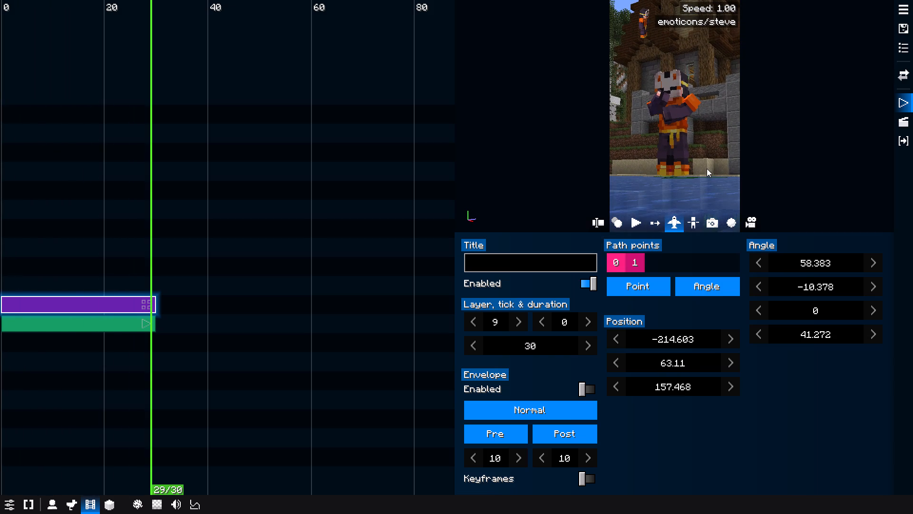
Play the camera move from path point 0 to check the wider end framing.
left_click(627, 264)
left_click(637, 220)
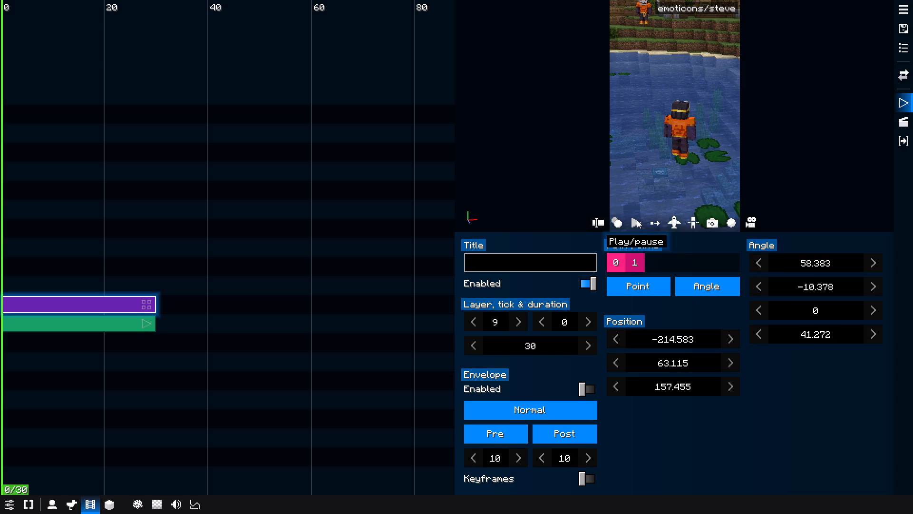
left_click(637, 220)
left_click(637, 220)
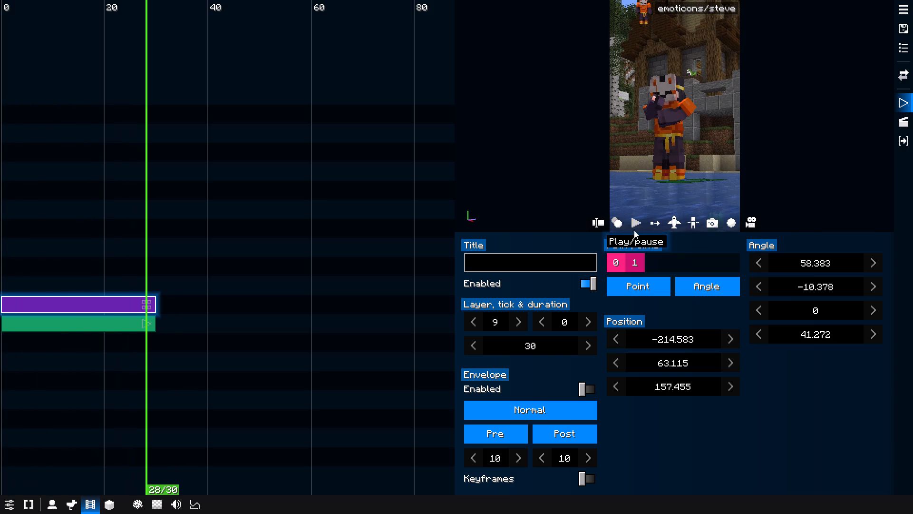
Move the character's second pose keyframe from tick 16 to tick 30.
left_click(156, 237)
left_click(907, 116)
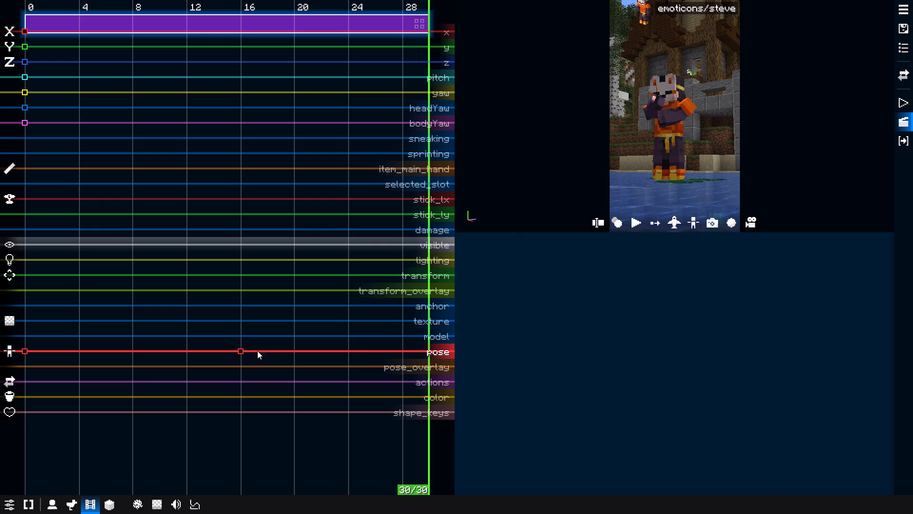
left_click_drag(244, 351, 428, 352)
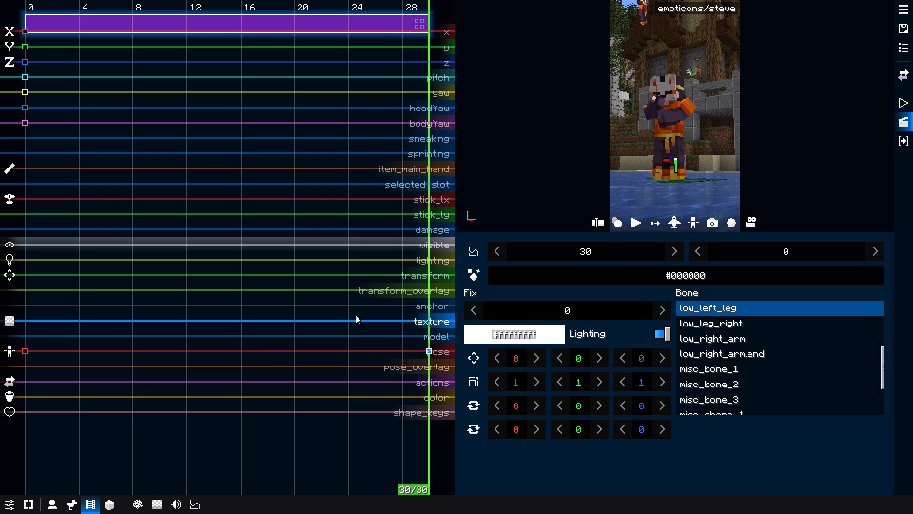
left_click(350, 310)
Adjust the body bone's Y rotation in the tick 30 pose keyframe.
left_click(428, 351)
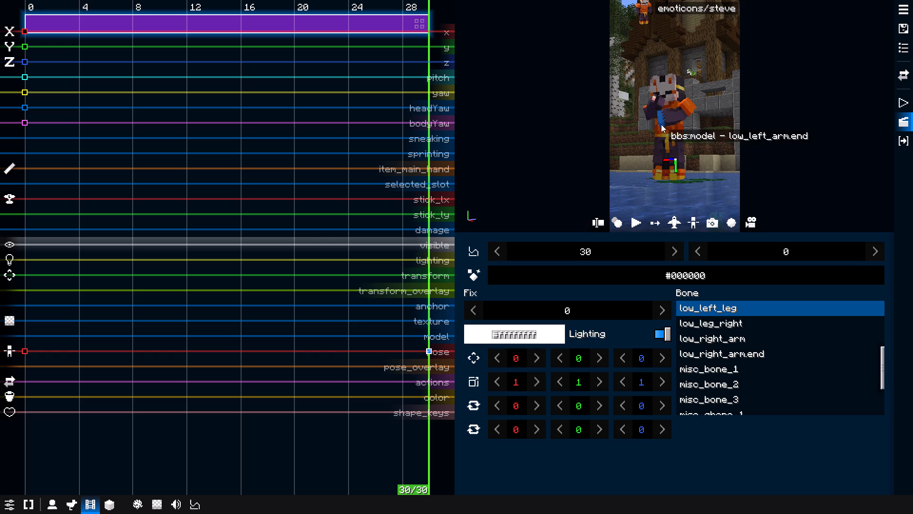
left_click(661, 124)
left_click(659, 134)
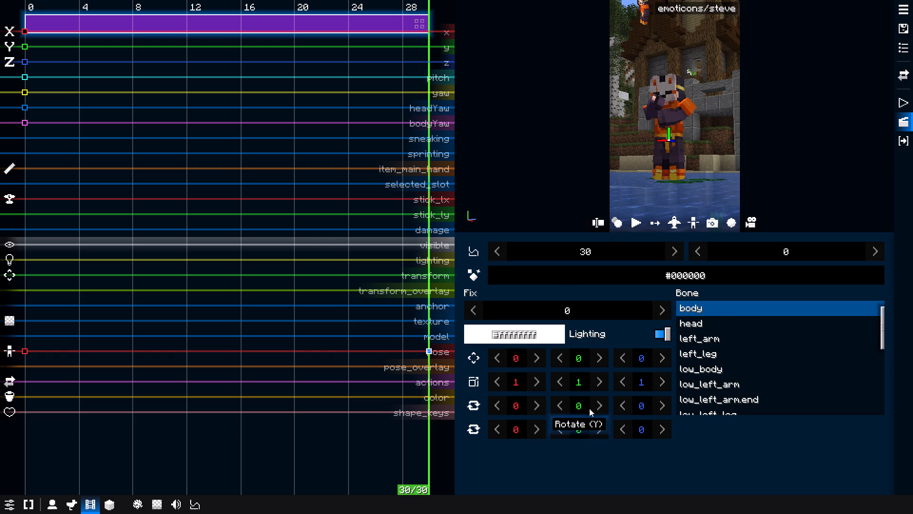
left_click(639, 407)
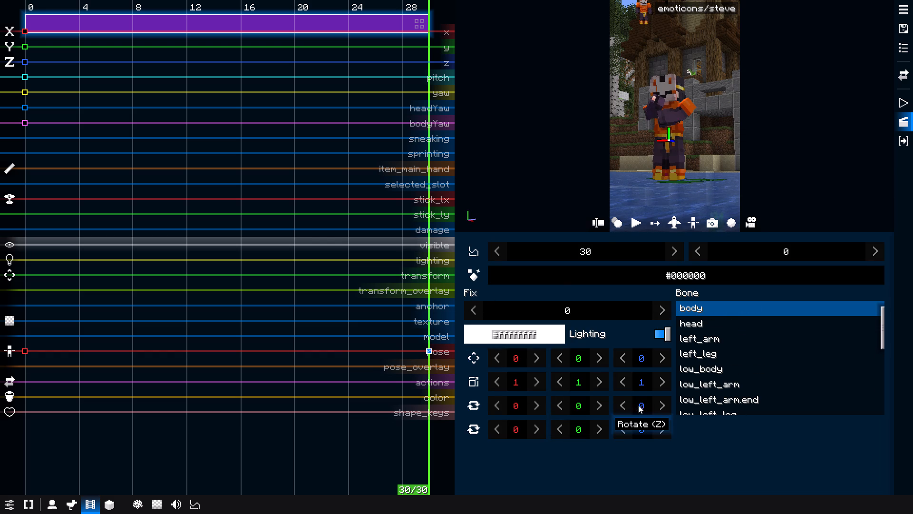
left_click(513, 403)
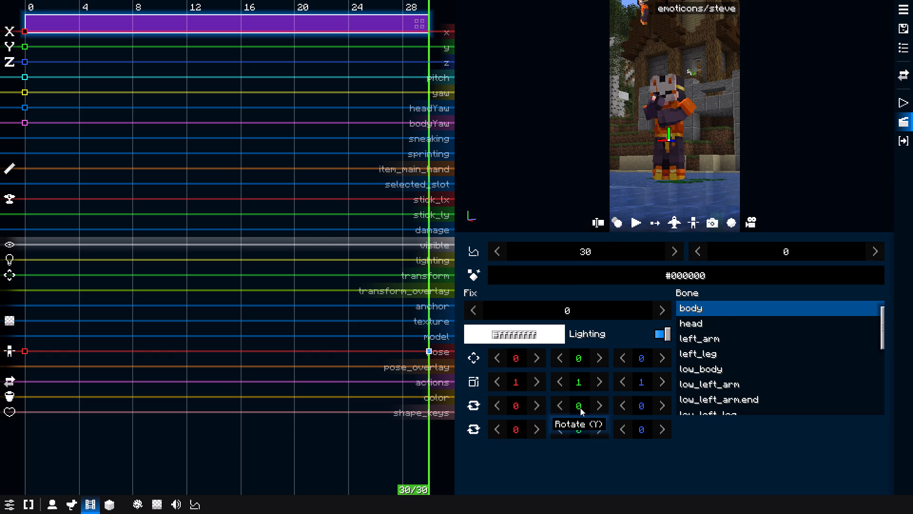
left_click_drag(580, 408, 609, 405)
left_click(332, 307)
Scrub back to the start and play the slower turn together with the camera move.
left_click_drag(337, 274, 94, 287)
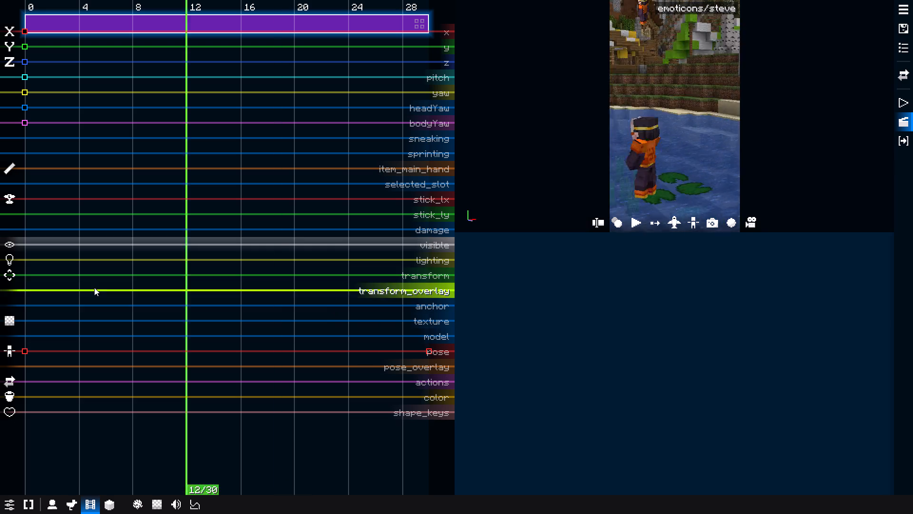
left_click_drag(94, 287, 0, 287)
left_click(899, 100)
left_click_drag(185, 195, 0, 233)
key("space")
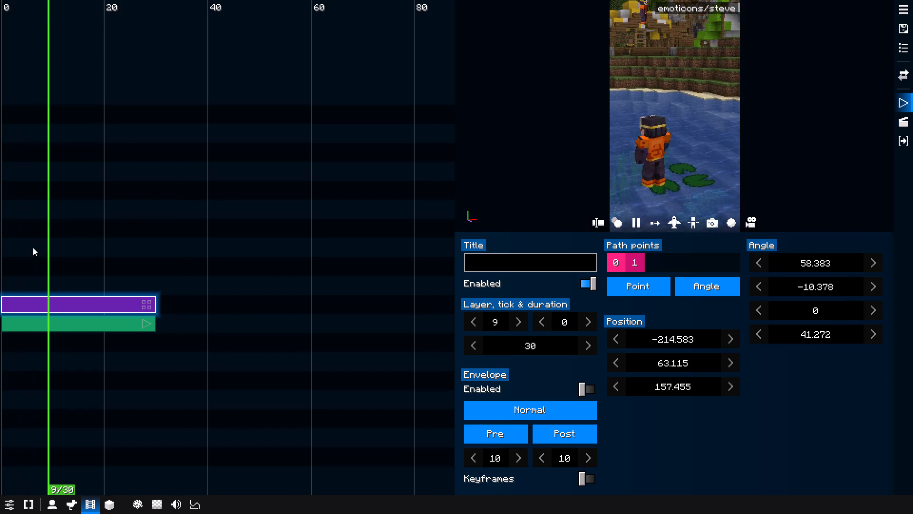
key("space")
left_click_drag(121, 210, 0, 237)
Give path point 1 the same camera view as point 0: position -211.439, 68.02, 163.533, angle 9.342, 20.734.
key("f")
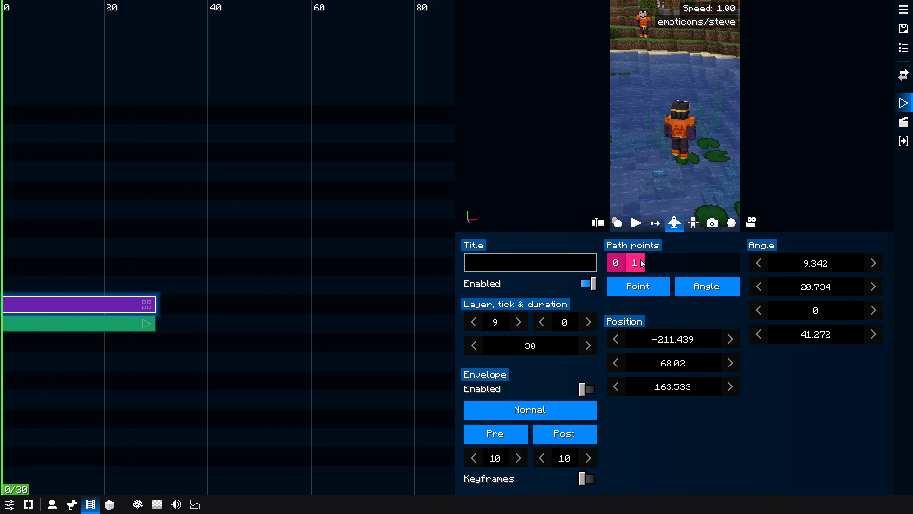
key("f")
left_click(637, 263)
key("f")
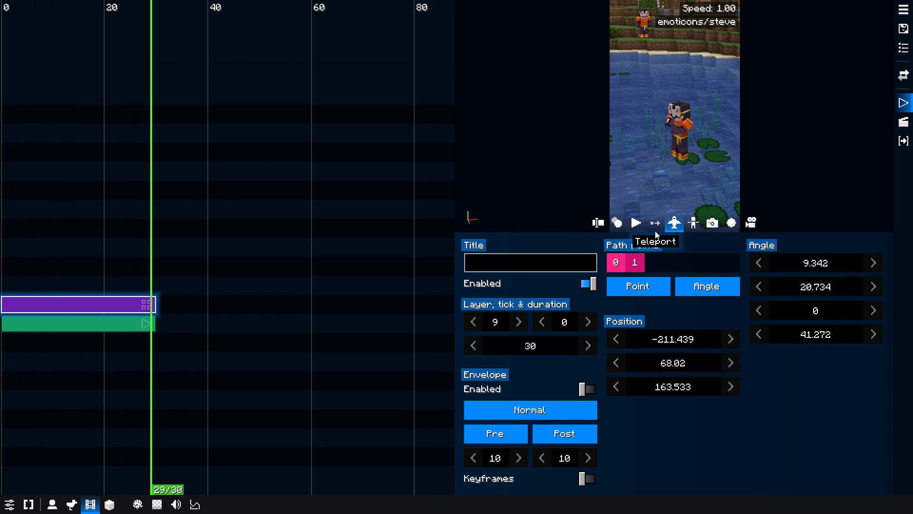
key("f")
Play the turn from path point 0 to check the shot with matching camera points.
left_click(626, 255)
left_click(616, 259)
double_click(635, 227)
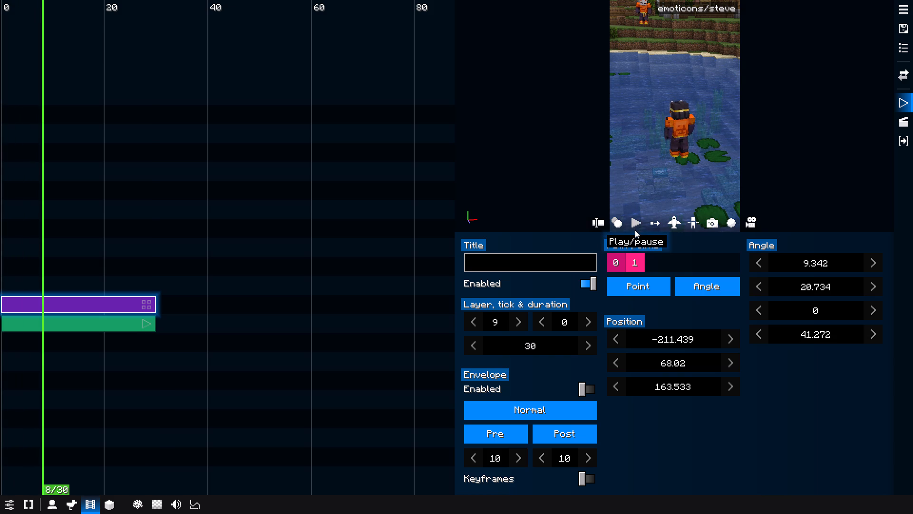
Undo the last camera path changes that matched point 1's view to point 0.
key("ctrl+z")
left_click(622, 261)
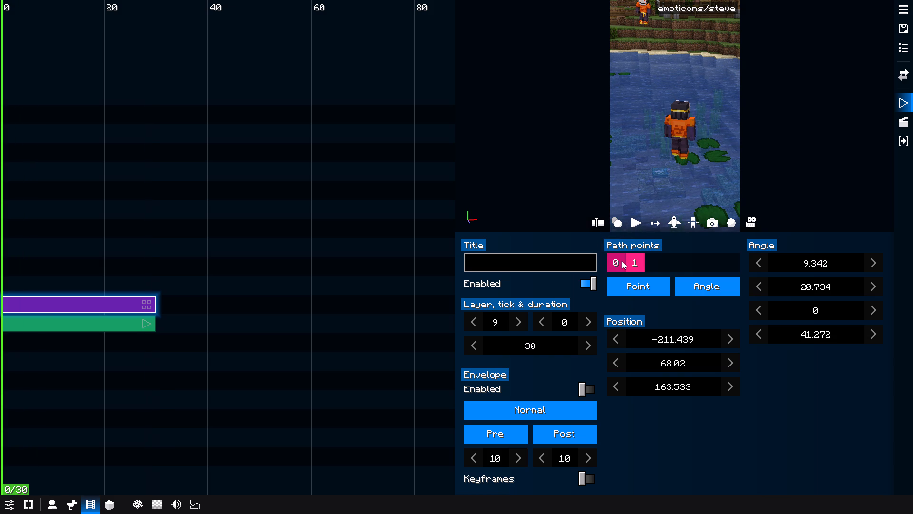
key("ctrl+z")
left_click(620, 262)
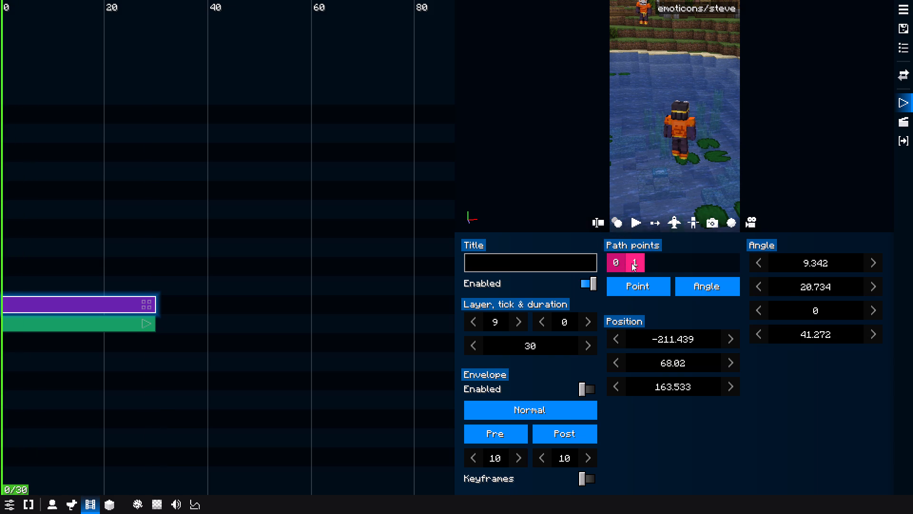
Reframe path point 1 on the character's front at position -215.342, 63.092, 157.487, angle 59.813, -9.63.
left_click(632, 263)
key("f")
key("s")
key("a")
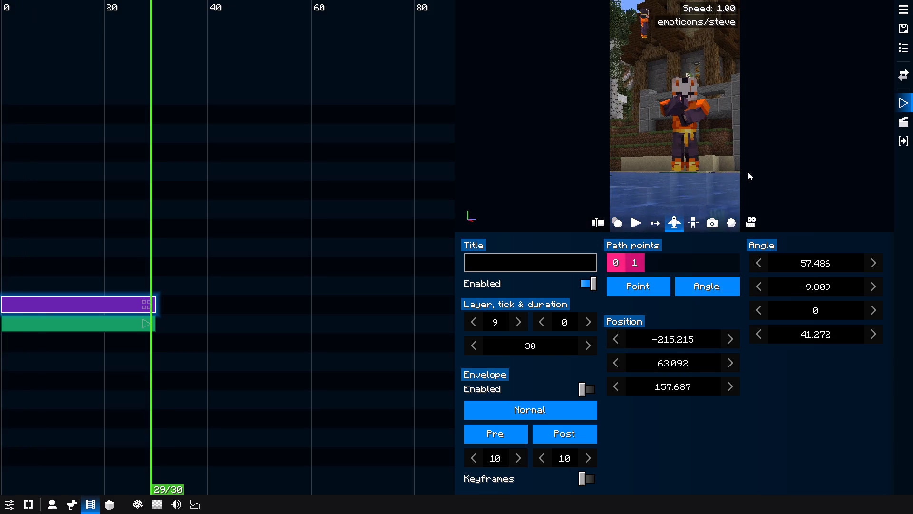
key("a")
left_click_drag(752, 171, 765, 172)
Play the shot from path point 0 to check the camera move.
left_click(618, 259)
left_click(641, 221)
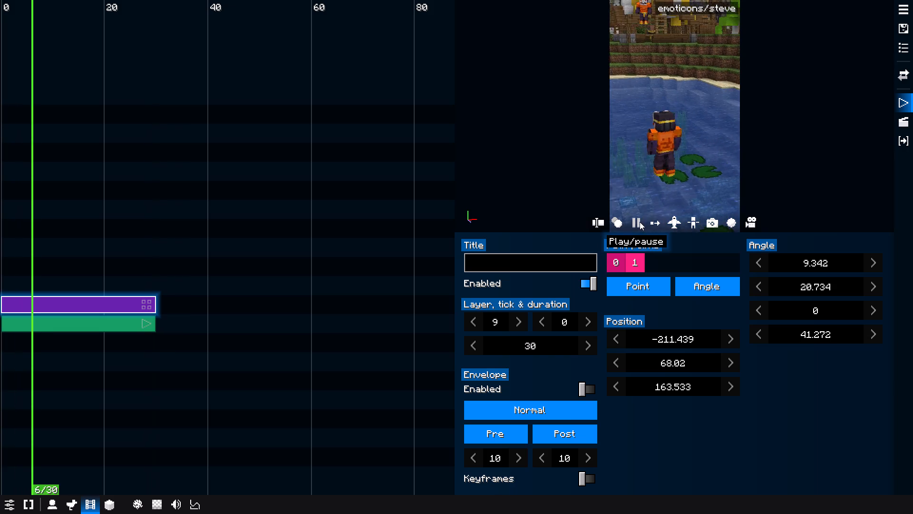
left_click(640, 222)
left_click(634, 263)
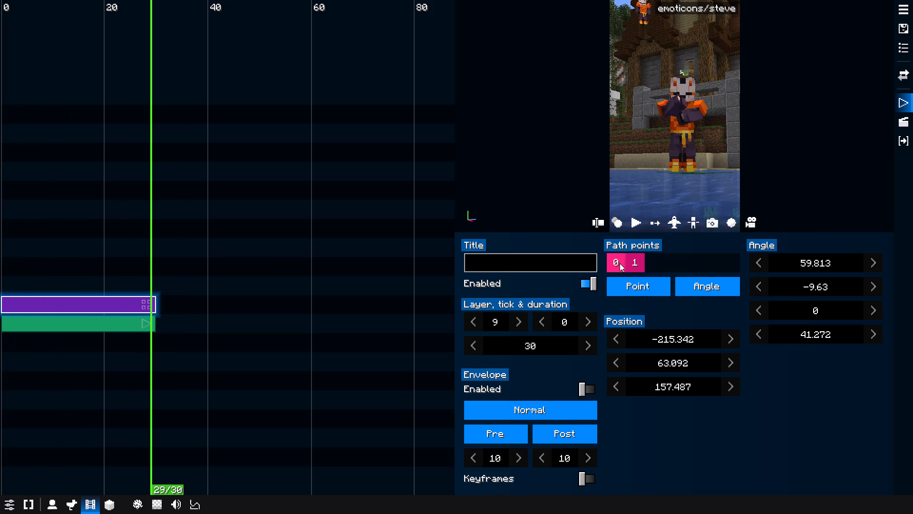
Refine path point 1 to position -215.271, 63.183, 157.598, angle 59.069, -9.253, and narrow its field of view to 30.708.
left_click(617, 263)
key("f")
left_click(629, 263)
key("f")
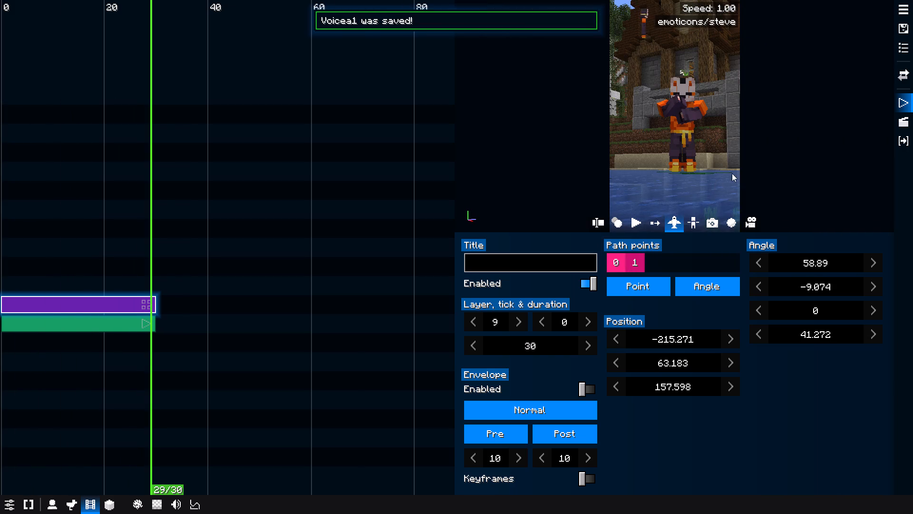
middle_click_drag(747, 168, 747, 111)
left_click(721, 184)
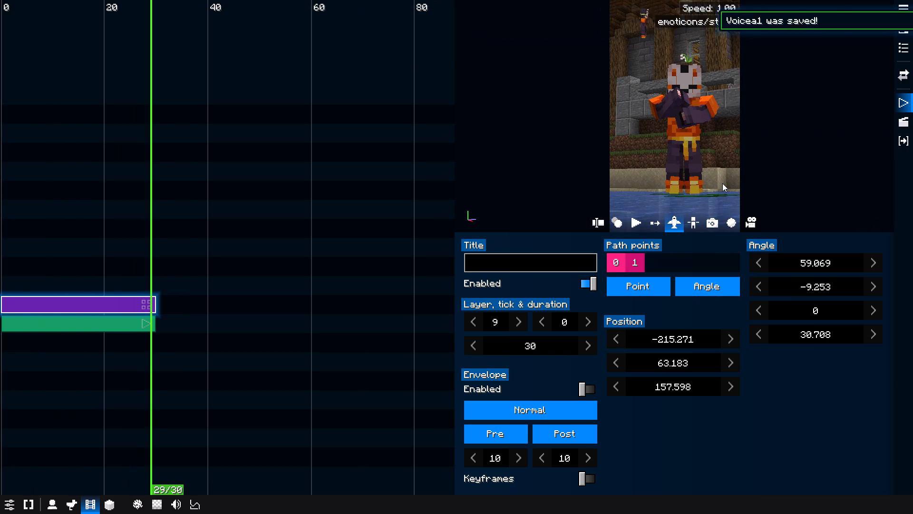
key("f")
Play the turn from path point 0 to check the tighter closing view.
left_click(615, 262)
left_click(634, 223)
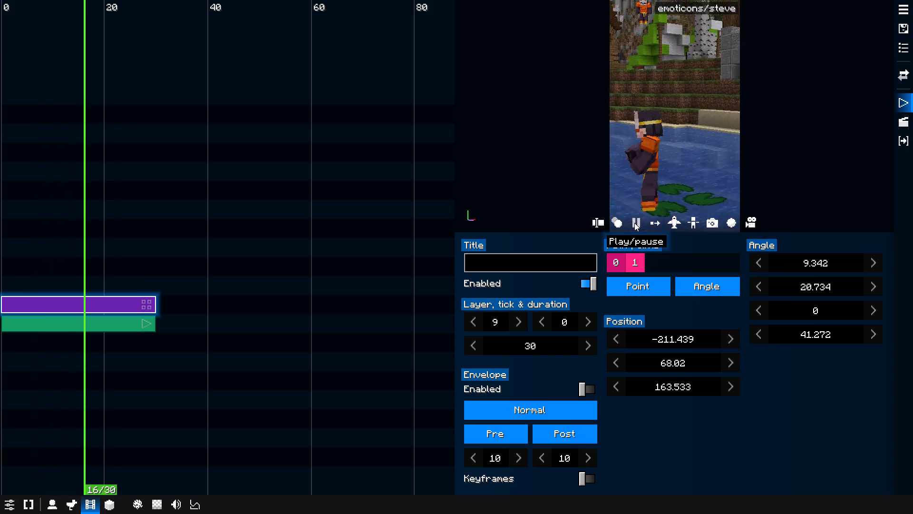
left_click(634, 223)
Return the film to tick 0 and record the lily pad shot as a video.
left_click_drag(129, 236, 0, 253)
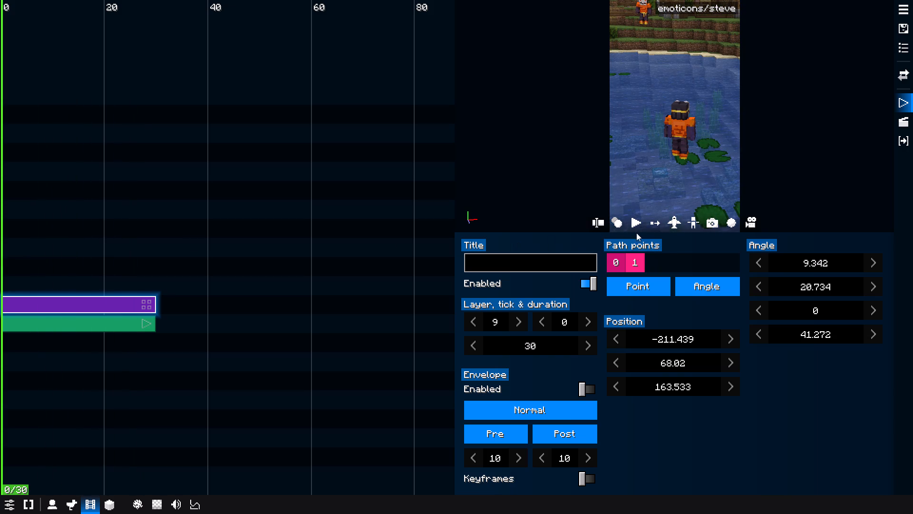
left_click(637, 227)
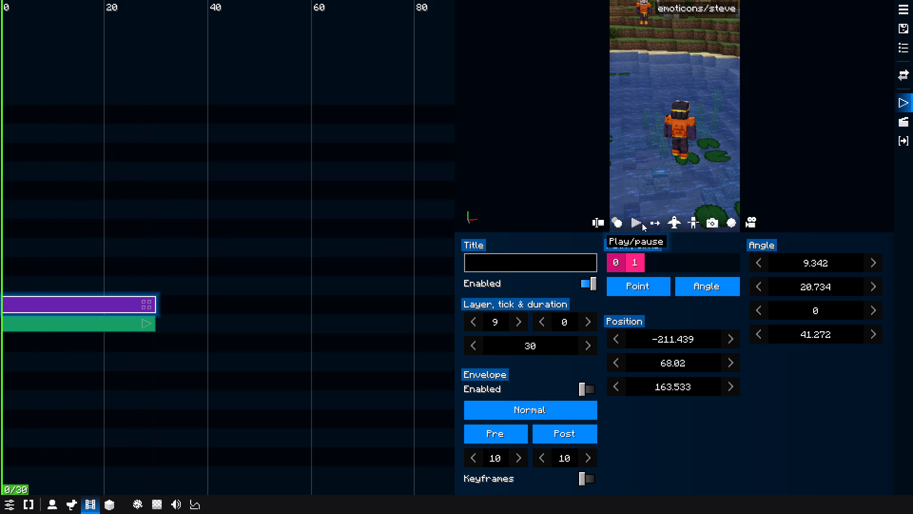
left_click(755, 227)
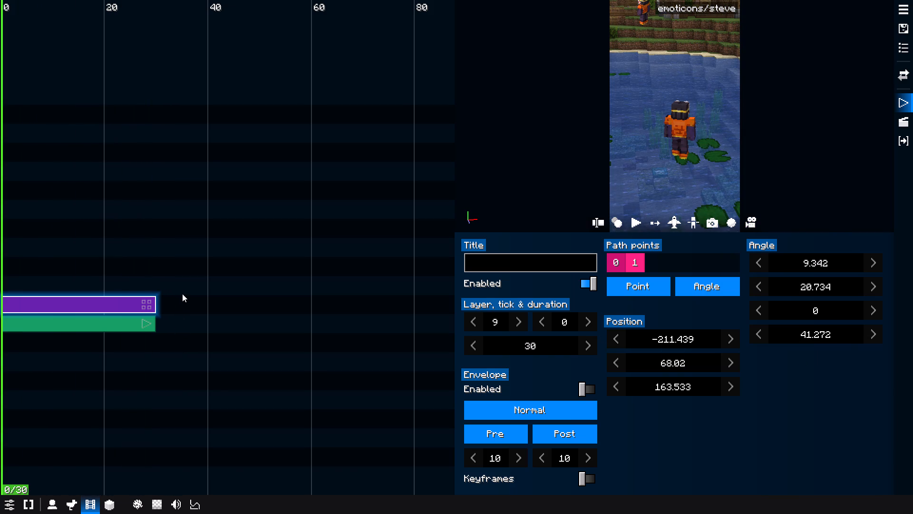
Switch to Premiere and play the opening seconds of the no villager hunger sequence for reference.
left_click_drag(219, 331, 104, 341)
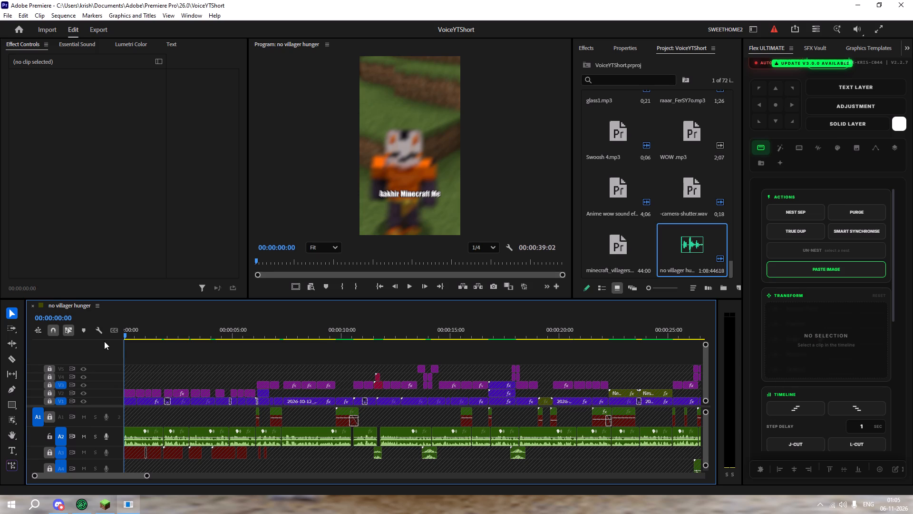
left_click_drag(104, 341, 102, 342)
left_click(406, 285)
left_click(409, 286)
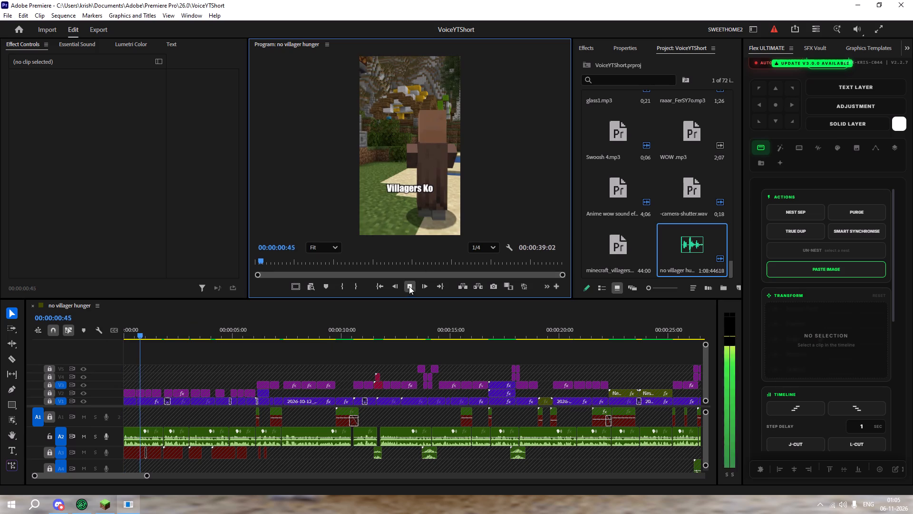
left_click(409, 286)
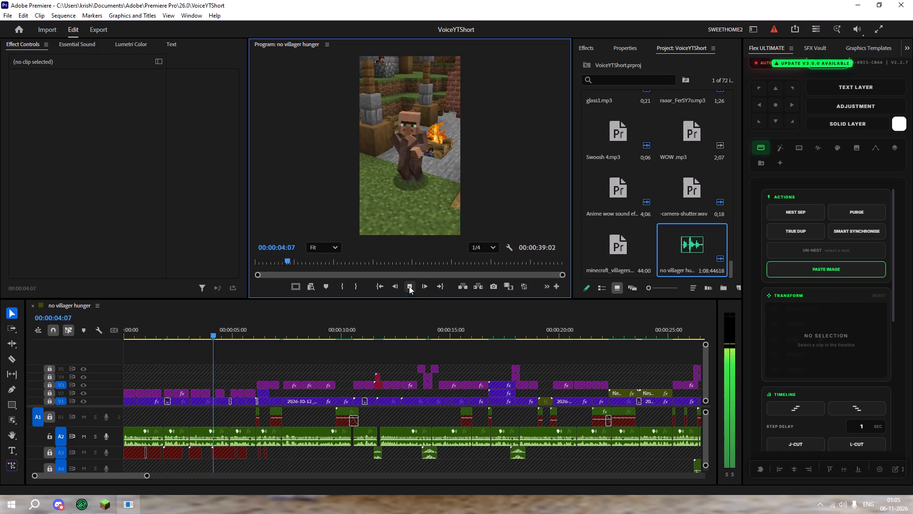
left_click(409, 286)
left_click_drag(197, 336, 203, 335)
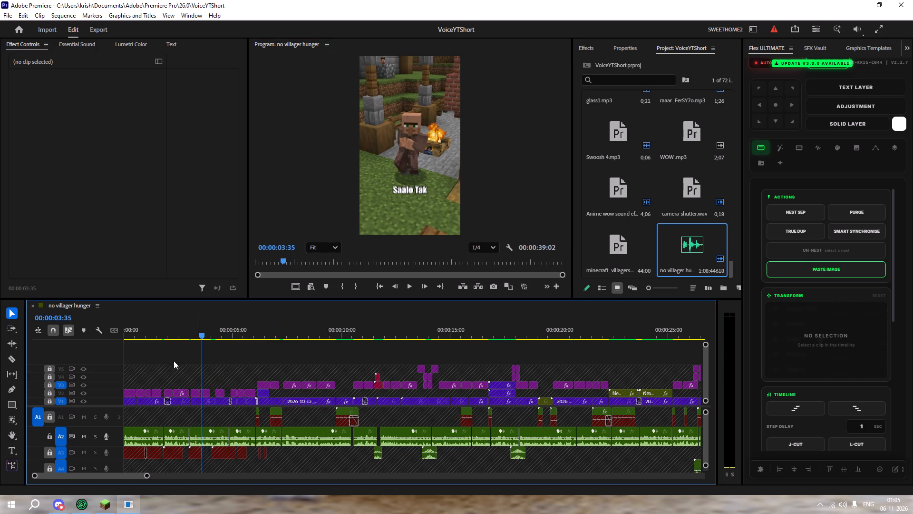
Return to Minecraft, leave the film editor and fly from the lake through the village to scout locations.
left_click(102, 500)
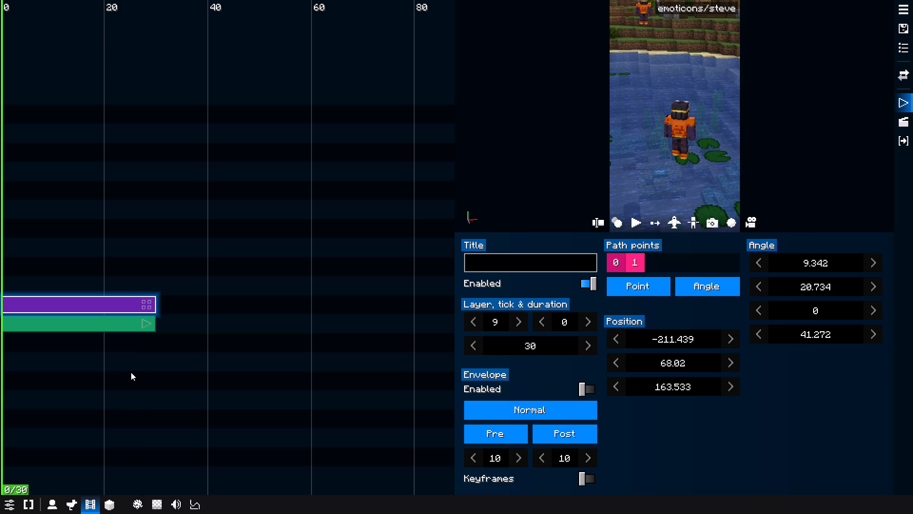
key("Escape")
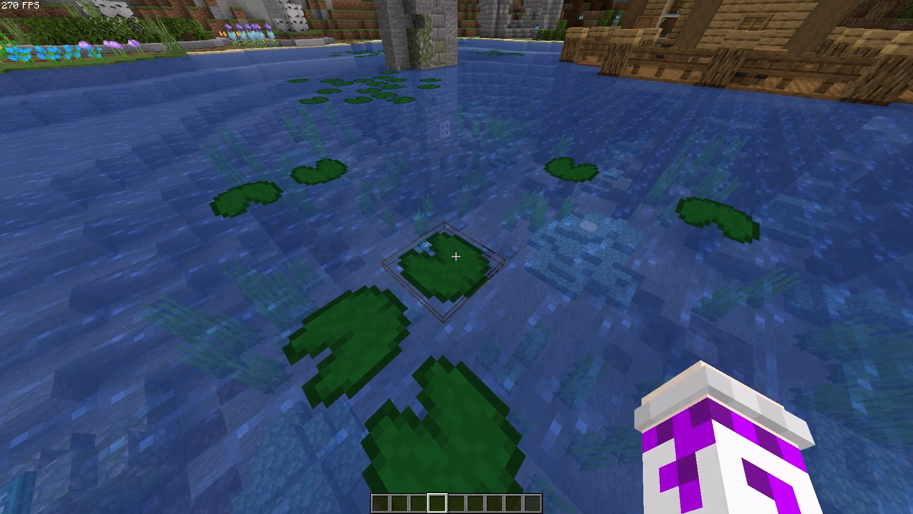
key("w")
key("Tab")
key("q")
key("q")
key("q")
key("q")
key("q")
key("q")
key("q")
key("q")
key("a")
key("a")
key("a")
key("a")
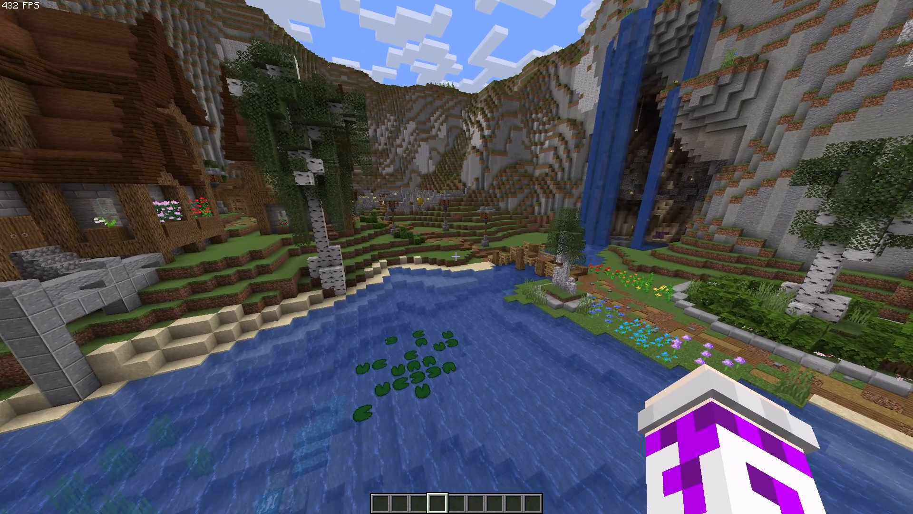
key("q")
key("q")
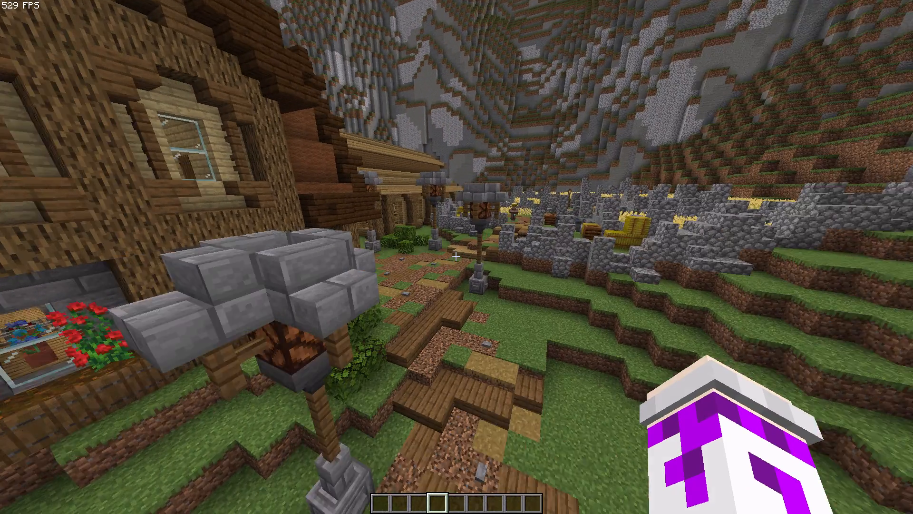
key("q")
key("q")
key("a")
key("q")
key("q")
key("q")
key("q")
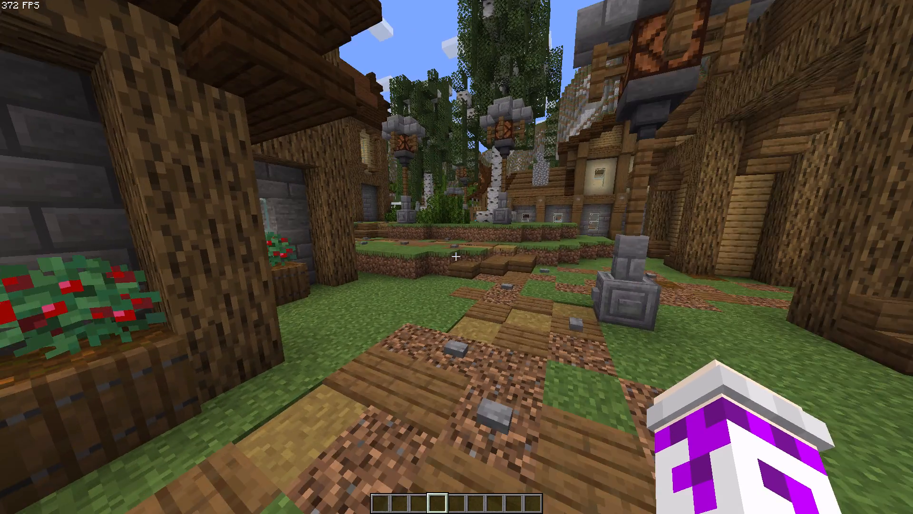
key("q")
key("q")
key("q")
key("q")
key("d")
key("d")
key("q")
key("d")
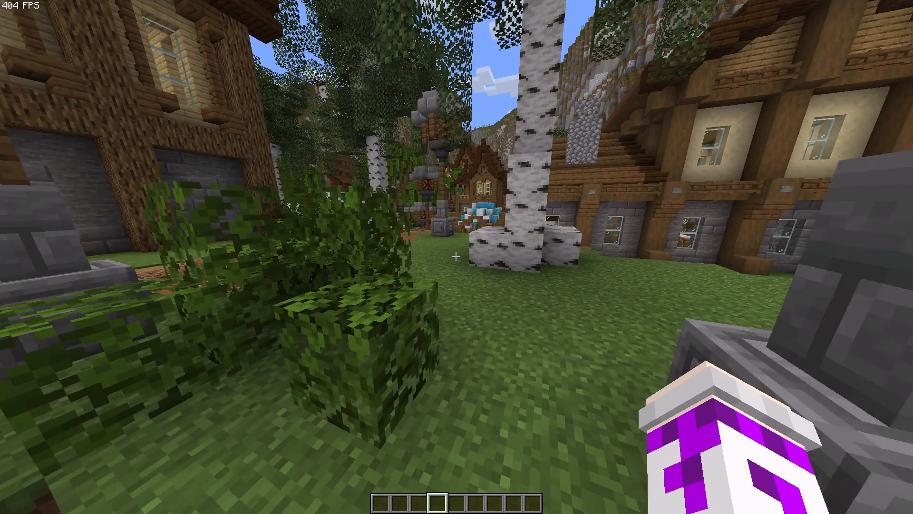
type("qq")
key("d")
key("q")
key("q")
key("q")
key("q")
key("q")
key("q")
key("q")
key("q")
key("q")
key("q")
key("q")
key("q")
key("q")
key("q")
key("q")
key("q")
key("q")
key("q")
key("q")
key("q")
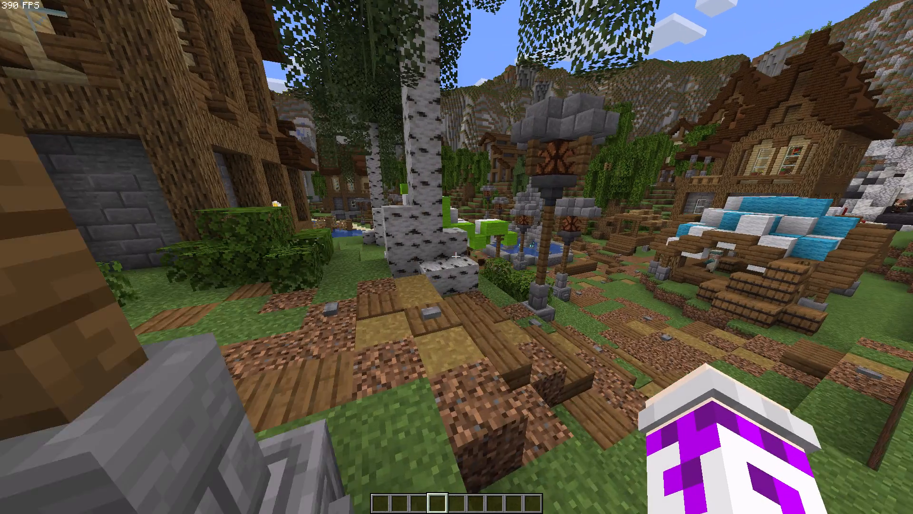
Scout the waterside path, the grassy ground between the houses and the terraced hillside for filming spots.
key("d")
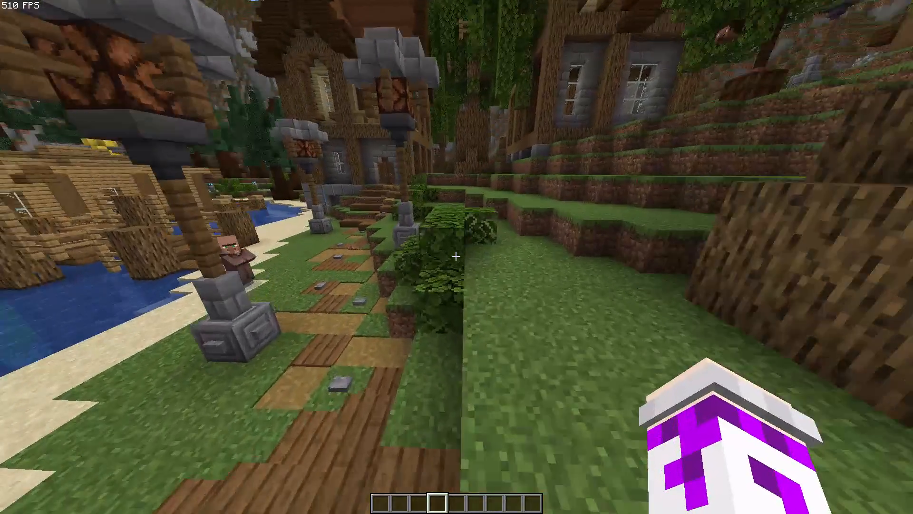
key("q")
key("d")
key("q")
key("q")
key("d")
key("q")
key("q")
key("q")
key("q")
key("q")
key("q")
key("q")
key("q")
key("q")
key("q")
key("q")
key("q")
key("q")
key("q")
key("q")
key("q")
key("q")
key("q")
key("q")
key("q")
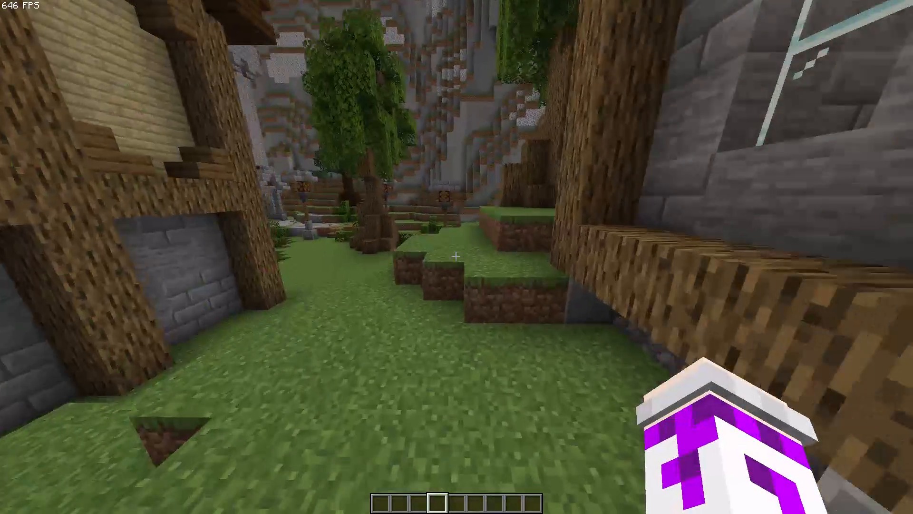
key("q")
key("q")
key("d")
key("q")
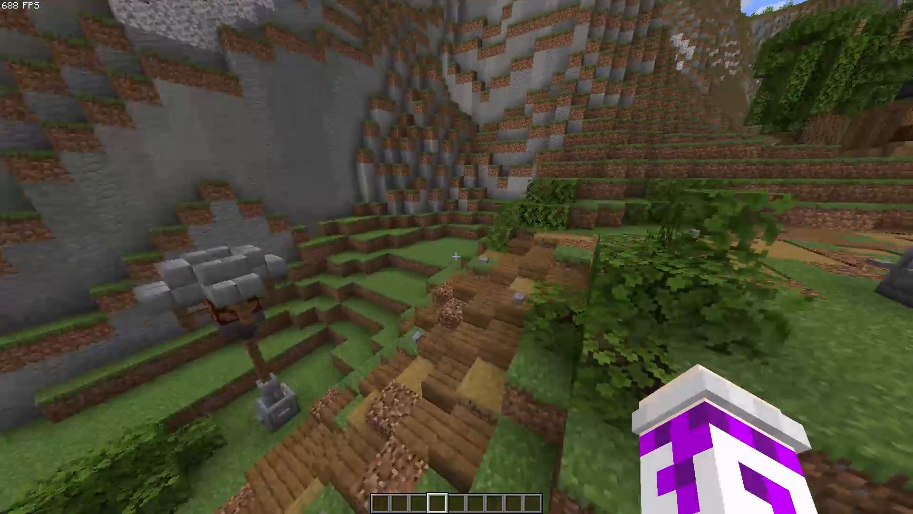
key("q")
key("q")
key("q")
key("d")
key("w")
key("q")
key("a")
key("q")
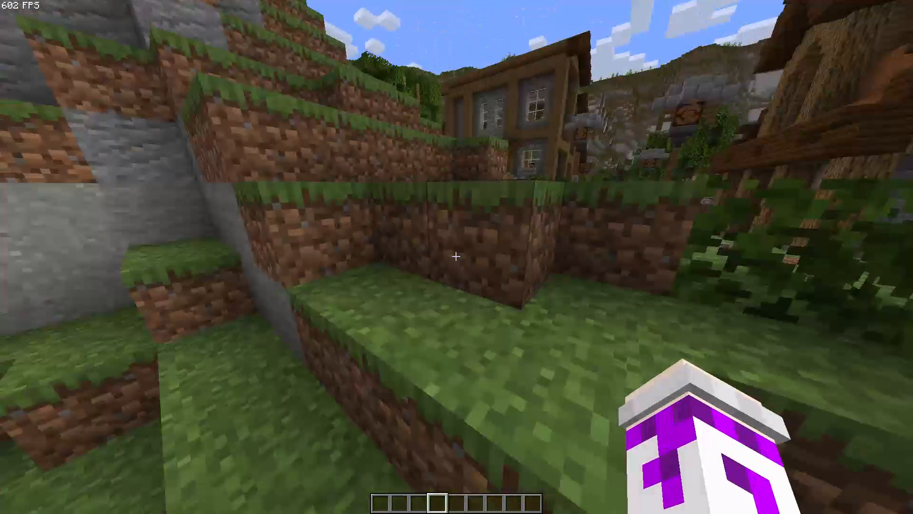
key("d")
Save and quit The Swordsmith Village and go to the singleplayer world list.
key("Escape")
left_click(462, 224)
left_click(458, 240)
left_click(441, 173)
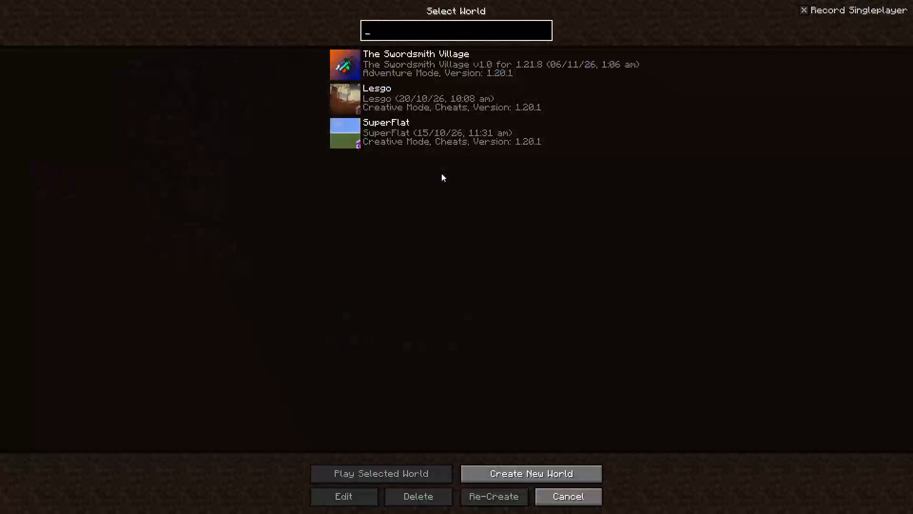
Open the Lesgo world and look over its terrain.
double_click(418, 98)
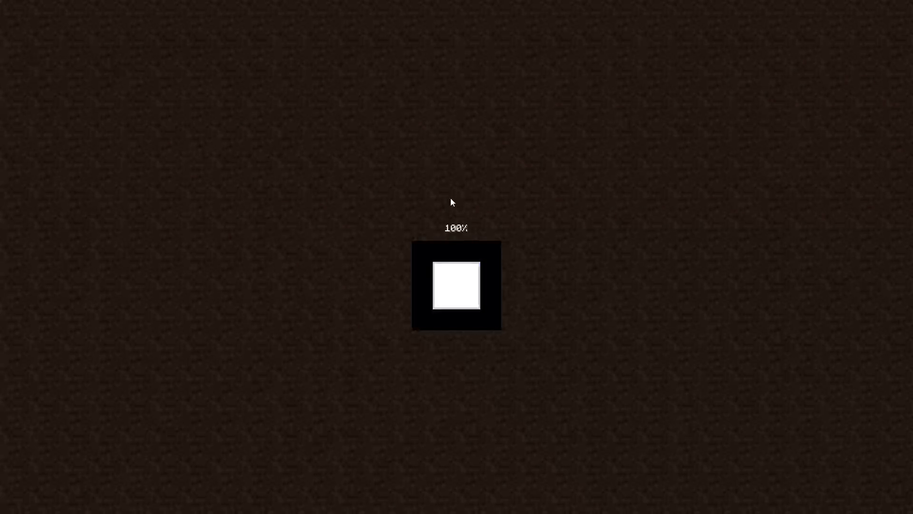
key("w")
key("Tab")
key("q")
key("q")
key("q")
key("q")
key("w")
type("qq")
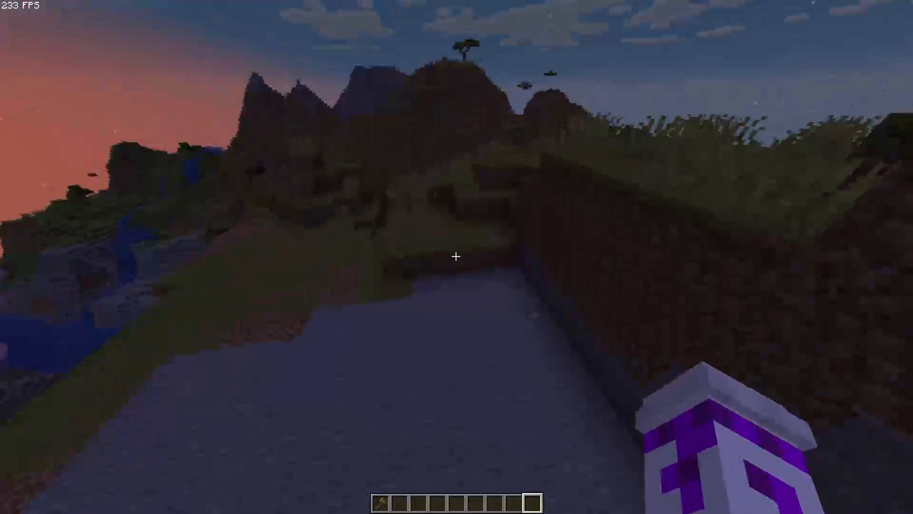
Leave the Lesgo world and open the SuperFlat world.
key("Escape")
left_click(458, 241)
left_click(466, 166)
double_click(421, 128)
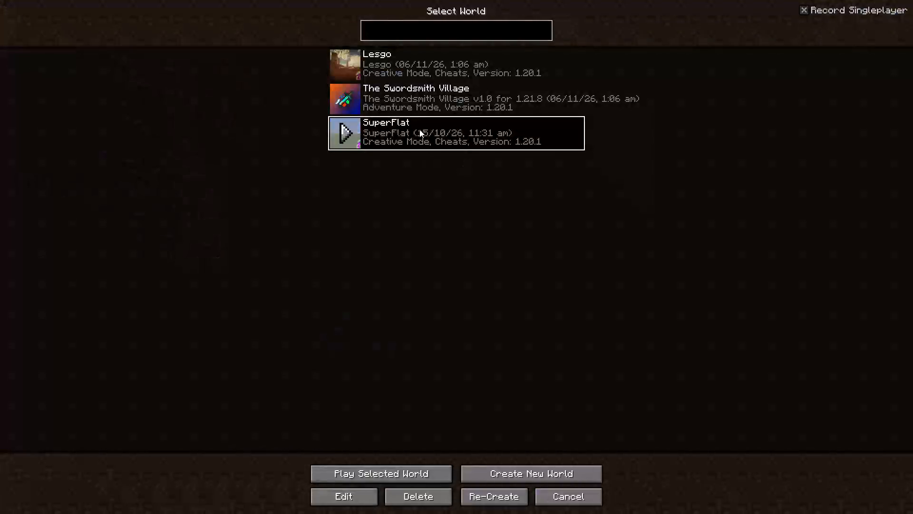
Look over the SuperFlat world's village, green screen and surrounding open grass for a place to build.
key("w")
key("Tab")
key("q")
key("b")
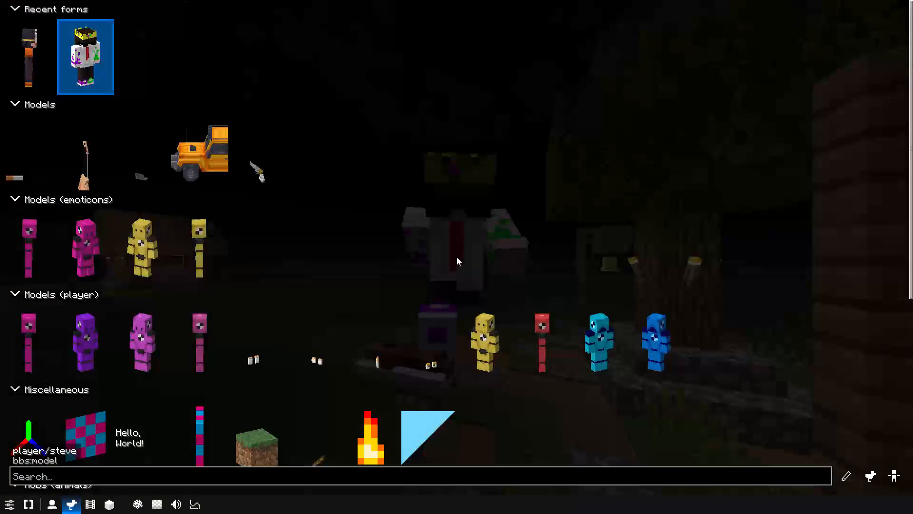
key("Escape")
key("w")
key("Tab")
key("q")
key("q")
key("q")
key("q")
key("g")
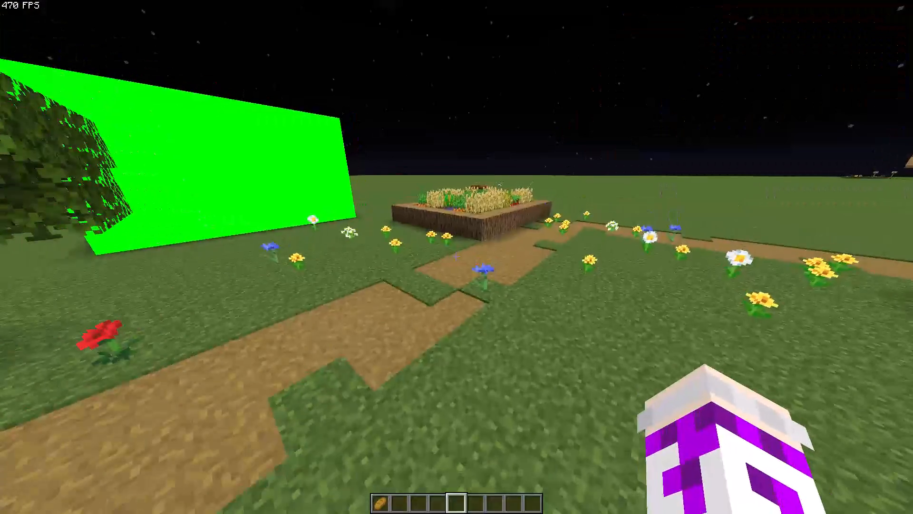
key("q")
key("q")
key("a")
key("s")
key("w")
key("a")
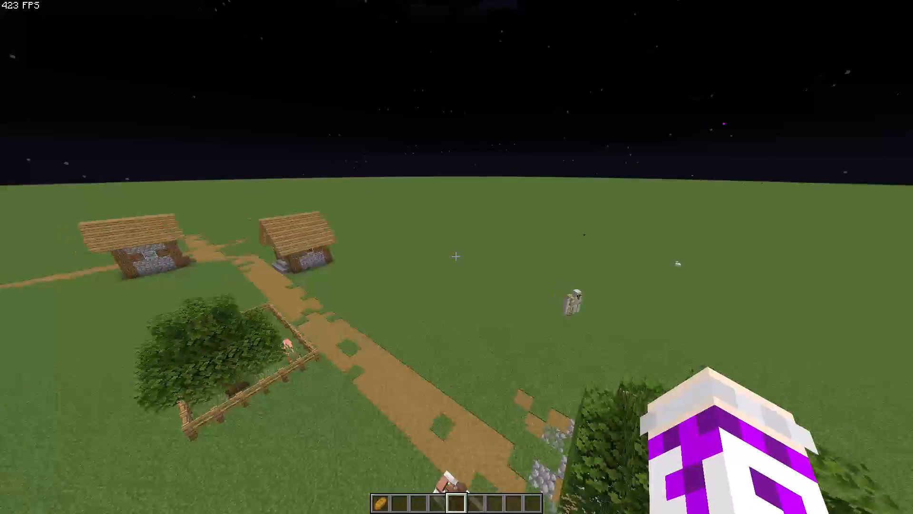
key("q")
type("aq")
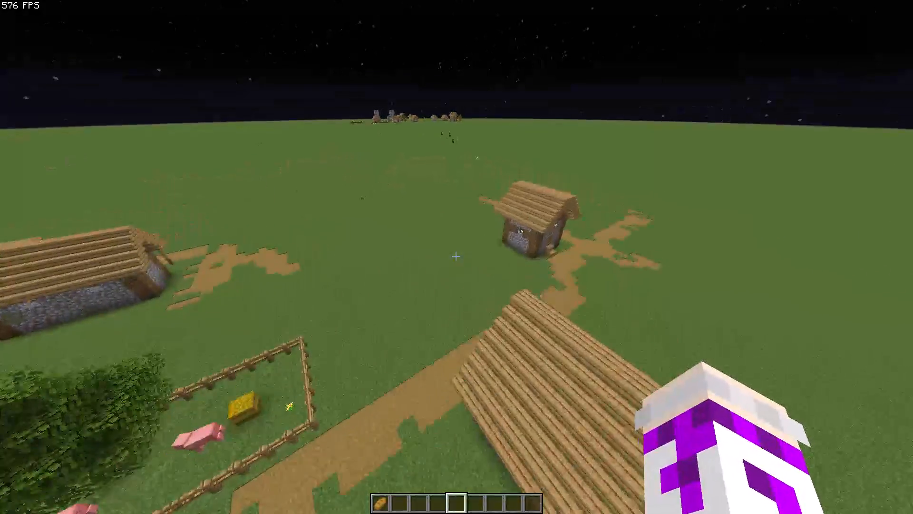
key("q")
key("q")
key("q")
key("q")
key("w")
key("w")
key("w")
key("q")
Remove the bread from the hotbar, search the creative inventory for "bedr", and put bedrock in the first hotbar slot.
key("e")
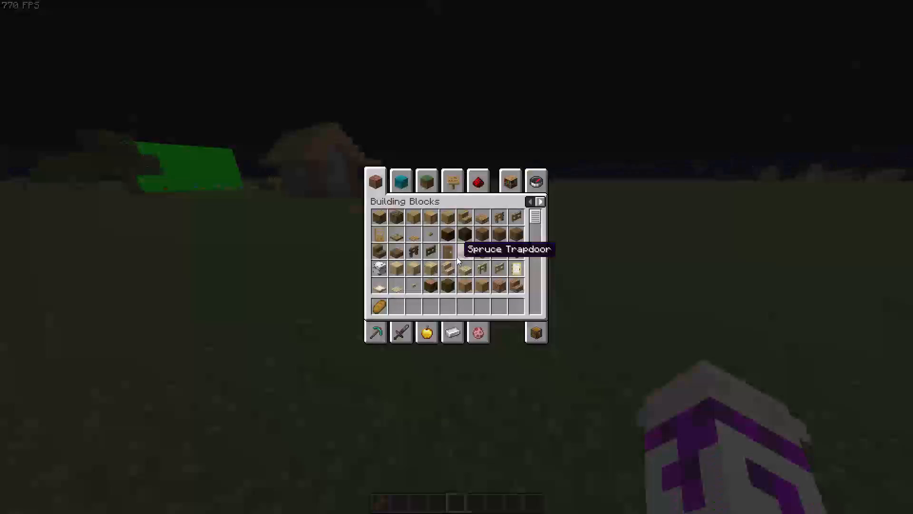
left_click(374, 316)
left_click(379, 305)
left_click(389, 285)
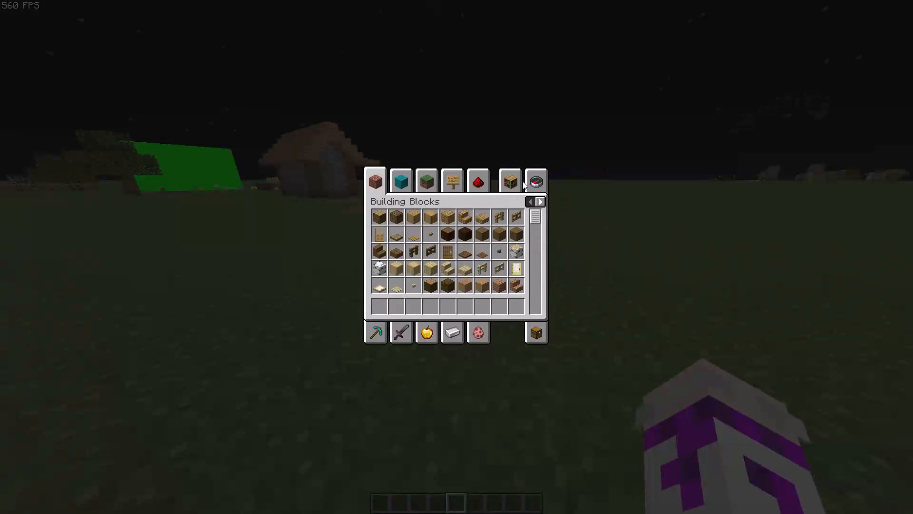
left_click(543, 187)
type("bed")
key("r")
left_click(383, 222)
left_click(376, 306)
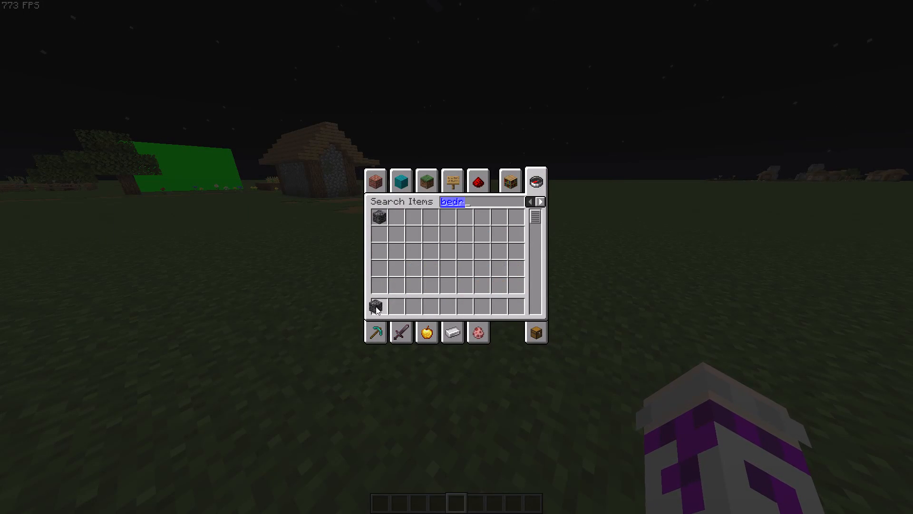
key("Escape")
Lay a straight, one-block-high row of bedrock on the open grass near the village house.
type("ss")
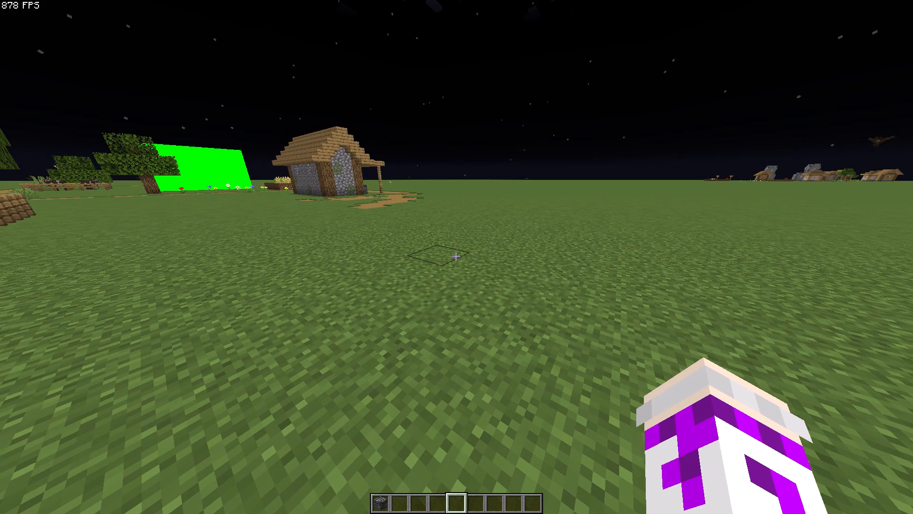
key("Tab")
type("aw")
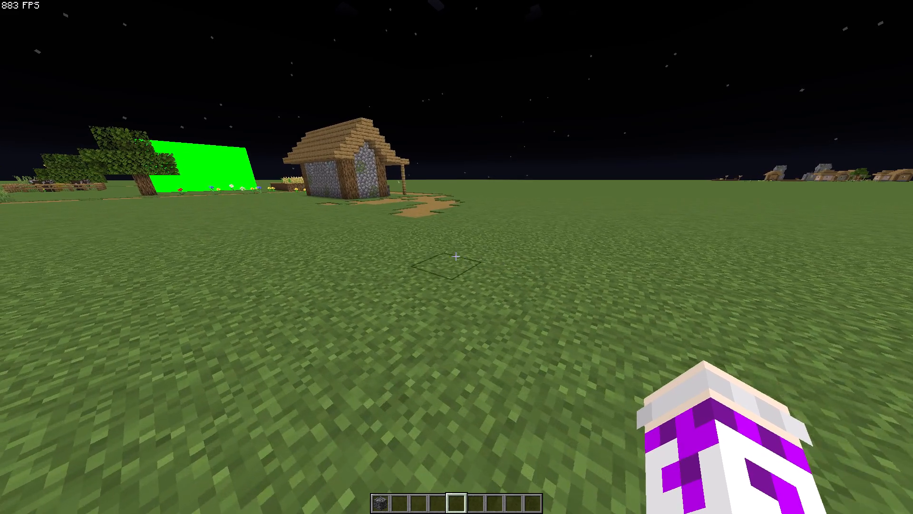
key("s")
key("s")
key("s")
key("s")
key("s")
key("s")
key("s")
key("s")
key("s")
type("wd1")
type("aa")
right_click(456, 257)
key("s")
key("s")
key("s")
key("s")
key("s")
key("s")
key("s")
key("s")
key("s")
key("s")
key("s")
key("s")
key("s")
key("s")
right_click(456, 257)
right_click(456, 257)
right_click(456, 257)
key("d")
right_click(456, 257)
right_click(456, 257)
key("s")
key("d")
key("w")
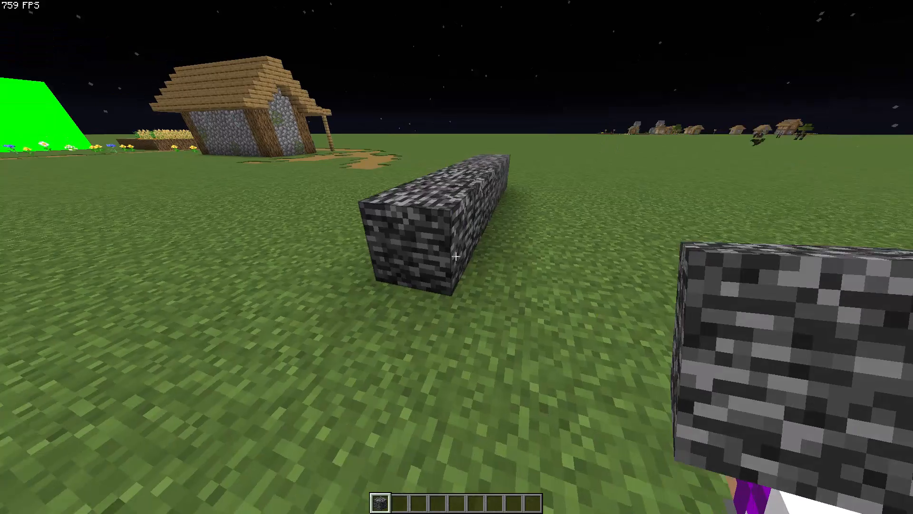
Build the second bedrock side at a right angle from the end of the first row.
key("d")
key("d")
key("d")
key("d")
key("d")
key("d")
key("d")
key("d")
key("d")
right_click(456, 257)
key("s")
right_click(456, 257)
key("a")
key("a")
right_click(456, 257)
right_click(456, 257)
right_click(456, 257)
right_click(456, 257)
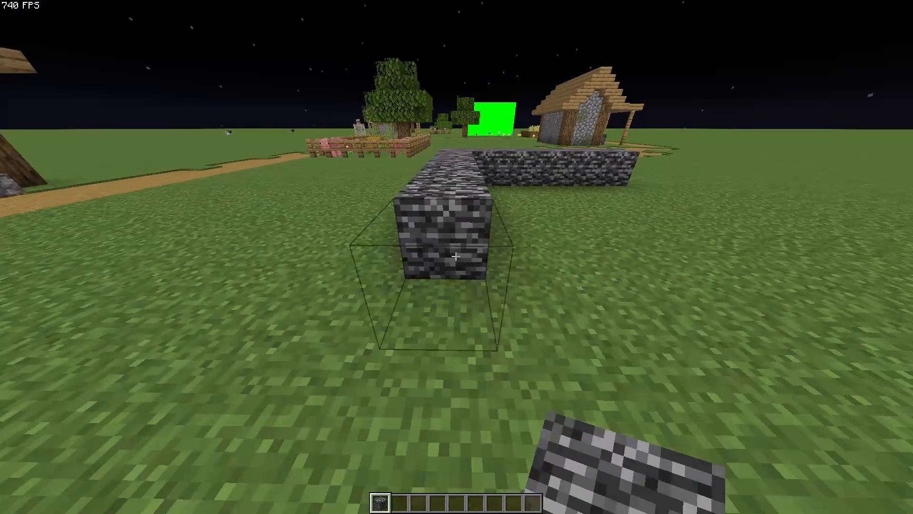
Build the third bedrock side at a right angle to the second, parallel to the first row.
key("d")
key("d")
key("d")
key("d")
key("d")
key("d")
key("d")
key("d")
key("d")
key("d")
key("d")
key("d")
key("d")
key("d")
key("d")
key("d")
key("d")
key("d")
key("d")
key("d")
right_click(456, 257)
right_click(456, 257)
right_click(456, 257)
right_click(456, 257)
right_click(456, 257)
key("w")
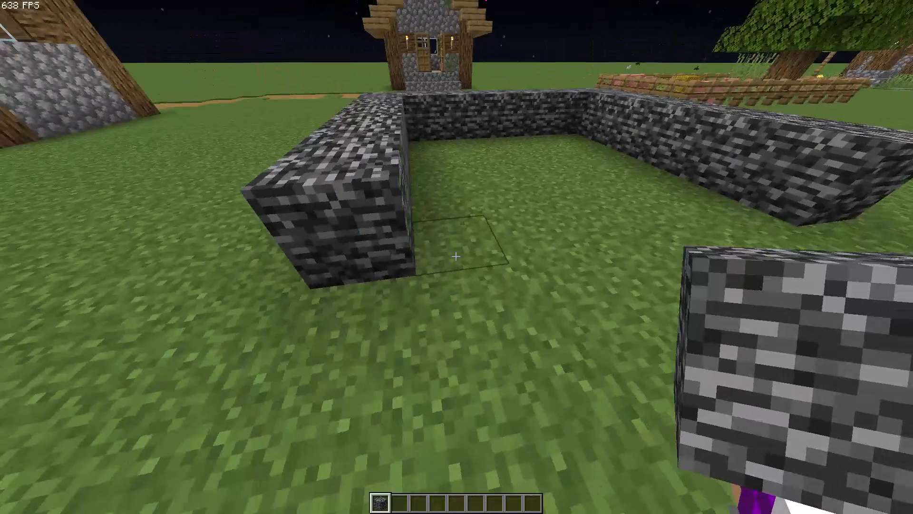
Close the open end with a fourth bedrock row to complete the rectangular enclosure.
right_click(456, 257)
right_click(456, 257)
right_click(456, 257)
right_click(456, 257)
right_click(456, 257)
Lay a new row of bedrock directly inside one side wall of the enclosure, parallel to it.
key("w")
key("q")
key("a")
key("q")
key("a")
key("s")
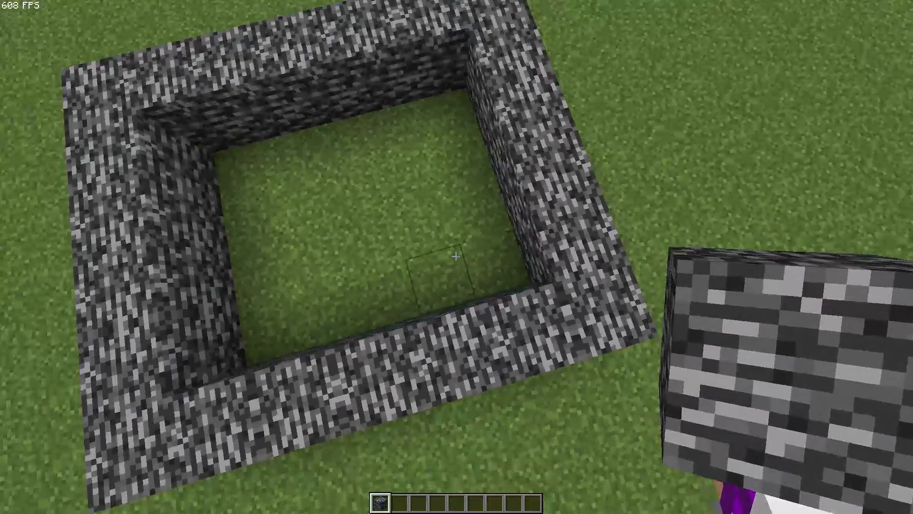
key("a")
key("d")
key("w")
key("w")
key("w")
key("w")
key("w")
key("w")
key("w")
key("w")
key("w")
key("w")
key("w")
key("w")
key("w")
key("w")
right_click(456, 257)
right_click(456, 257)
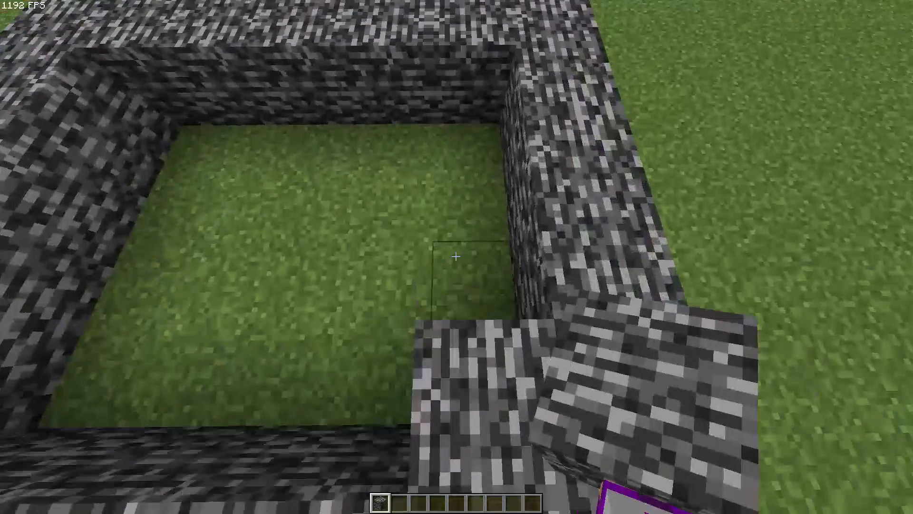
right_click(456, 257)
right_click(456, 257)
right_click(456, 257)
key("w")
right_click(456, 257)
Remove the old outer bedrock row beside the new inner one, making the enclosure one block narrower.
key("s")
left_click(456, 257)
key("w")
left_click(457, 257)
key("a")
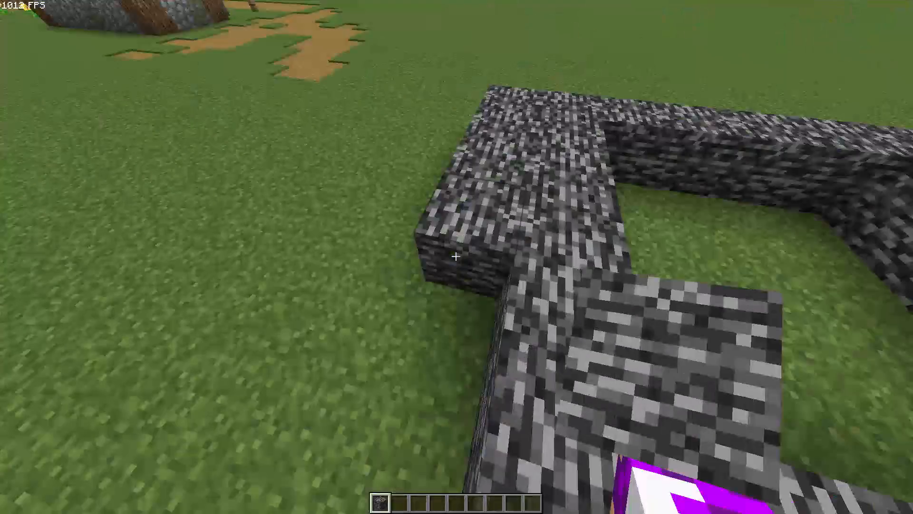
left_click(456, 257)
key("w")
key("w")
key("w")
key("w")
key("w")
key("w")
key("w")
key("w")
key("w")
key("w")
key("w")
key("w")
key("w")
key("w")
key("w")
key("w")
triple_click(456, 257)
Examine the bedrock enclosure from inside, from above and from several sides with an empty hand.
key("a")
key("q")
key("a")
key("q")
key("w")
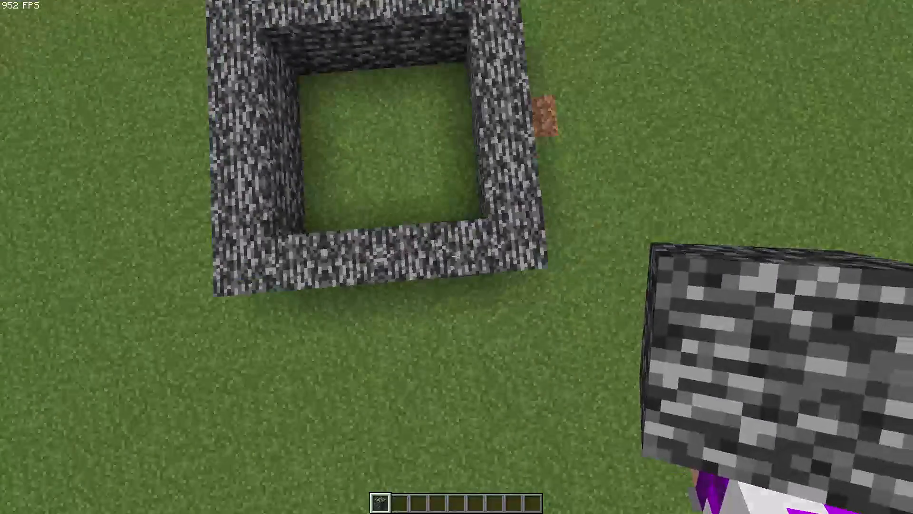
key("q")
key("d")
key("q")
type("qd")
key("w")
key("q")
scroll(456, 257, "down", 4)
key("s")
key("s")
key("w")
key("q")
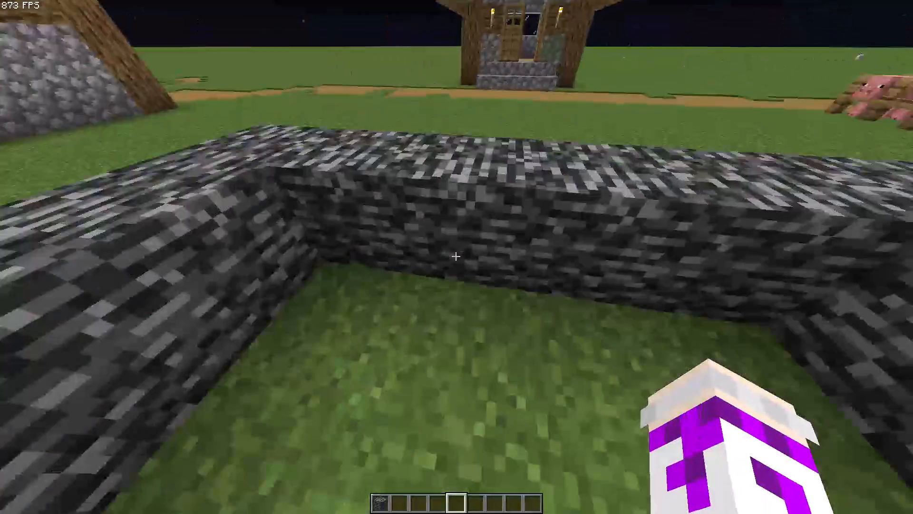
key("q")
key("s")
key("w")
key("q")
type("qa")
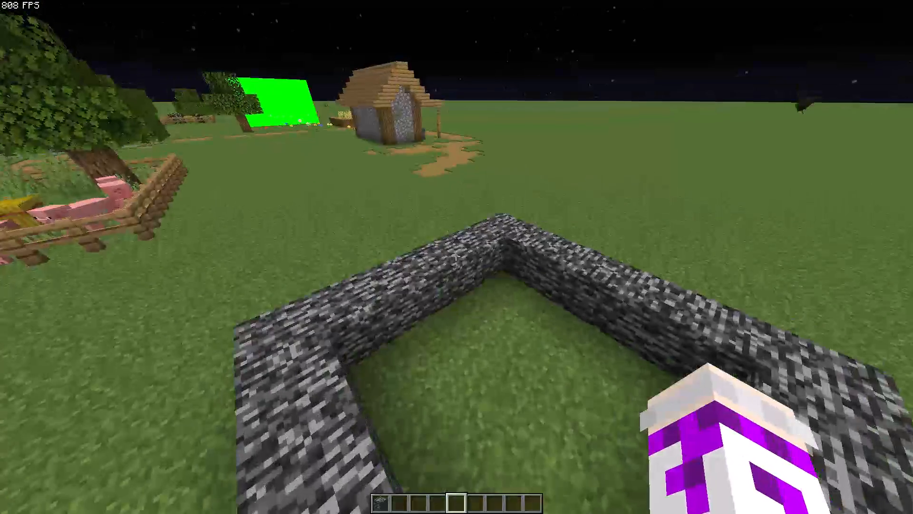
key("d")
key("q")
type("qd")
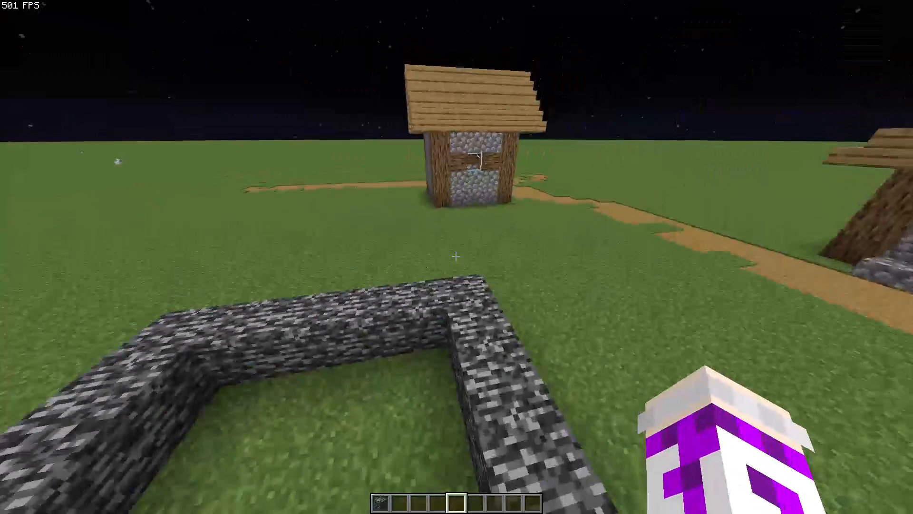
type("qd")
key("d")
key("d")
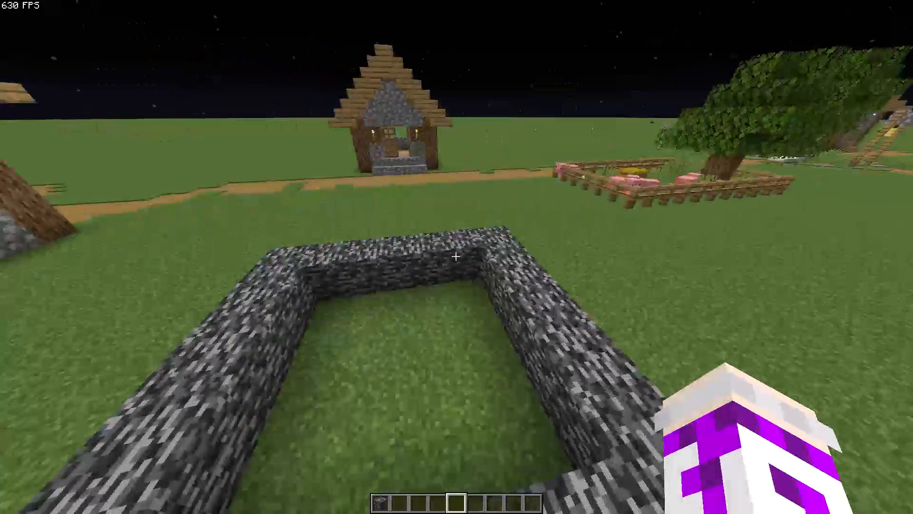
key("d")
key("q")
key("q")
key("q")
key("q")
key("q")
key("q")
key("q")
key("q")
key("q")
key("q")
key("a")
key("w")
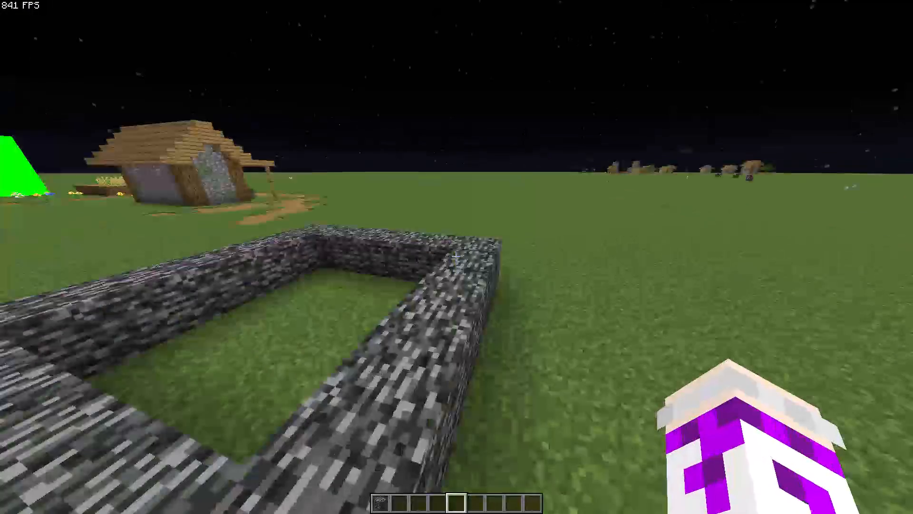
key("q")
key("q")
key("a")
key("q")
key("d")
key("q")
key("q")
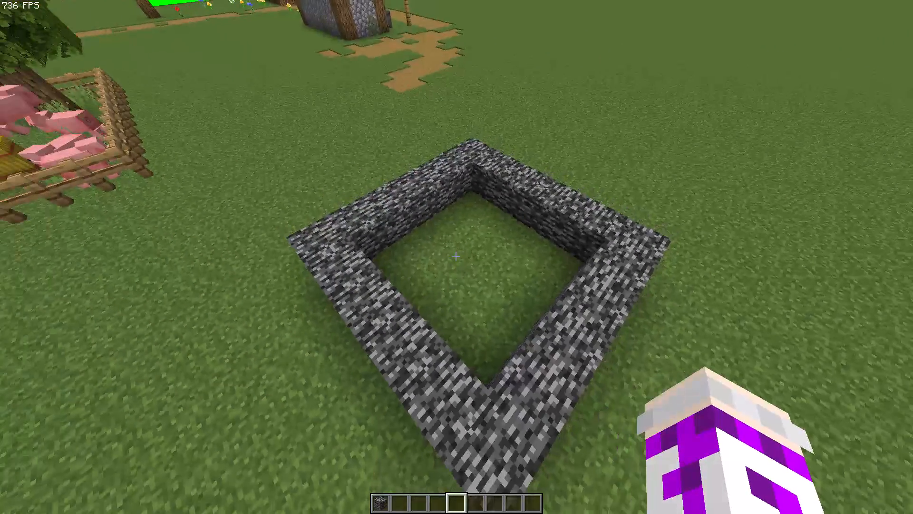
right_click(456, 257)
key("q")
key("q")
key("s")
key("q")
key("q")
key("q")
type("qwa")
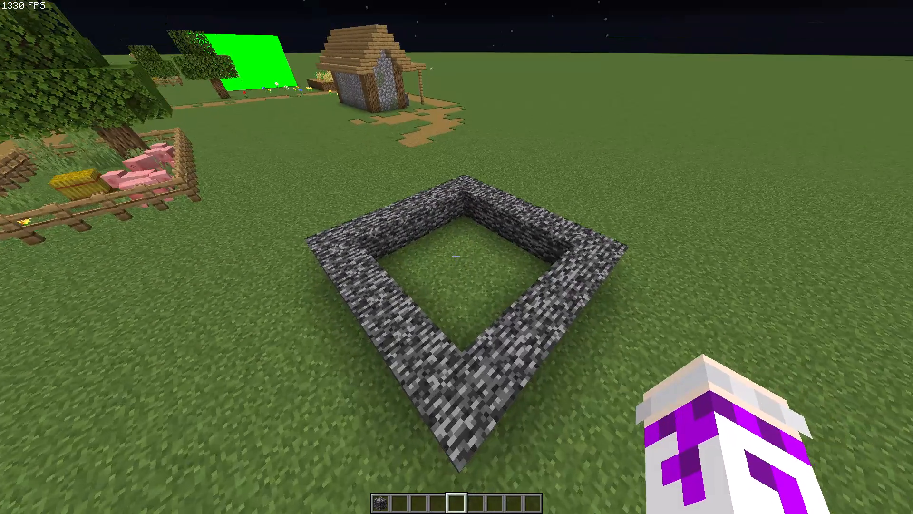
key("d")
Break all the bedrock blocks of the enclosure to clear the grass near the village houses.
type("1w")
key("a")
key("a")
key("a")
key("a")
key("a")
key("a")
key("a")
key("a")
key("a")
key("a")
key("a")
key("a")
key("a")
key("a")
key("a")
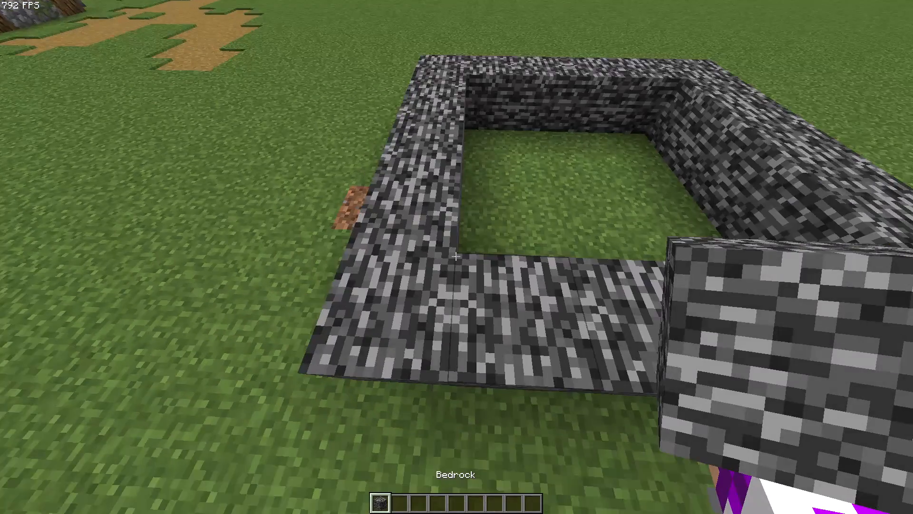
double_click(456, 257)
key("w")
triple_click(456, 257)
key("a")
key("a")
key("a")
key("a")
key("a")
key("a")
key("a")
triple_click(456, 257)
double_click(456, 257)
key("a")
key("a")
key("a")
key("a")
key("a")
triple_click(457, 257)
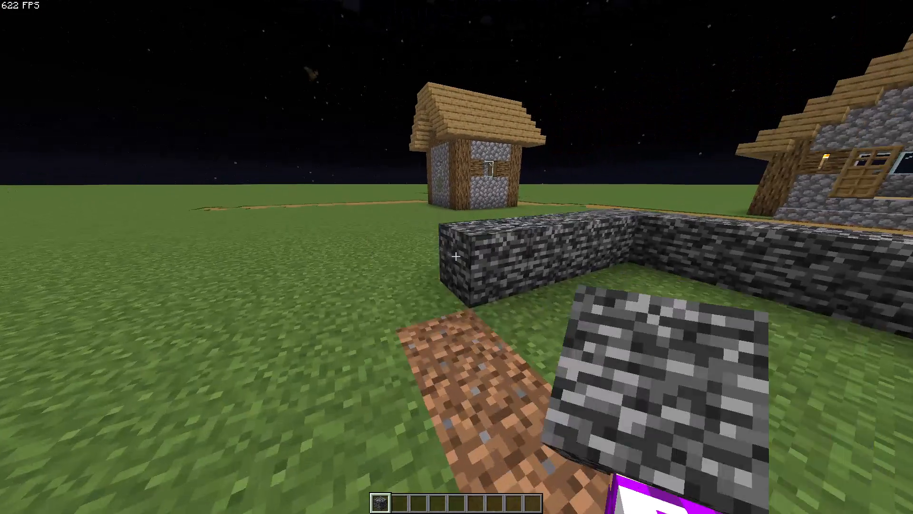
triple_click(457, 257)
left_click(456, 257)
key("a")
triple_click(457, 257)
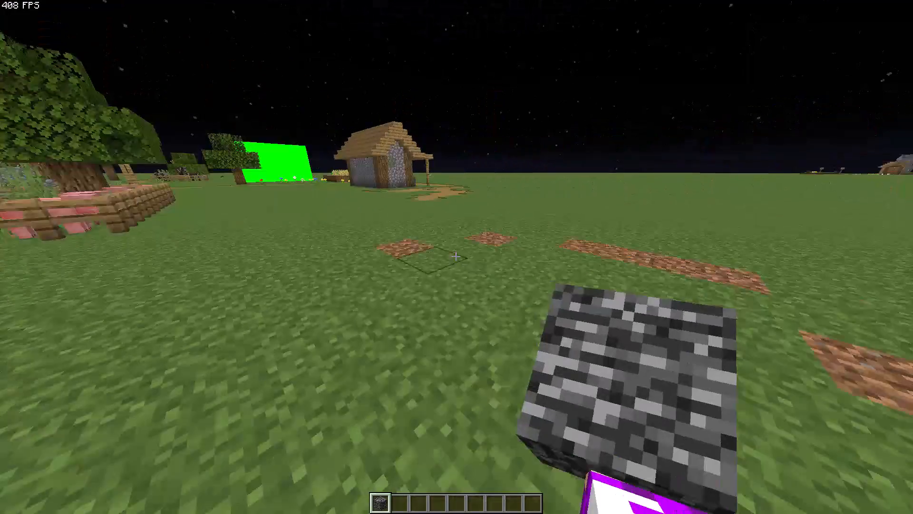
Take a model block from the BBS mod creative items into the second hotbar slot and select it.
key("e")
left_click(539, 200)
left_click(375, 186)
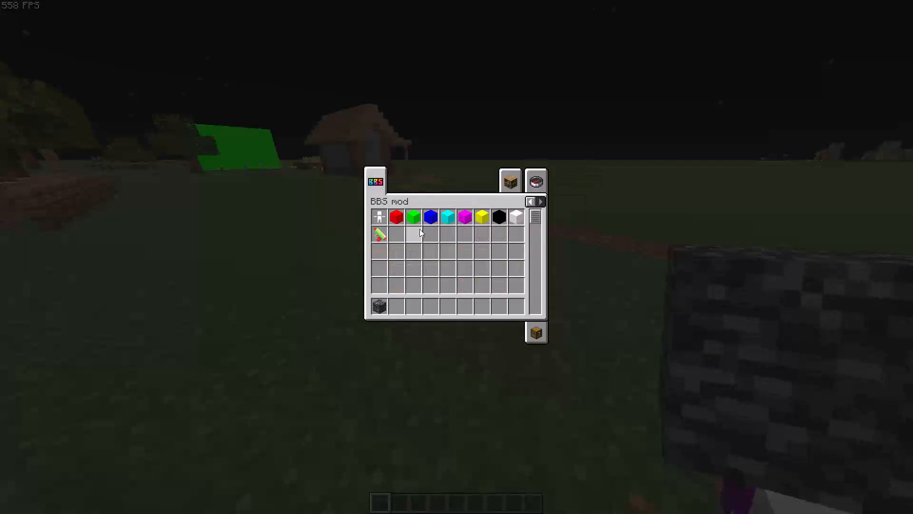
left_click(384, 222)
left_click(391, 310)
key("Escape")
key("2")
type("2s")
Place the model block on the grass between the exposed dirt patches and open its settings.
key("d")
key("w")
key("Tab")
key("Tab")
key("Tab")
key("Tab")
key("Tab")
key("Tab")
key("Tab")
key("Tab")
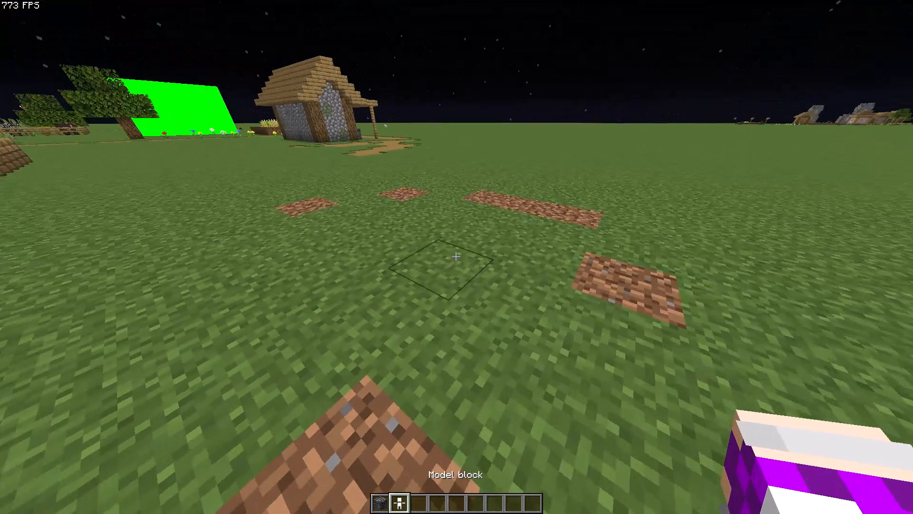
right_click(456, 257)
key("w")
right_click(456, 257)
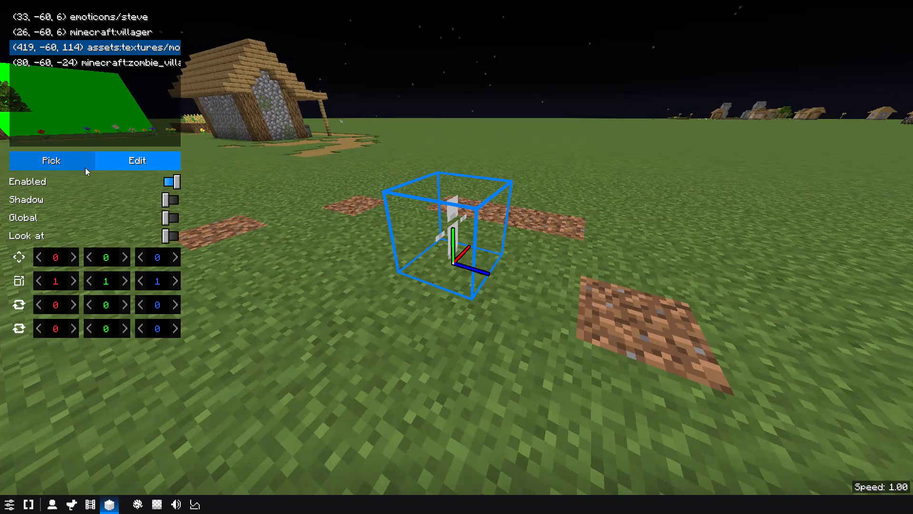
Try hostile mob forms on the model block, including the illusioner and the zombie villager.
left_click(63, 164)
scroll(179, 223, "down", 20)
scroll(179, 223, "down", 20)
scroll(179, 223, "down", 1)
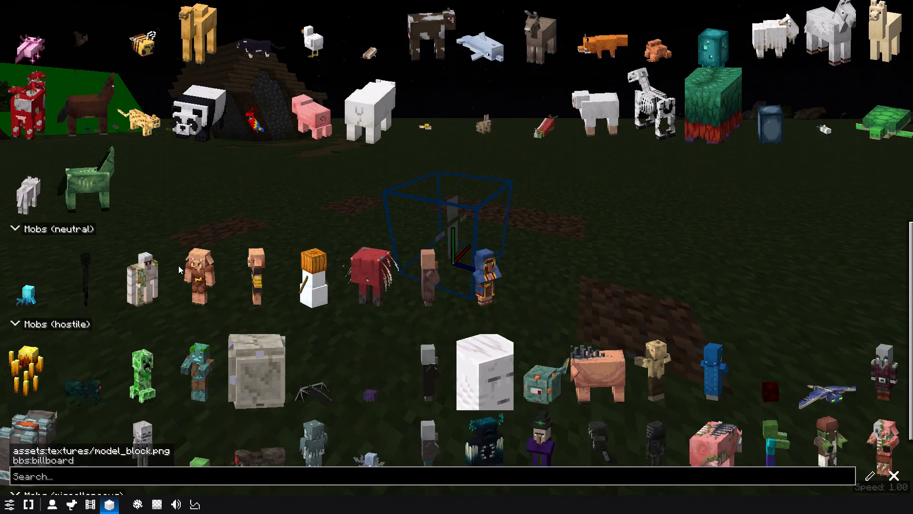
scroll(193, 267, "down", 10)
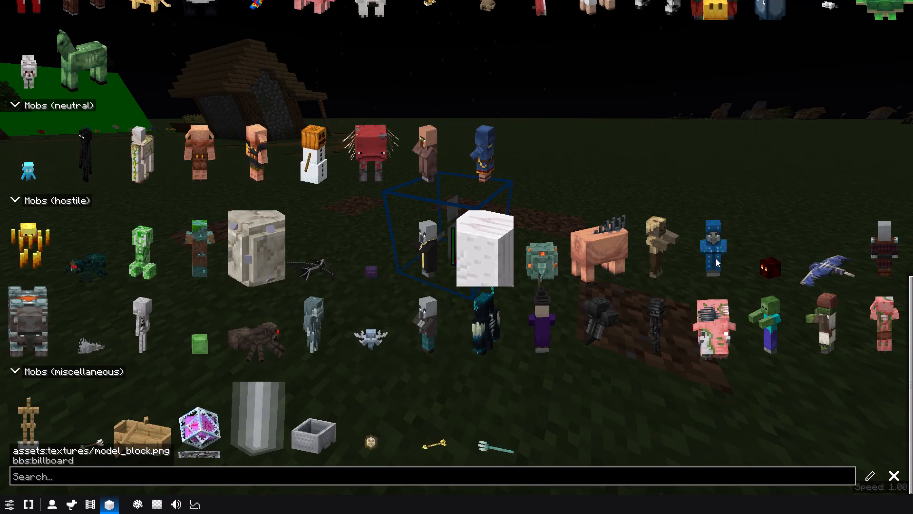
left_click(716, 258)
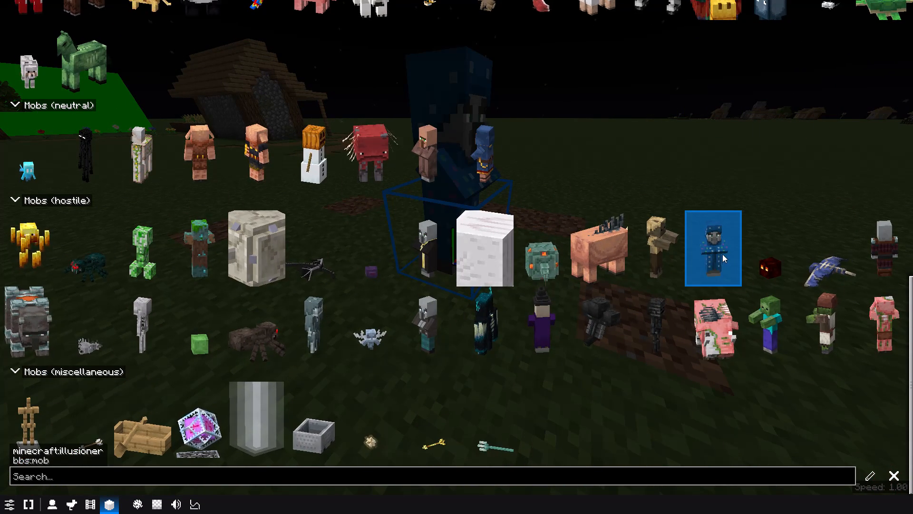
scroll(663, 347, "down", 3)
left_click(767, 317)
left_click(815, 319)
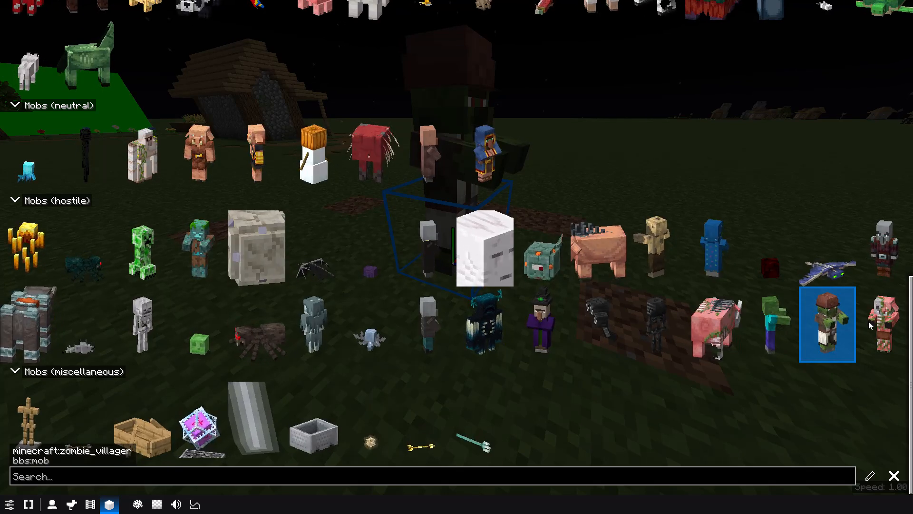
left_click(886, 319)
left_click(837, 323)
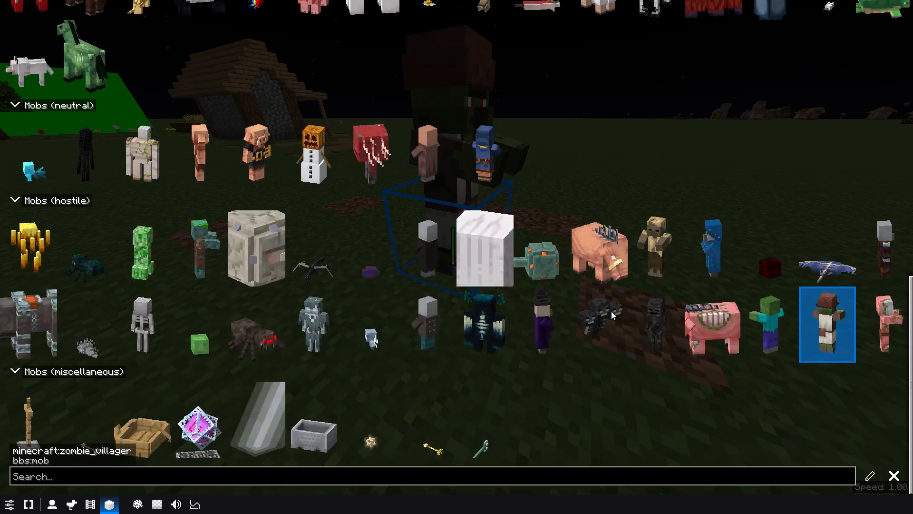
Browse the form library's models, player models, animals and other mobs for a suitable character.
scroll(197, 292, "down", 5)
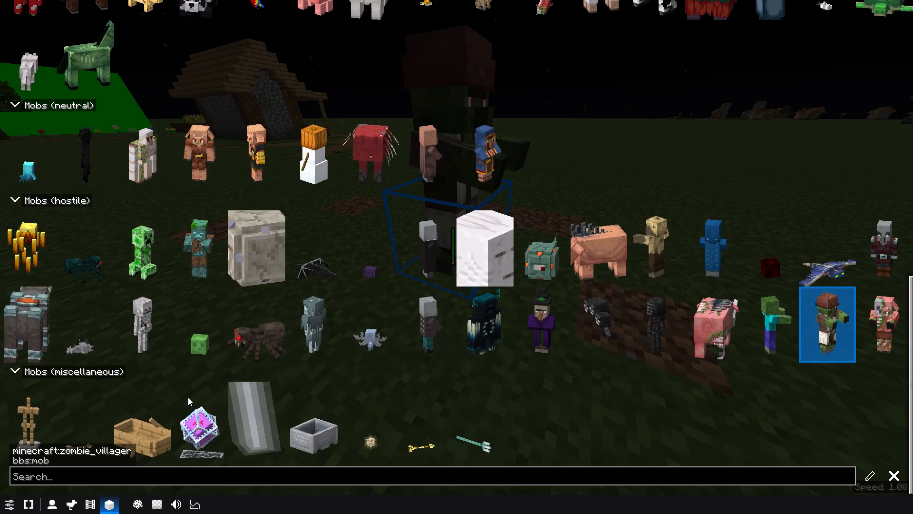
scroll(204, 333, "up", 9)
scroll(257, 316, "up", 4)
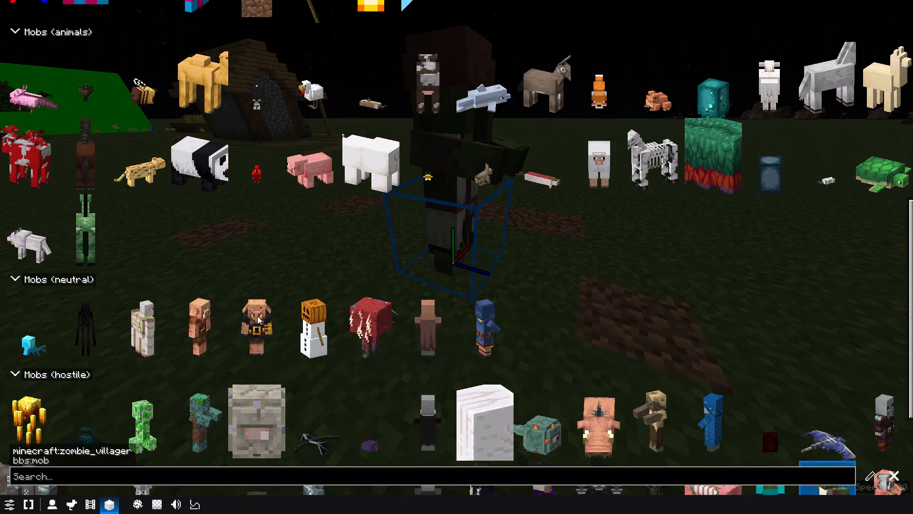
scroll(247, 312, "up", 11)
scroll(269, 306, "up", 10)
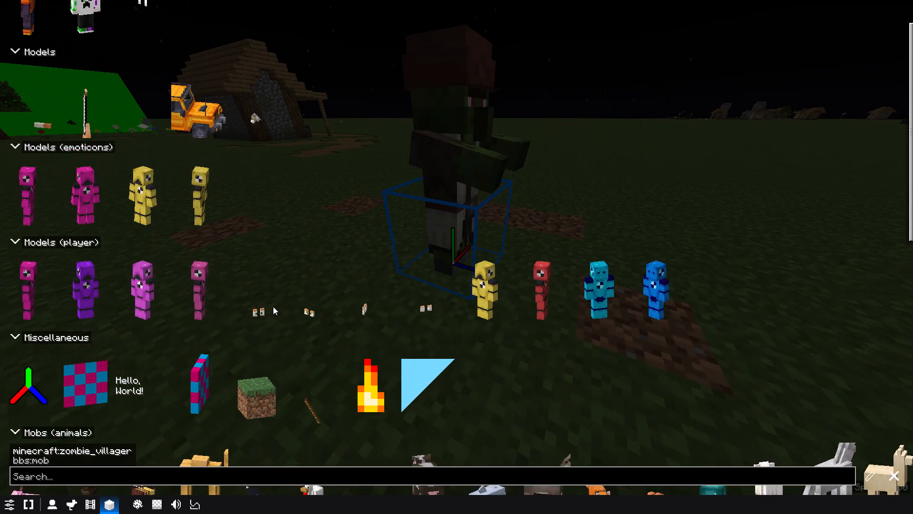
scroll(273, 306, "up", 11)
scroll(270, 315, "down", 20)
scroll(270, 315, "down", 1)
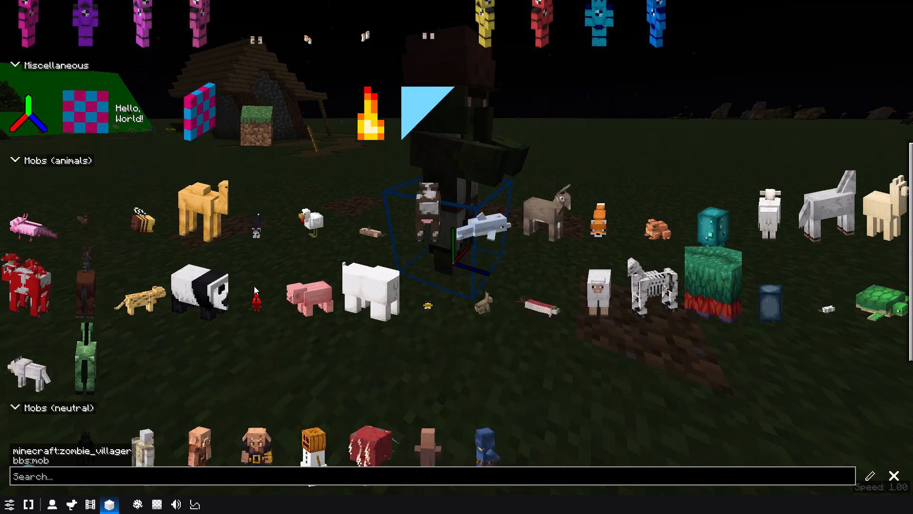
scroll(254, 286, "down", 20)
scroll(254, 286, "down", 9)
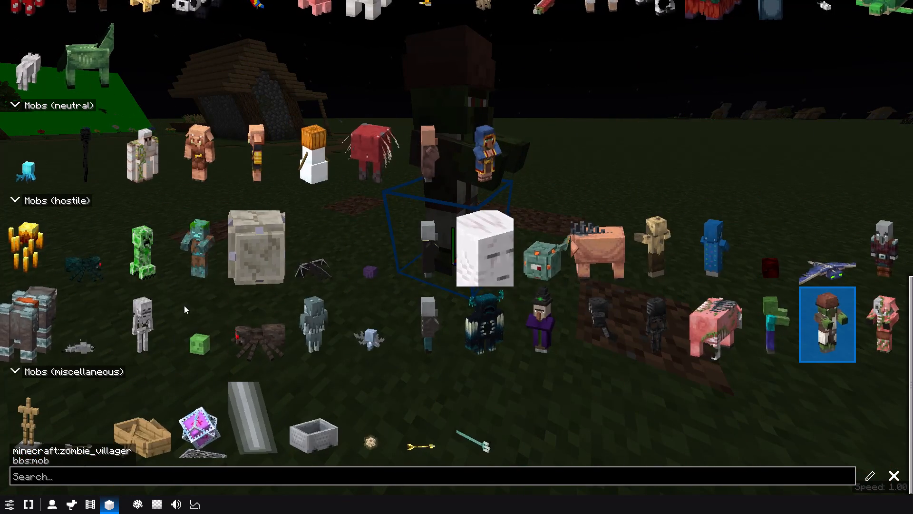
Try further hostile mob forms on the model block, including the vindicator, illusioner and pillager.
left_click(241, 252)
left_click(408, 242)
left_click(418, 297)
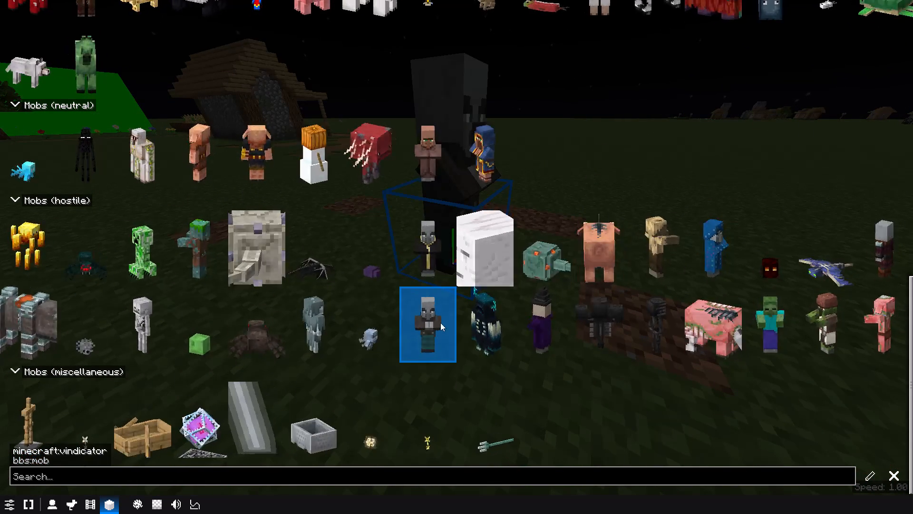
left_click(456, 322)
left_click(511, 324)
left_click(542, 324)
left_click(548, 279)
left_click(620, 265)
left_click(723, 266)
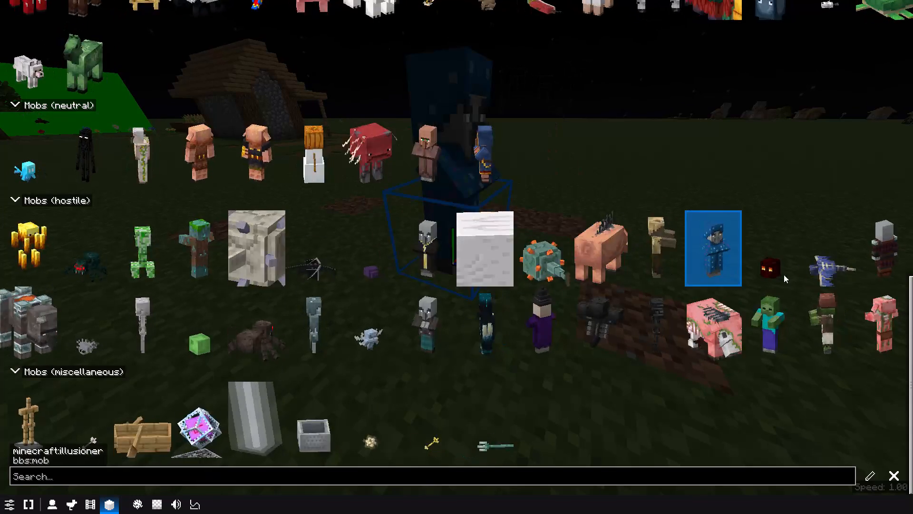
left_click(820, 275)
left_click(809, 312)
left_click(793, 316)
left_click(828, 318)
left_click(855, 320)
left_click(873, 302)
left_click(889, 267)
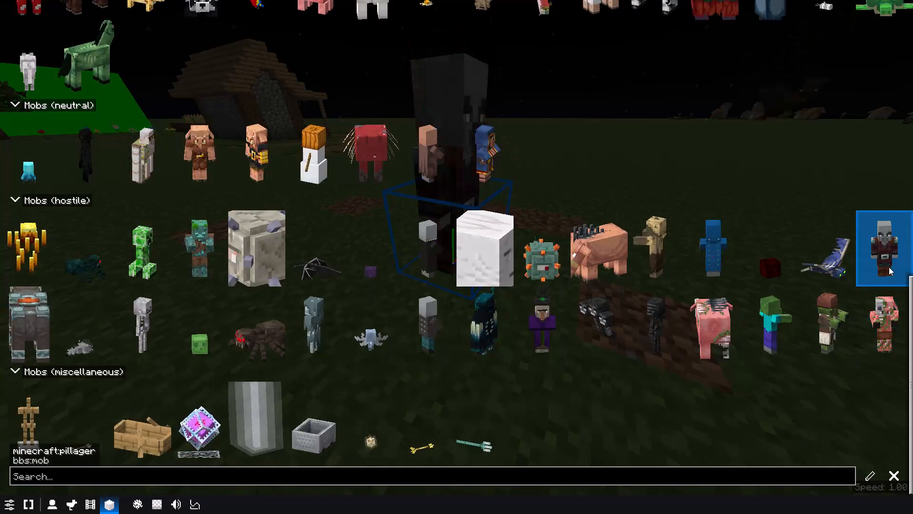
Assign the neutral villager form to the model block.
left_click(417, 198)
left_click(420, 164)
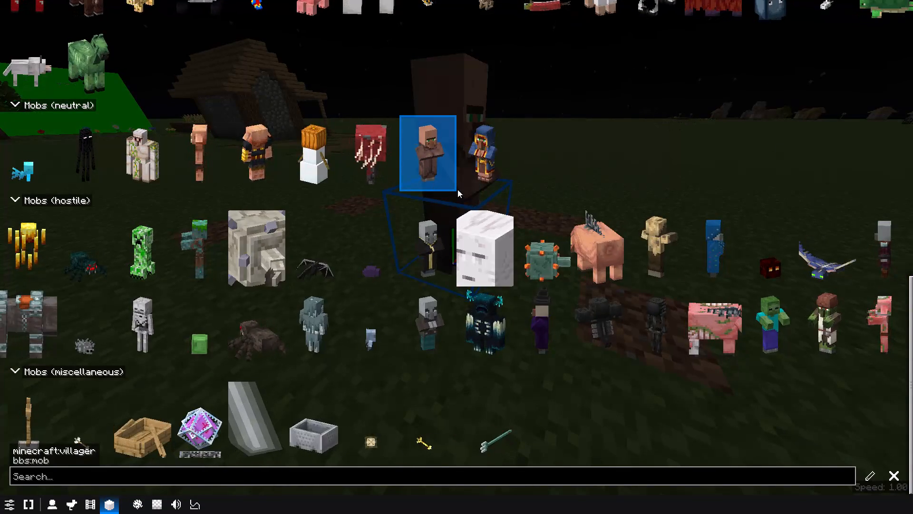
left_click(488, 154)
left_click(446, 160)
key("Escape")
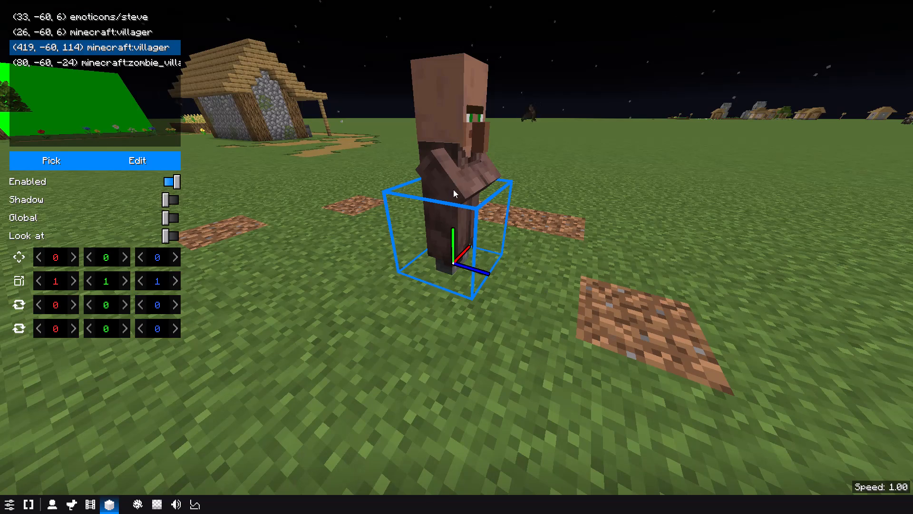
Enable Look at for the villager model block.
key("Escape")
right_click(456, 257)
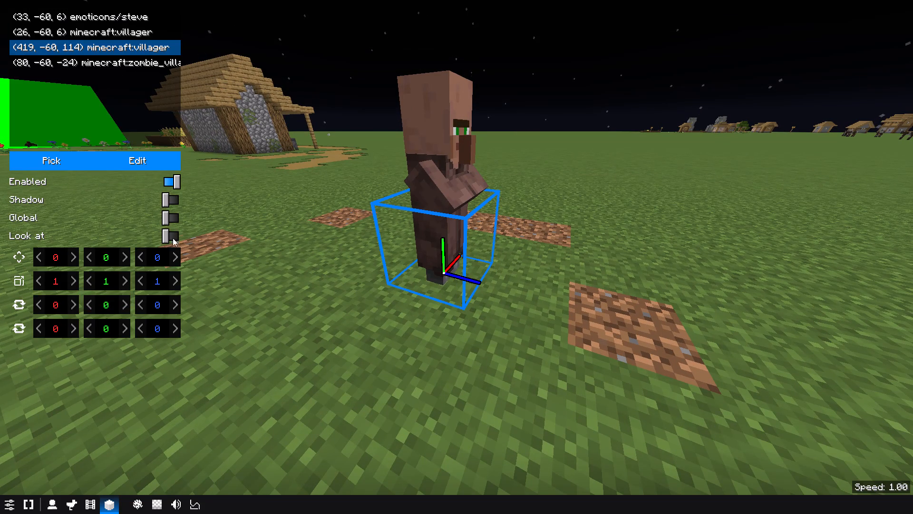
left_click(173, 238)
key("Escape")
Copy the villager model block into the hotbar and place a second villager on the end of the dirt strip.
key("s")
key("s")
key("w")
scroll(456, 257, "down", 4)
key("d")
key("Tab")
key("Tab")
key("1")
key("w")
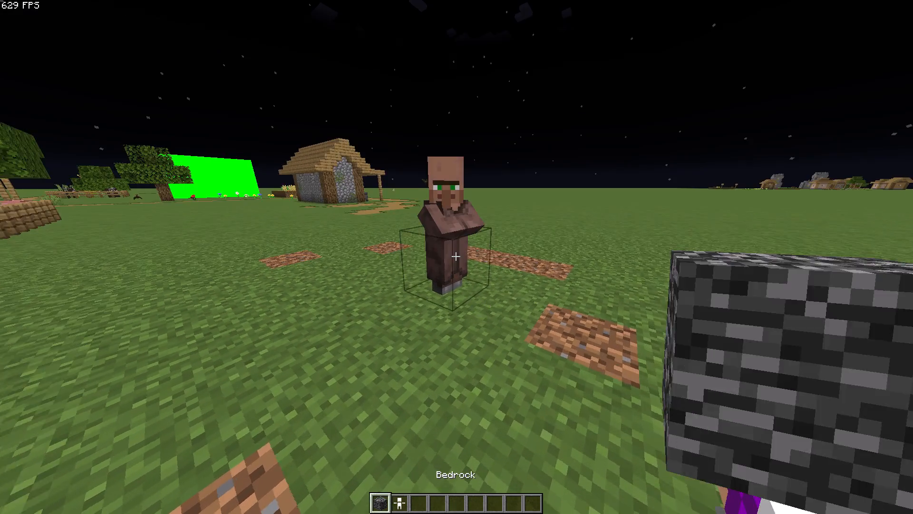
middle_click(456, 257)
right_click(456, 257)
left_click(456, 257)
key("w")
right_click(456, 257)
key("s")
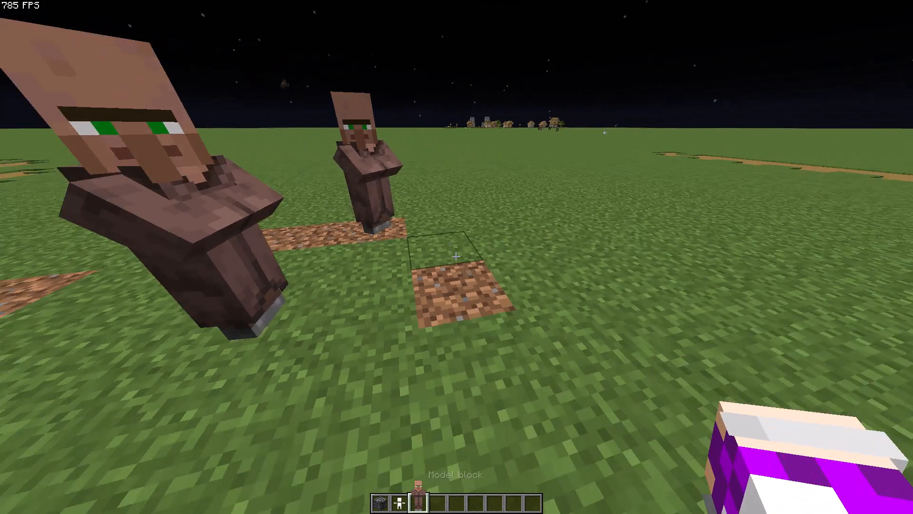
Place a third villager model block beside the nearby dirt patch, forming a group with the other two.
key("a")
right_click(457, 257)
type("dw")
key("d")
left_click(456, 257)
key("a")
right_click(456, 257)
key("s")
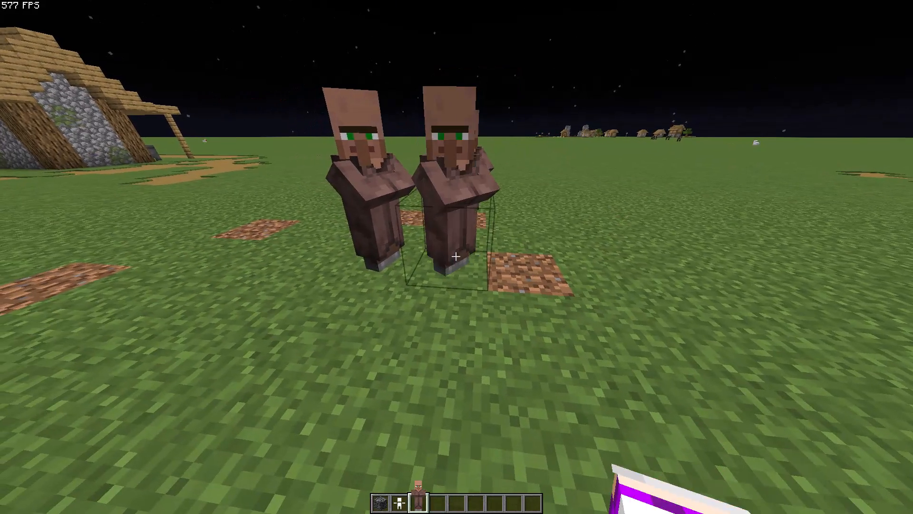
left_click(456, 257)
key("w")
key("d")
right_click(456, 257)
key("Escape")
type("aw")
right_click(456, 257)
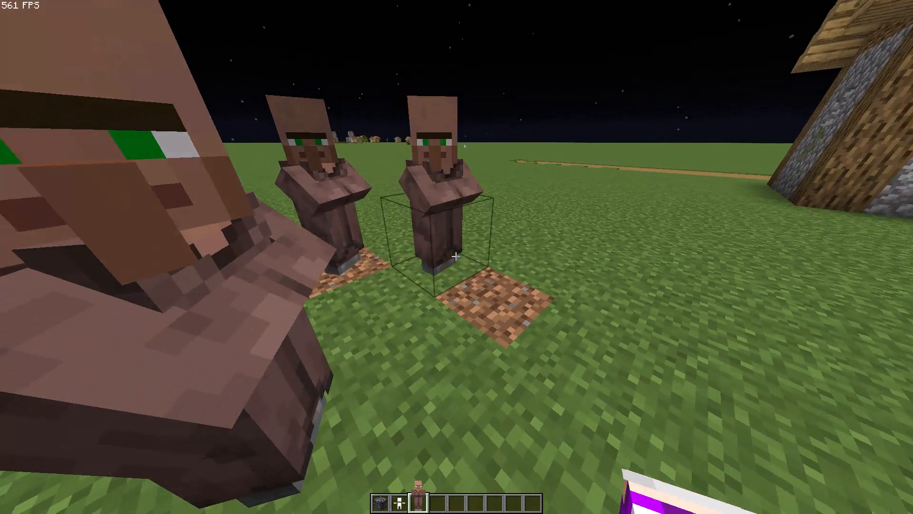
Examine the group of three villagers from above and from a distance with an empty hand.
key("d")
scroll(456, 257, "down", 3)
key("s")
key("Tab")
key("d")
key("w")
key("q")
key("a")
key("q")
key("w")
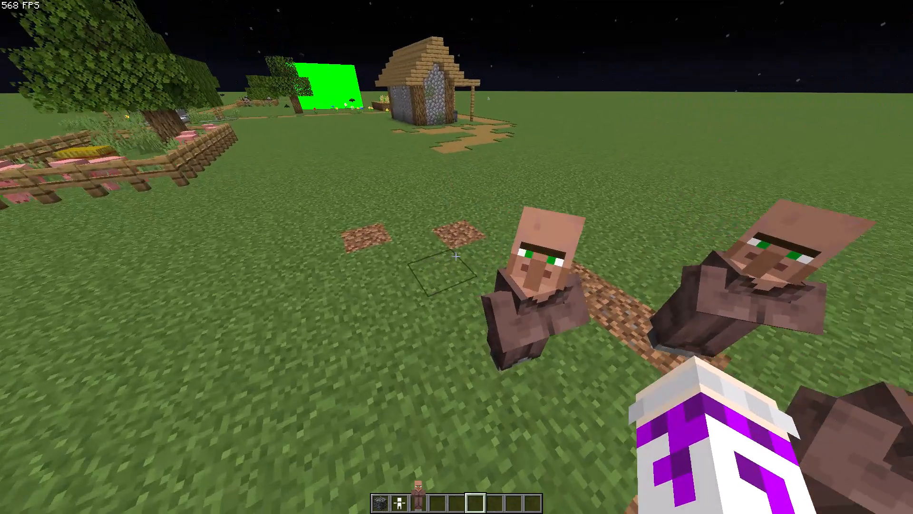
key("d")
key("s")
key("s")
key("w")
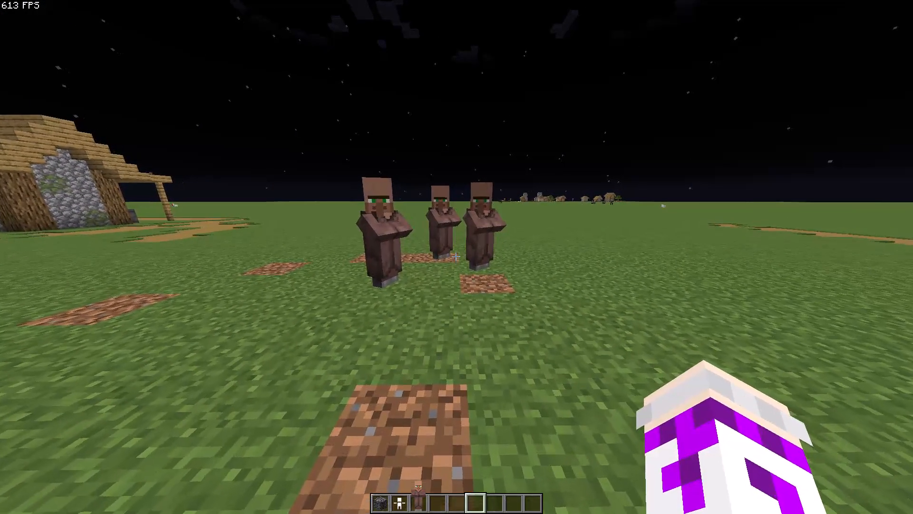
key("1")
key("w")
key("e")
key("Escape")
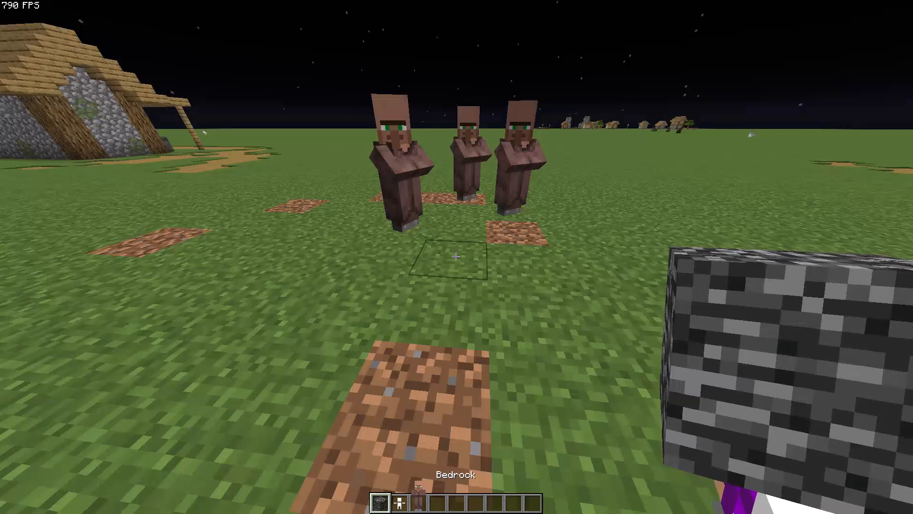
Create a new film named Voicea2 in the BBS film editor.
key("b")
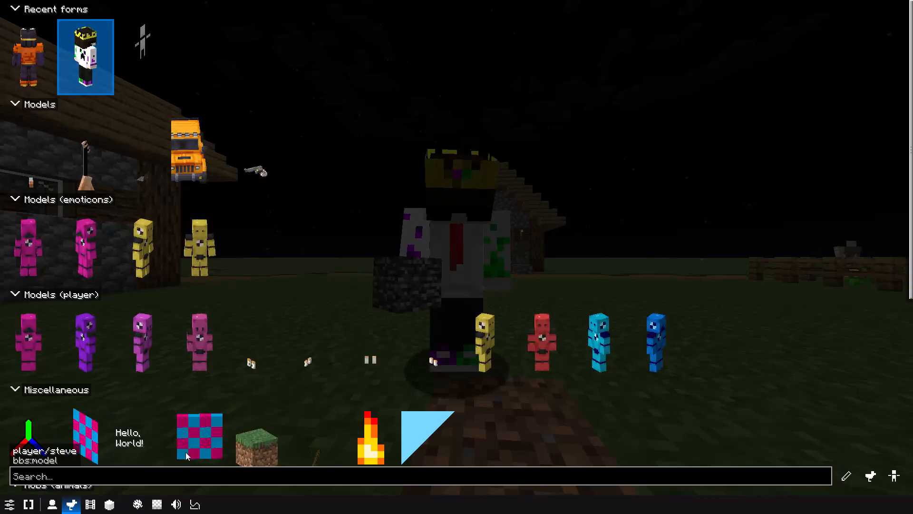
left_click_drag(81, 499, 87, 499)
left_click(93, 502)
left_click(906, 17)
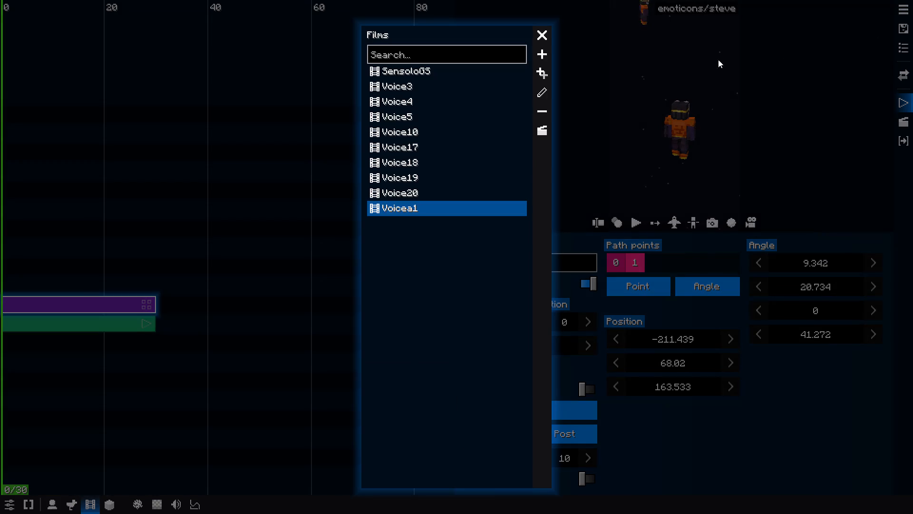
left_click(544, 50)
type("Voicea2")
key("Return")
left_click(622, 367)
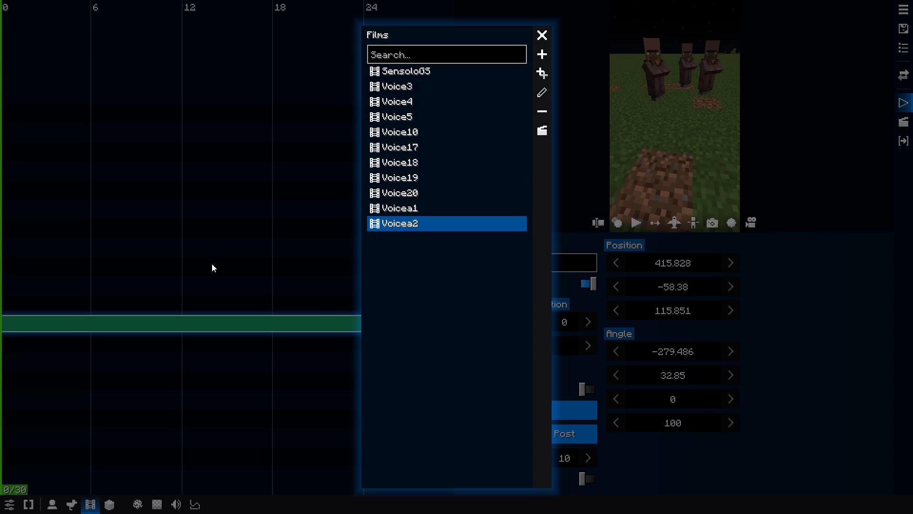
left_click(535, 27)
In flight mode, aim the 30-tick clip's camera at the villagers and narrow its field of view to about 60.8.
scroll(302, 154, "down", 18)
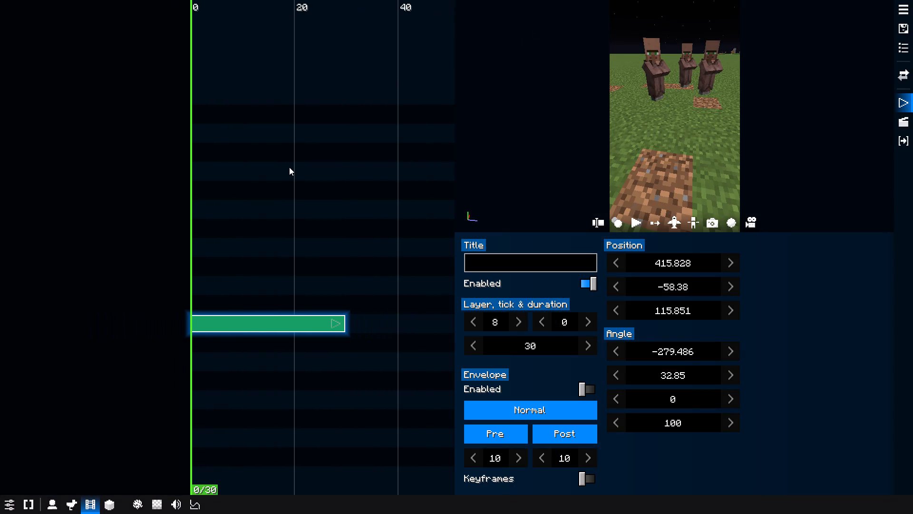
scroll(289, 167, "up", 1)
middle_click_drag(289, 167, 109, 214)
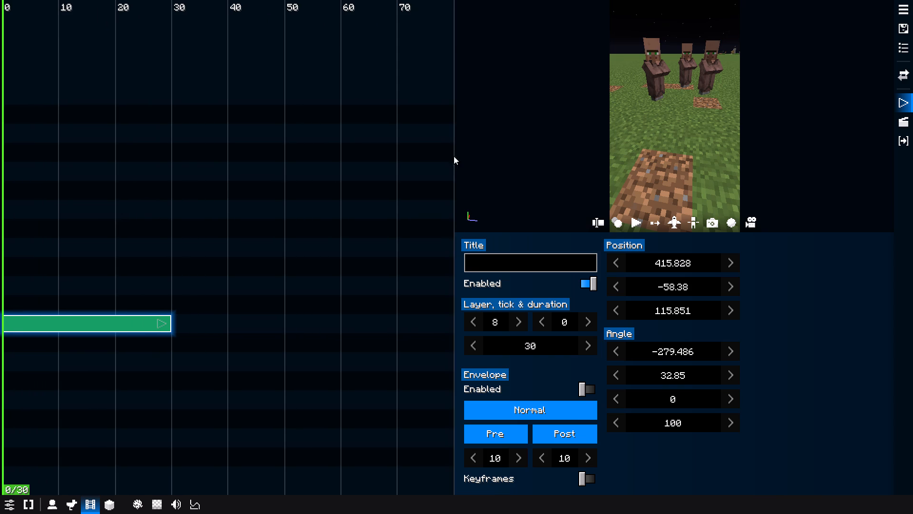
key("f")
left_click_drag(743, 164, 703, 72)
key("d")
middle_click_drag(748, 162, 711, 83)
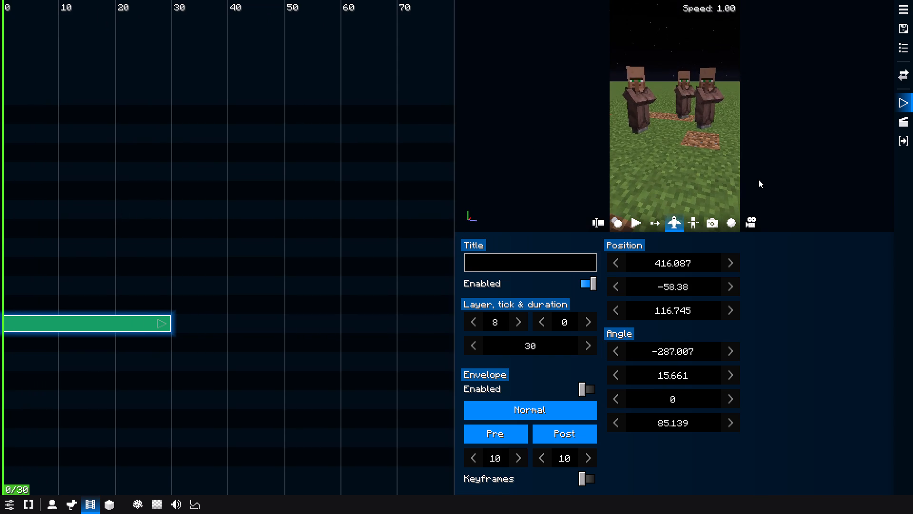
middle_click_drag(758, 178, 718, 48)
Fly the clip's camera up and back to about 413.7, -54.4, 120.9, looking down about 30.3 degrees at the villagers.
key("q")
left_click_drag(754, 168, 740, 209)
key("s")
type("wq")
key("space")
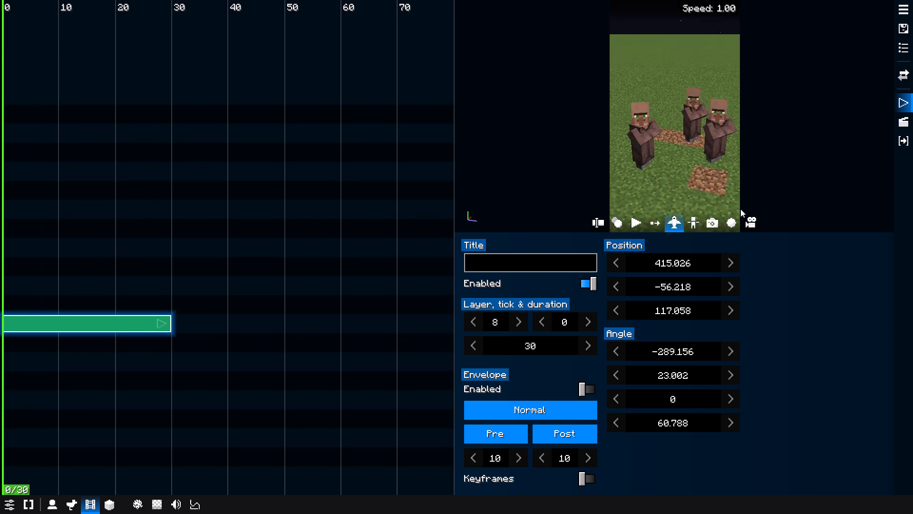
left_click_drag(740, 209, 628, 246)
key("d")
key("d")
key("d")
key("s")
key("s")
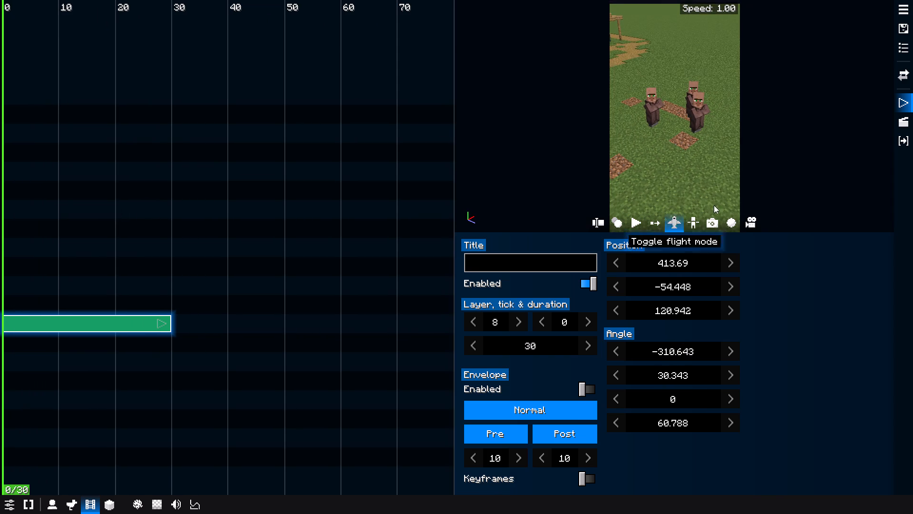
key("f")
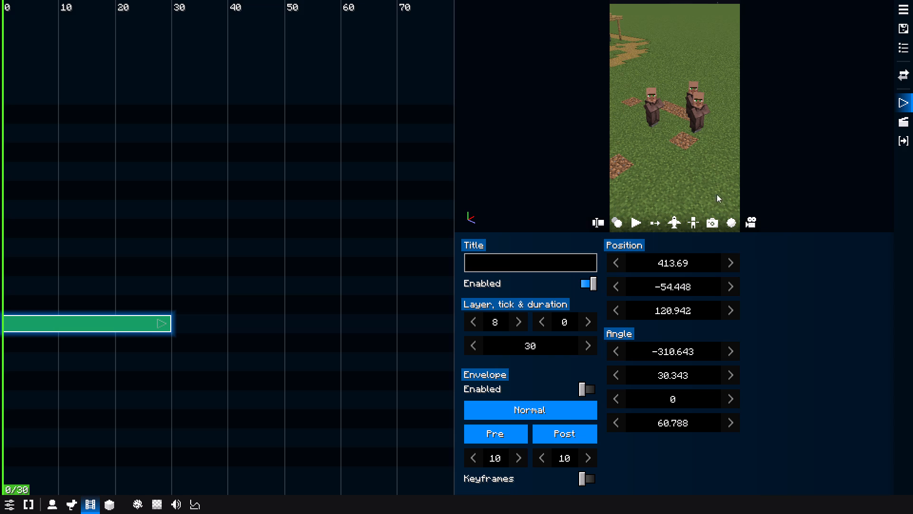
Add a replay to the film on the grass just in front of the three villagers and select it.
right_click(746, 127)
left_click(912, 112)
left_click(895, 122)
right_click(661, 160)
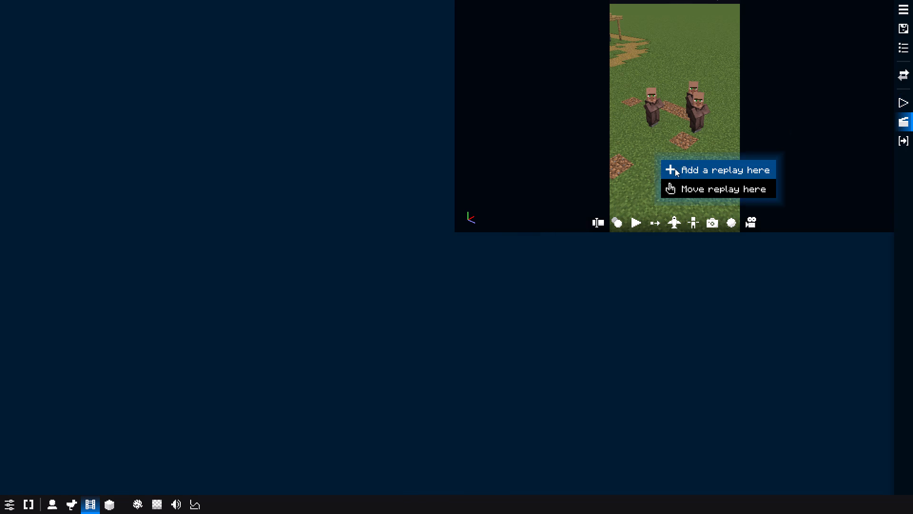
left_click(676, 169)
left_click(28, 70)
key("Escape")
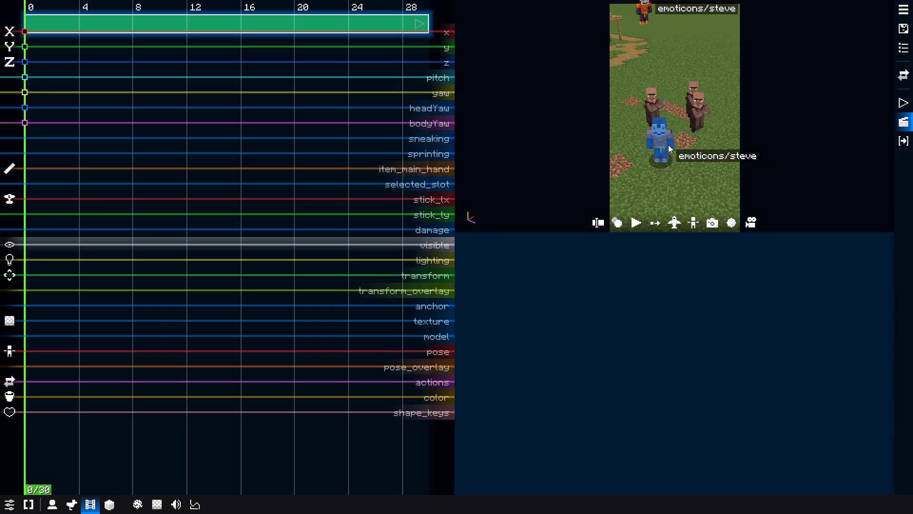
left_click(668, 144, "alt")
Leave the film editor and start recording the new replay's actions in first-person view near the villagers.
key("Escape")
key("F5")
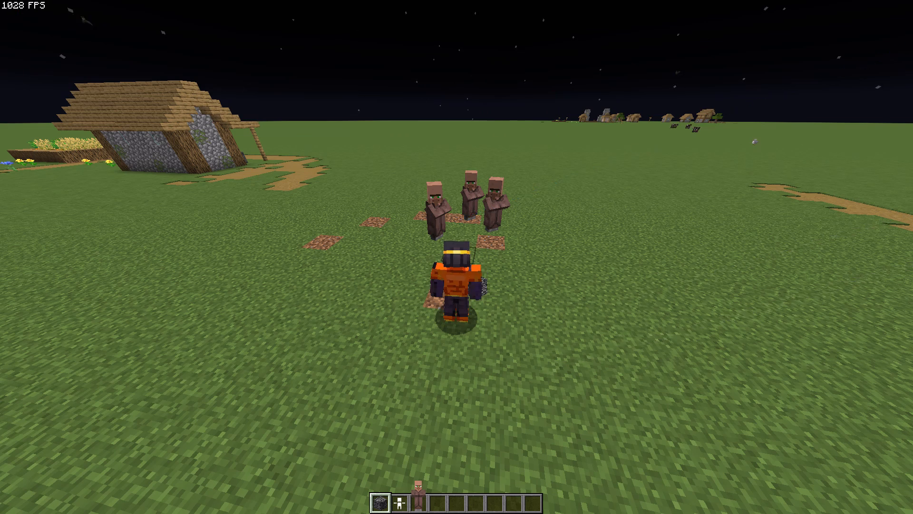
key("d")
key("w")
key("F5")
key("F5")
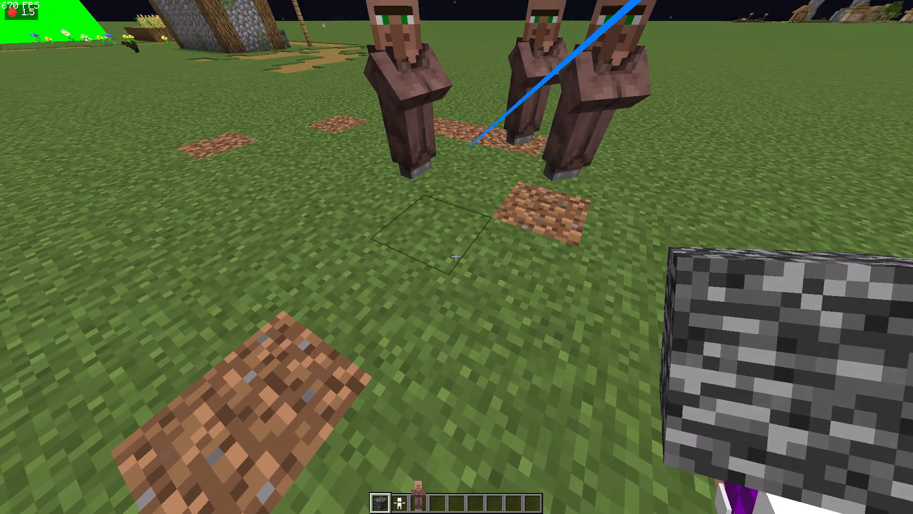
While recording, place the first rows of bedrock on the grass beside and behind the villagers.
key("s")
key("Tab")
key("w")
key("w")
key("a")
key("s")
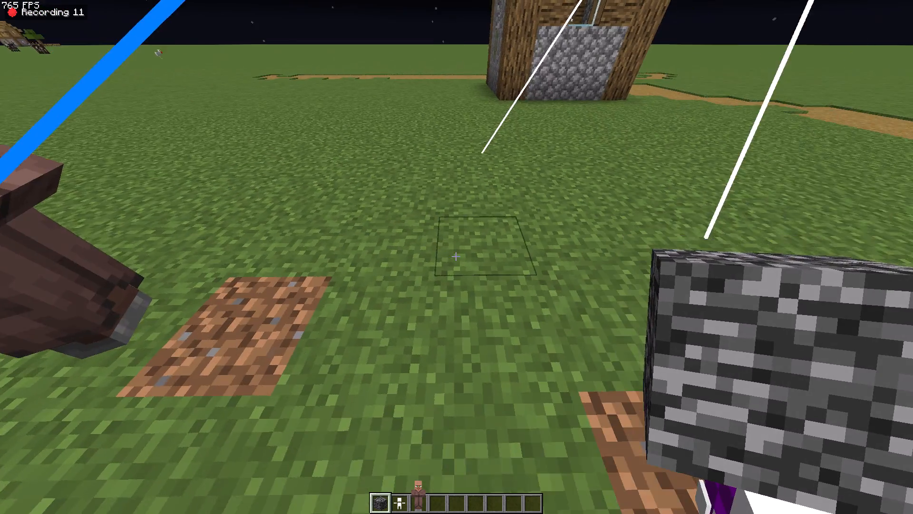
key("a")
right_click(456, 257)
key("d")
right_click(456, 257)
right_click(456, 257)
right_click(456, 257)
type("as")
key("a")
key("w")
key("s")
key("s")
key("s")
key("s")
key("s")
key("s")
key("s")
key("s")
key("s")
key("s")
key("s")
key("s")
key("s")
key("s")
key("s")
key("s")
key("s")
right_click(456, 257)
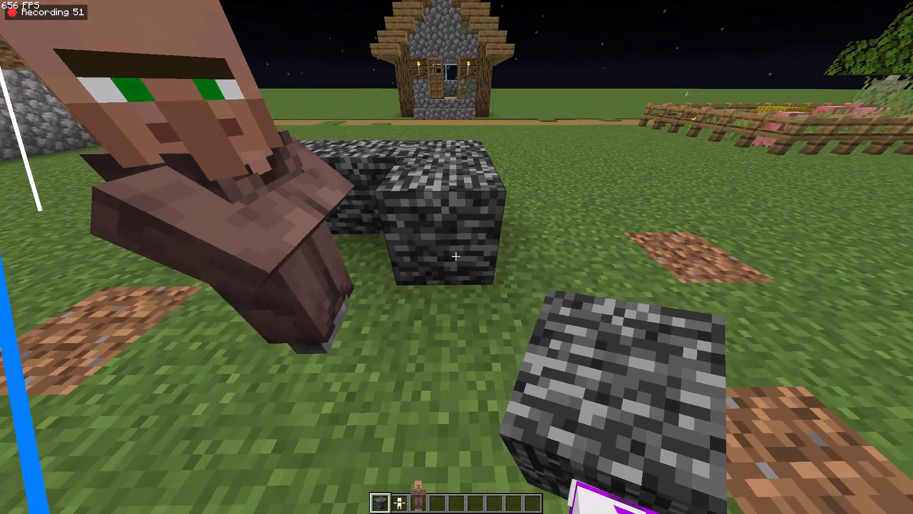
right_click(457, 257)
right_click(456, 257)
right_click(456, 257)
right_click(456, 257)
Continue the ground-level bedrock wall behind the villagers and around their other side.
key("a")
key("a")
key("s")
key("a")
key("a")
key("a")
key("a")
key("a")
key("a")
key("a")
key("a")
key("a")
key("a")
key("a")
key("a")
key("a")
key("a")
key("a")
key("a")
key("a")
right_click(457, 257)
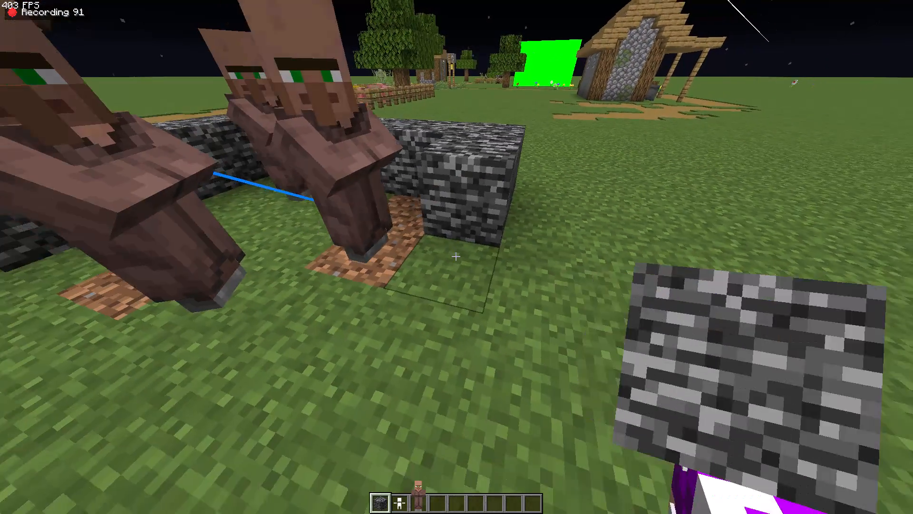
right_click(457, 257)
right_click(456, 257)
right_click(456, 257)
key("a")
right_click(456, 257)
right_click(456, 257)
key("d")
right_click(456, 257)
Close the remaining gap in the ground-level bedrock ring around the three villagers.
key("a")
key("w")
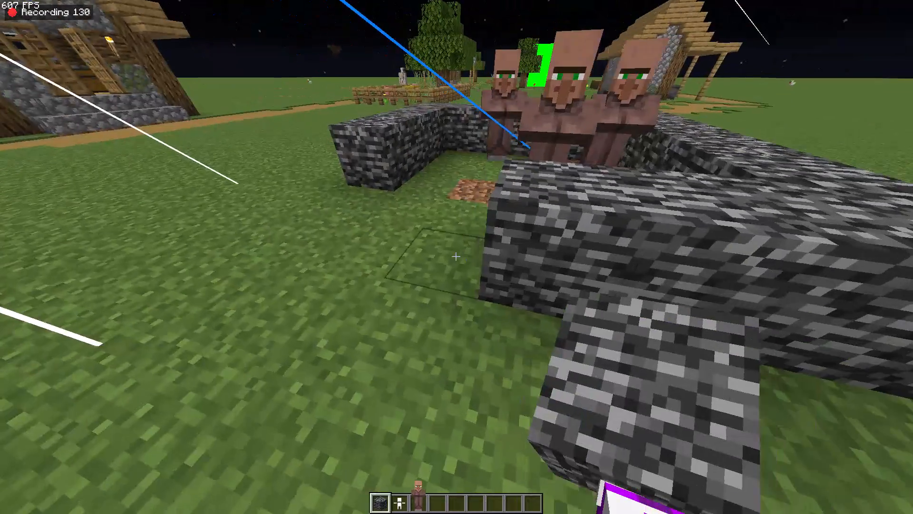
right_click(456, 257)
key("a")
key("w")
right_click(456, 257)
key("w")
right_click(456, 257)
right_click(456, 257)
Move onto the bedrock ring and start a second layer from its corner, stacking bedrock along the wall.
key("w")
key("q")
key("a")
key("q")
key("q")
key("q")
key("q")
key("q")
key("q")
key("q")
key("q")
key("q")
key("q")
key("q")
key("q")
key("q")
right_click(456, 257)
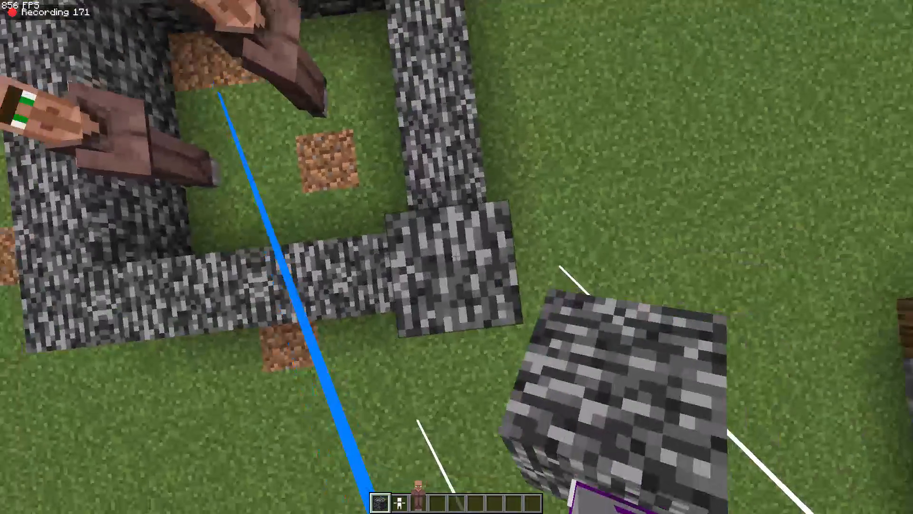
right_click(456, 257)
key("w")
right_click(456, 257)
right_click(456, 257)
right_click(456, 257)
right_click(456, 257)
right_click(456, 257)
Keep stacking bedrock around the enclosure's corners and along the next sides to raise its walls.
key("w")
right_click(456, 257)
right_click(456, 257)
right_click(456, 257)
key("w")
right_click(456, 257)
right_click(456, 257)
key("w")
right_click(456, 257)
right_click(456, 257)
right_click(456, 257)
right_click(456, 257)
right_click(456, 257)
key("w")
right_click(456, 257)
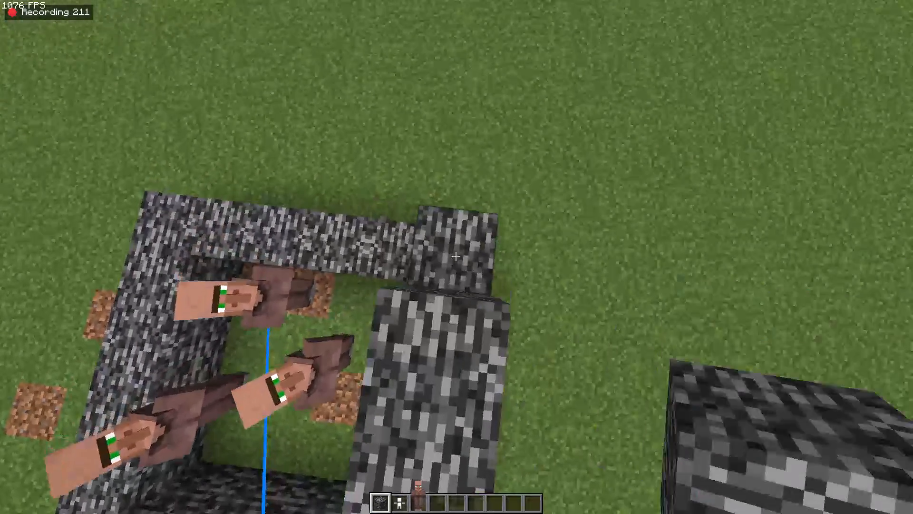
right_click(456, 257)
right_click(456, 257)
key("w")
right_click(456, 257)
right_click(456, 257)
right_click(456, 257)
Raise the bedrock wall by another layer around the enclosure's next corner and onto the side beyond it.
key("q")
right_click(456, 257)
right_click(456, 257)
right_click(456, 257)
key("s")
right_click(456, 257)
right_click(456, 257)
right_click(456, 257)
key("w")
right_click(456, 257)
right_click(456, 257)
right_click(456, 257)
right_click(456, 257)
key("w")
right_click(456, 257)
key("w")
right_click(456, 257)
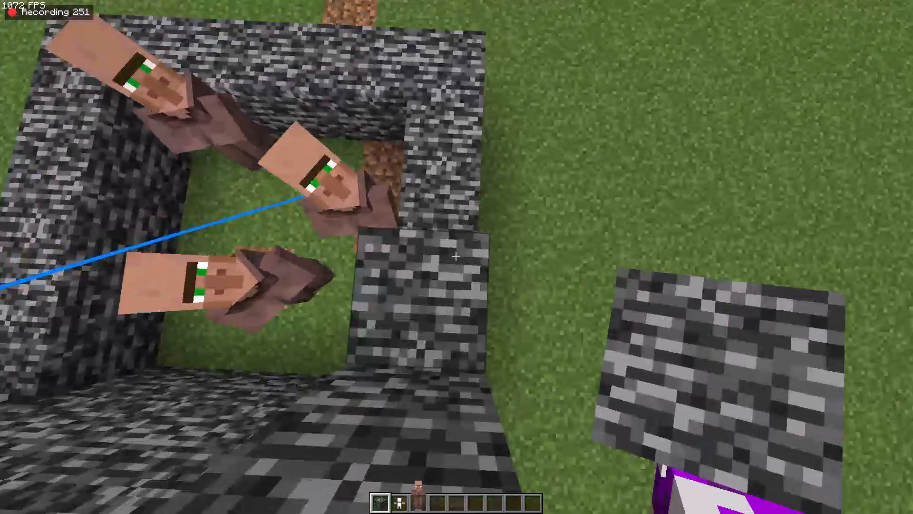
Stack the same bedrock layer along the following side of the villager enclosure and around its corner.
right_click(456, 257)
key("q")
right_click(456, 257)
key("s")
right_click(456, 257)
right_click(456, 257)
right_click(456, 257)
right_click(456, 257)
key("s")
right_click(456, 257)
right_click(456, 257)
key("w")
right_click(456, 257)
right_click(456, 257)
right_click(456, 257)
right_click(456, 257)
key("w")
right_click(456, 257)
right_click(456, 257)
right_click(456, 257)
right_click(456, 257)
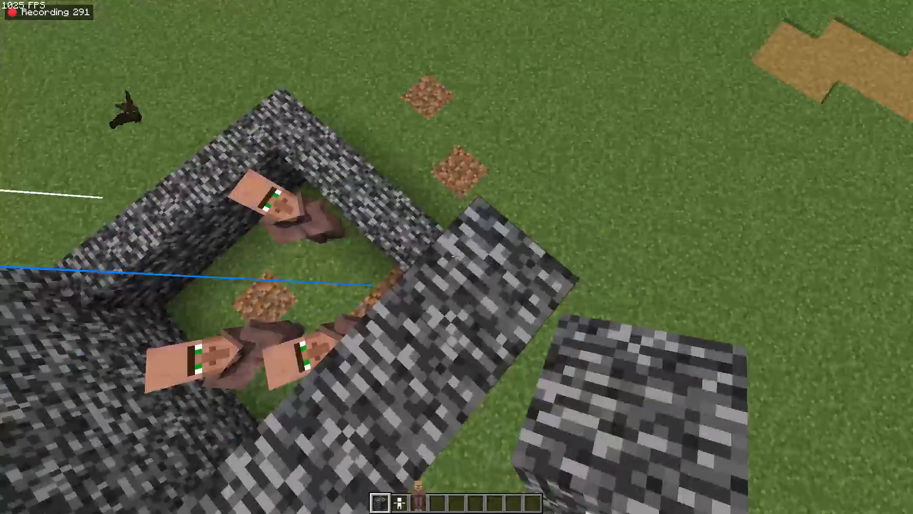
Stack bedrock along the enclosure's next low side until the raised layer reaches the far corner.
key("w")
right_click(456, 257)
right_click(456, 257)
right_click(456, 257)
right_click(456, 257)
key("w")
right_click(456, 257)
right_click(456, 257)
right_click(456, 257)
right_click(456, 257)
key("w")
right_click(456, 257)
right_click(456, 257)
right_click(456, 257)
right_click(456, 257)
key("w")
right_click(456, 257)
right_click(456, 257)
right_click(456, 257)
right_click(456, 257)
key("w")
right_click(456, 257)
right_click(456, 257)
right_click(456, 257)
right_click(456, 257)
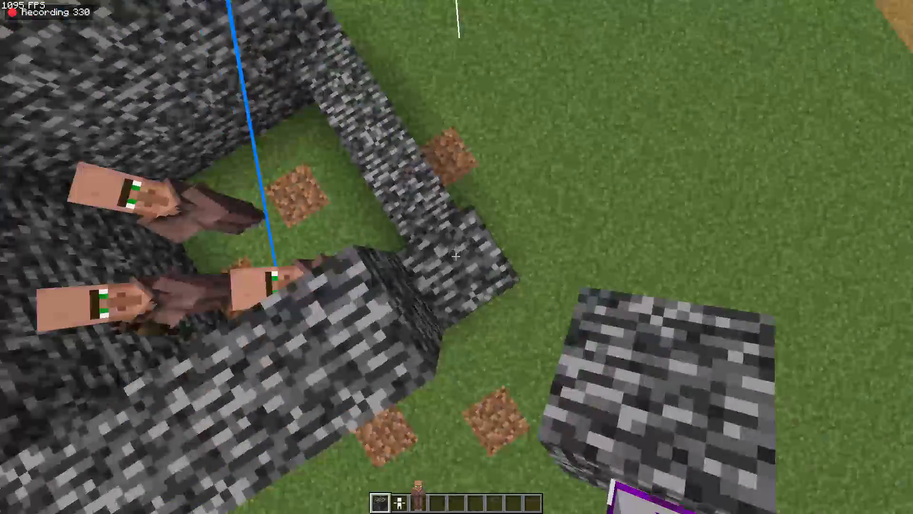
right_click(456, 257)
right_click(456, 257)
key("w")
right_click(456, 257)
right_click(456, 257)
Turn the corner and stack bedrock along the last low side to close the raised layer around the villagers.
key("q")
key("s")
right_click(456, 257)
right_click(456, 257)
right_click(456, 257)
key("w")
right_click(456, 257)
right_click(456, 257)
right_click(456, 257)
right_click(456, 257)
key("w")
right_click(456, 257)
right_click(456, 257)
right_click(456, 257)
right_click(456, 257)
key("w")
right_click(456, 257)
right_click(456, 257)
right_click(456, 257)
right_click(456, 257)
key("w")
right_click(456, 257)
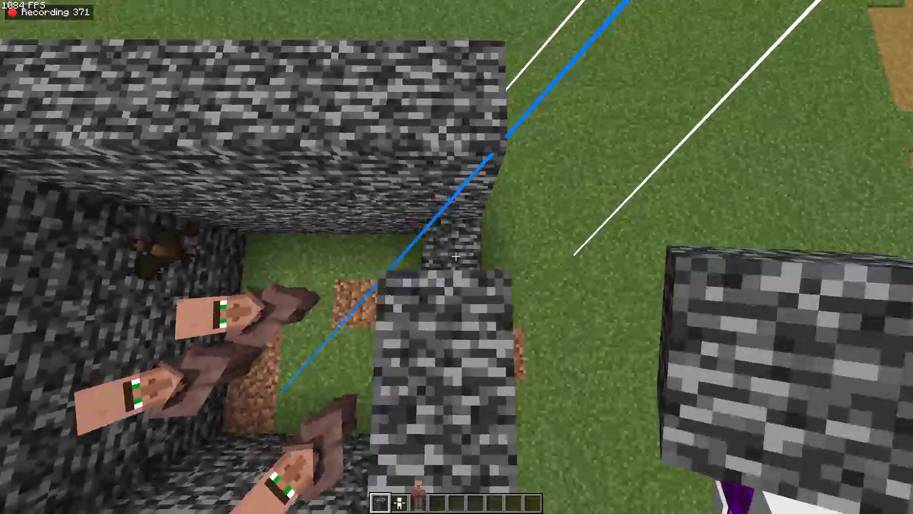
right_click(456, 257)
right_click(456, 257)
Move along the top of the finished walls and begin a bedrock roof extending inward over the villagers.
key("d")
key("w")
key("d")
right_click(456, 257)
right_click(456, 257)
right_click(457, 257, "shift")
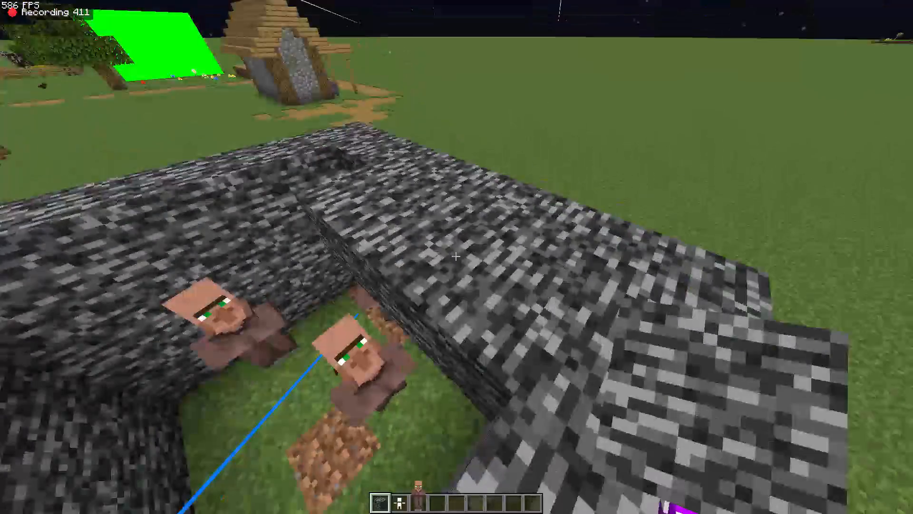
key("w")
right_click(456, 257, "shift")
right_click(456, 257, "shift")
key("shift+w")
right_click(457, 257, "shift")
key("shift+a")
left_click(456, 257, "shift")
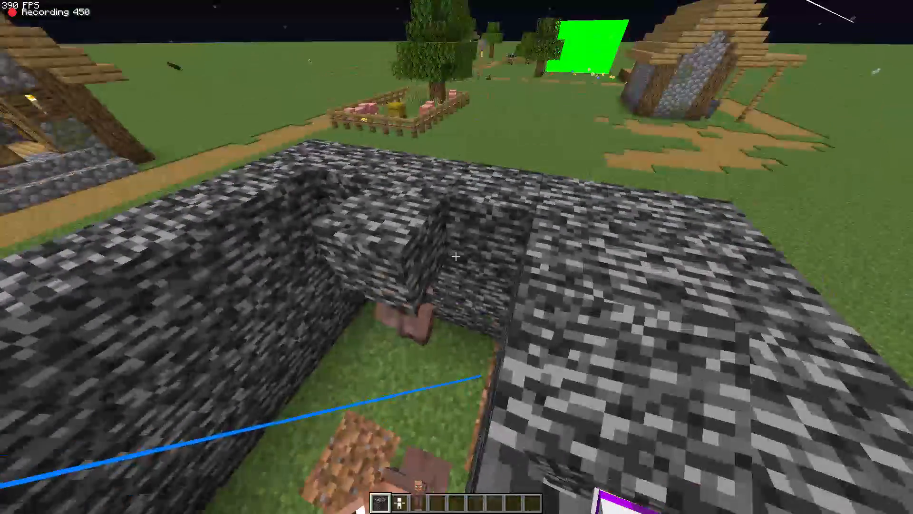
Extend the bedrock roof across the open pit by placing blocks between the walls.
right_click(456, 257, "shift")
key("shift+a")
key("shift+a")
right_click(456, 257, "shift")
key("shift+s")
key("shift+s")
key("shift+s")
key("shift+s")
key("shift+s")
key("shift+s")
key("shift+s")
right_click(456, 257, "shift")
right_click(456, 257, "shift")
key("shift+s")
right_click(456, 257, "shift")
key("shift+w")
right_click(456, 257)
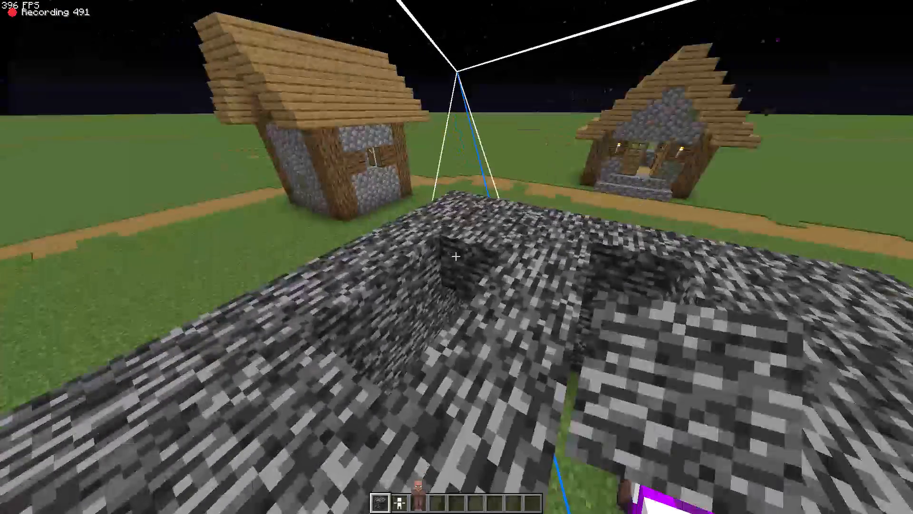
Fill the remaining openings in the enclosure's roof with bedrock.
key("s")
right_click(456, 257)
right_click(456, 257)
key("d")
right_click(456, 257)
right_click(456, 257)
right_click(456, 257)
Switch to an empty hand, leave the finished bedrock roof and run off past the pig pen to the village path.
key("a")
key("a")
scroll(457, 257, "down", 3)
key("w")
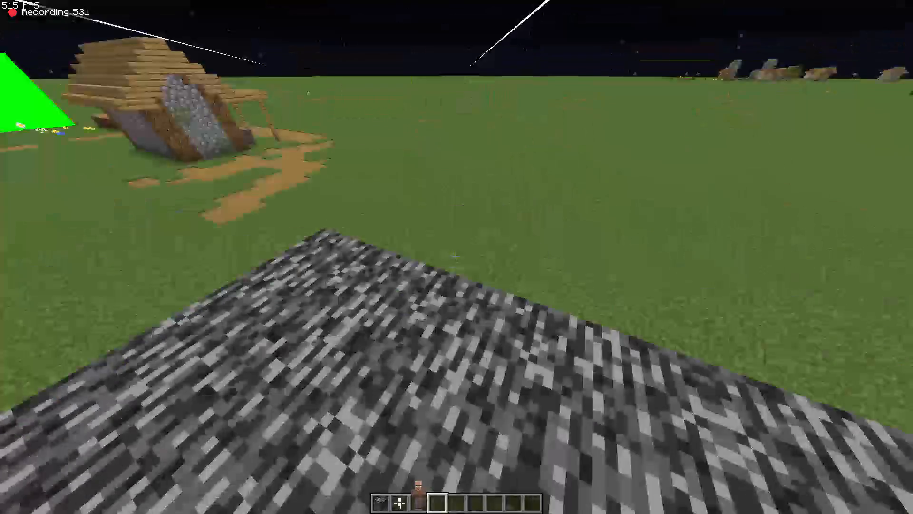
key("q")
key("q")
key("q")
key("q")
key("q")
key("q")
key("q")
key("q")
key("q")
key("q")
key("q")
key("q")
key("q")
key("q")
key("q")
key("q")
key("q")
key("q")
key("q")
key("q")
key("q")
key("q")
key("q")
key("q")
key("q")
key("q")
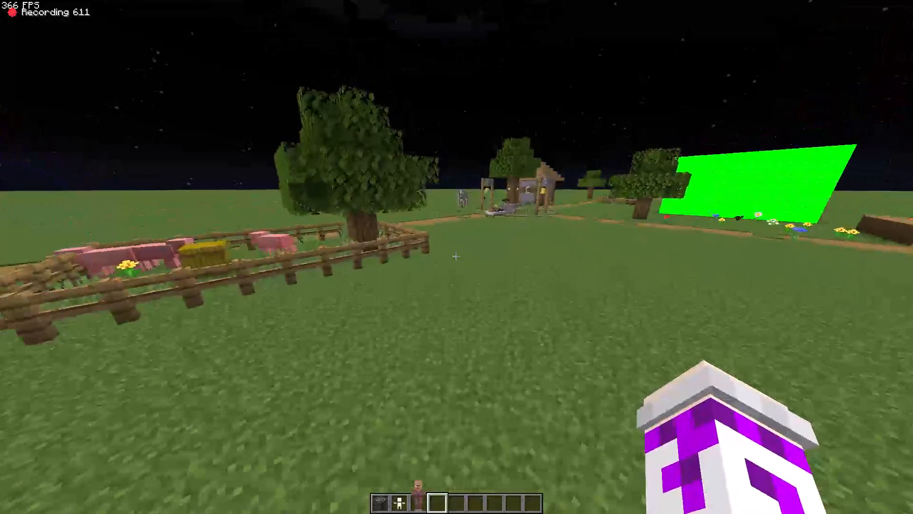
key("q")
key("q")
key("q")
key("q")
key("q")
key("q")
key("q")
key("q")
key("q")
key("q")
key("q")
key("q")
key("q")
key("q")
key("q")
key("q")
key("q")
key("q")
key("q")
key("q")
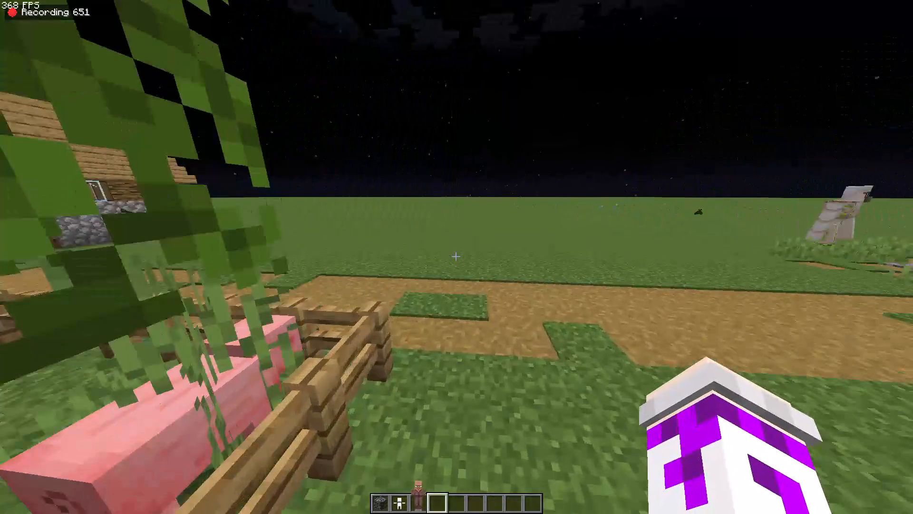
key("d")
key("d")
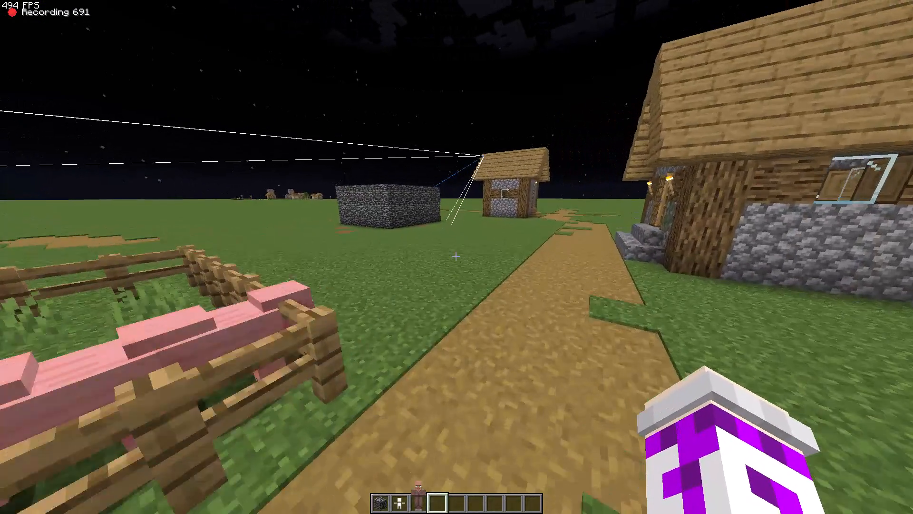
Return to the film editor, play back the opening of the shot and rewind to its start.
key("b")
left_click(99, 510)
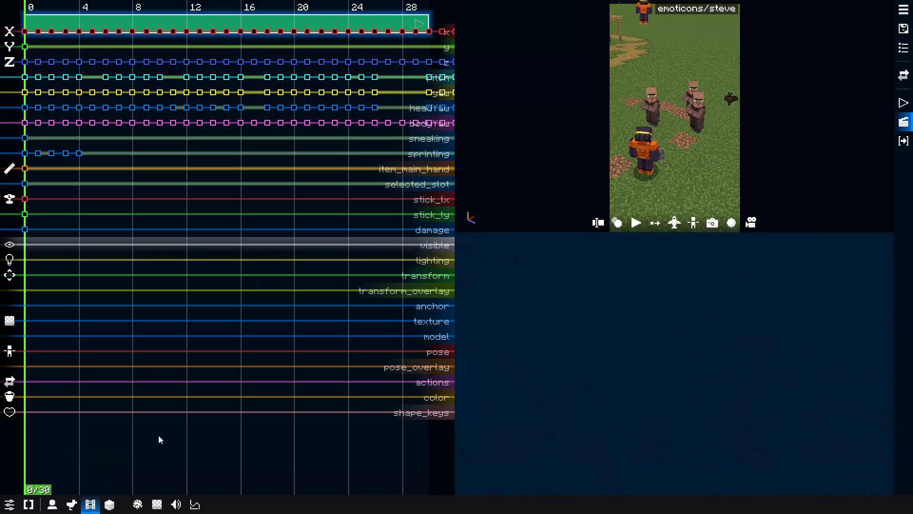
left_click(635, 220)
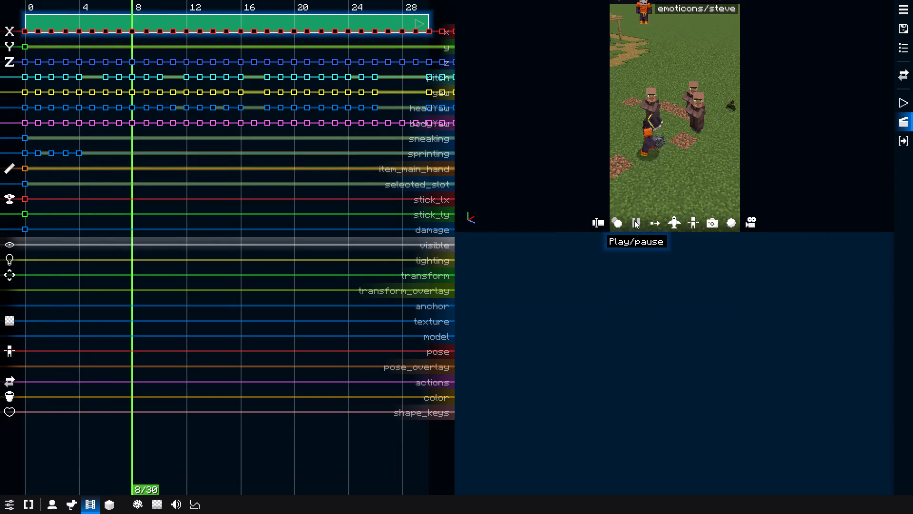
left_click(634, 220)
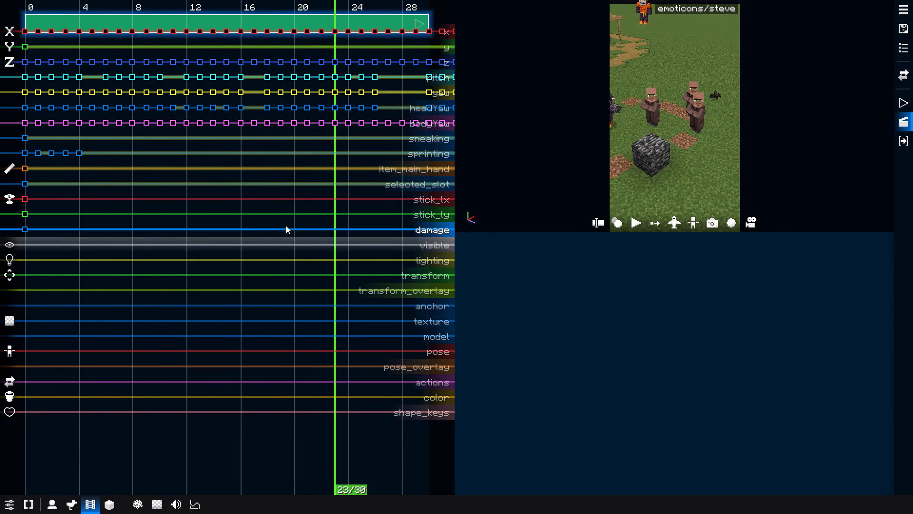
left_click_drag(282, 223, 1, 246)
Reframe the idle camera clip from farther back, facing the actor and villagers, with a field of view of about 41.5.
left_click_drag(897, 109, 899, 103)
key("f")
left_click_drag(815, 147, 816, 103)
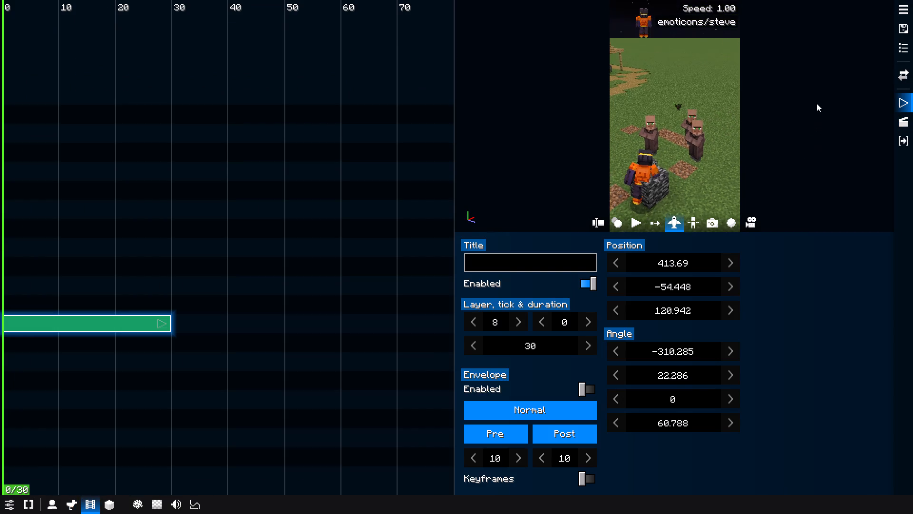
left_click_drag(816, 103, 816, 103)
left_click_drag(799, 132, 798, 120)
key("s")
middle_click_drag(782, 145, 746, 0)
key("s")
key("s")
middle_click_drag(787, 127, 788, 129)
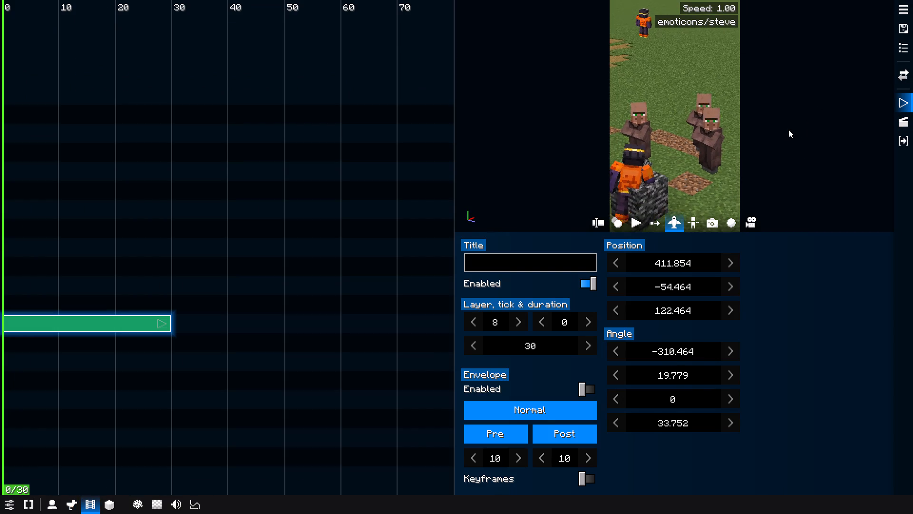
middle_click_drag(788, 129, 768, 169)
left_click_drag(767, 174, 763, 144)
key("shift+s")
key("shift+s")
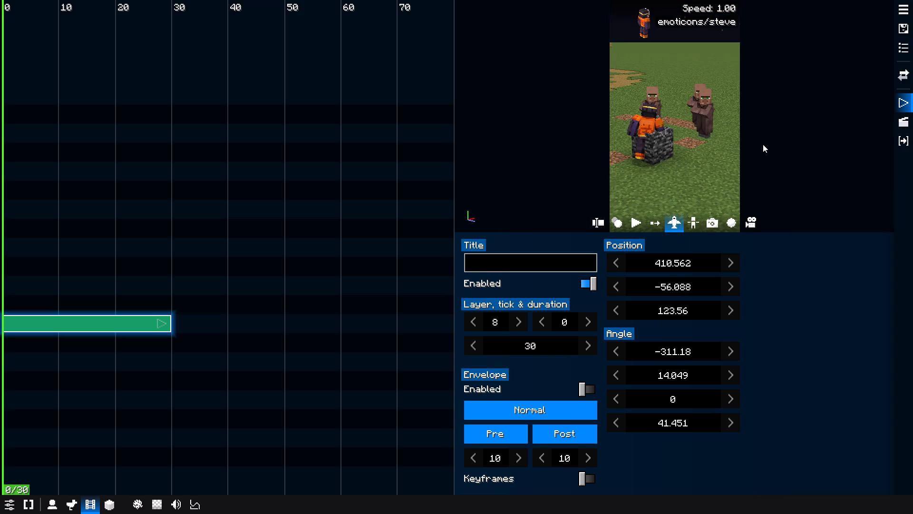
left_click_drag(763, 144, 764, 128)
key("s")
key("s")
type("ss")
key("w")
left_click(904, 123)
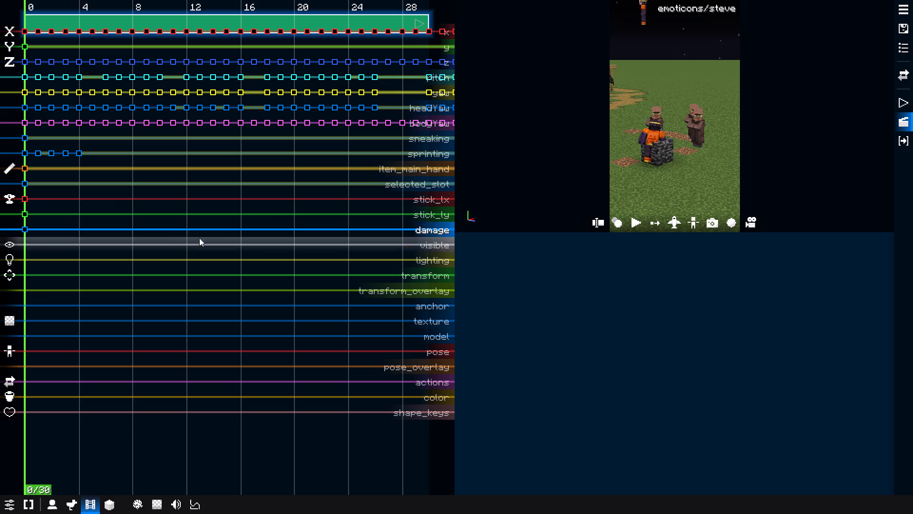
left_click(912, 102)
Extend the idle camera clip on layer 8 to a duration of 700 ticks.
right_click(12, 304)
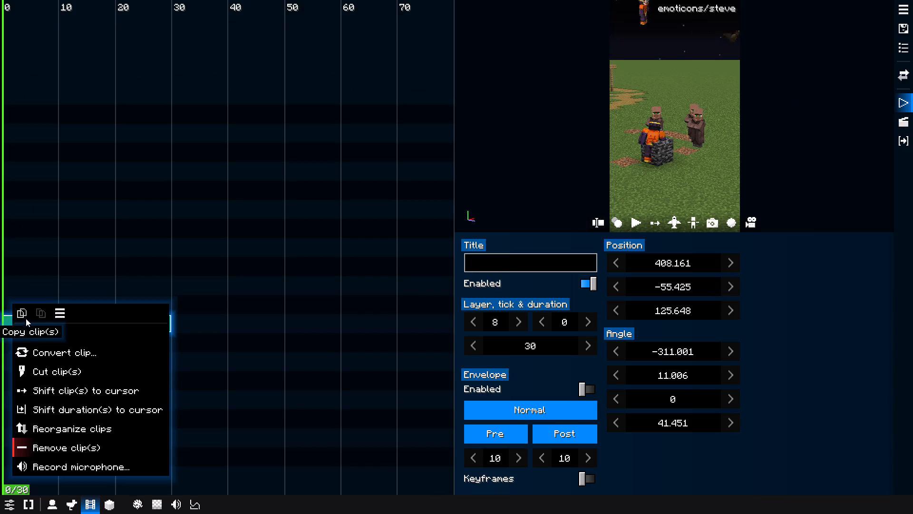
left_click(51, 269)
scroll(70, 286, "down", 20, "alt")
scroll(70, 286, "down", 4, "alt")
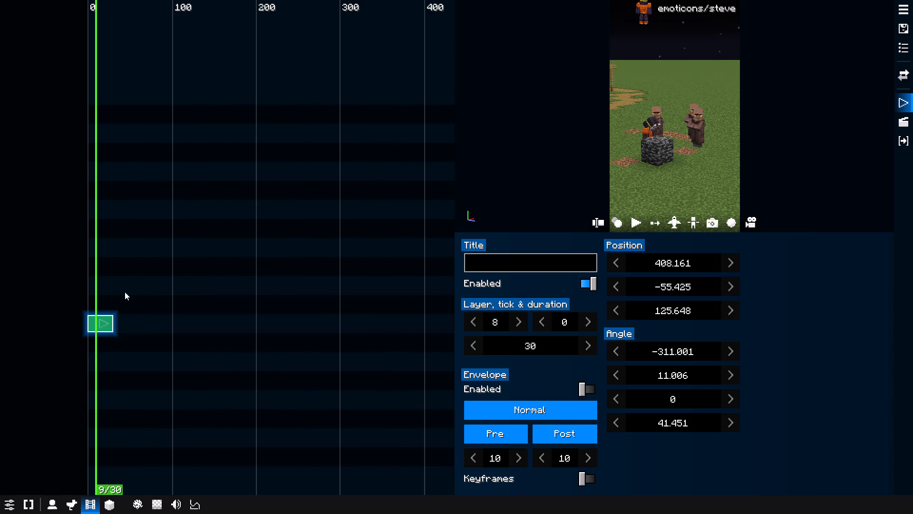
scroll(126, 310, "down", 14, "alt")
left_click_drag(118, 325, 204, 321)
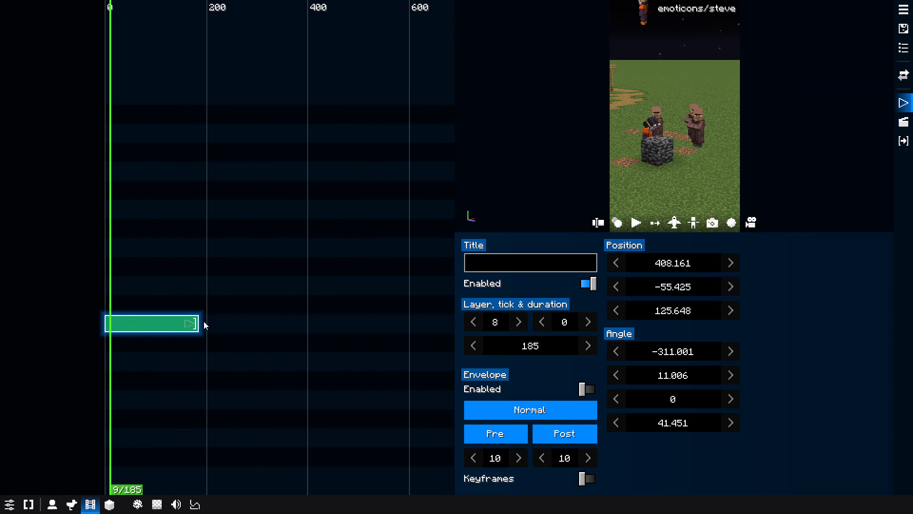
left_click_drag(204, 321, 408, 324)
middle_click_drag(376, 301, 171, 327)
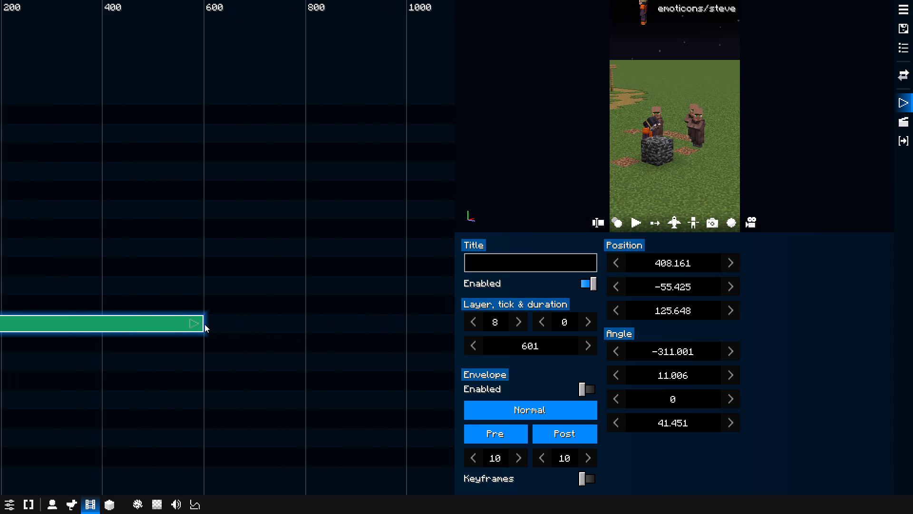
left_click_drag(199, 323, 245, 327)
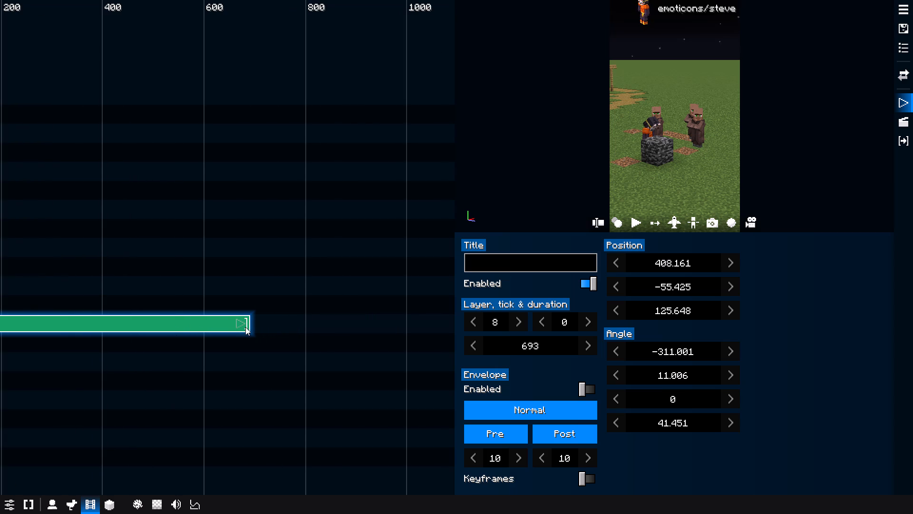
left_click_drag(245, 327, 250, 329)
Add a Path clip on layer 9 above the idle clip, starting at tick 0.
middle_click_drag(119, 270, 227, 276)
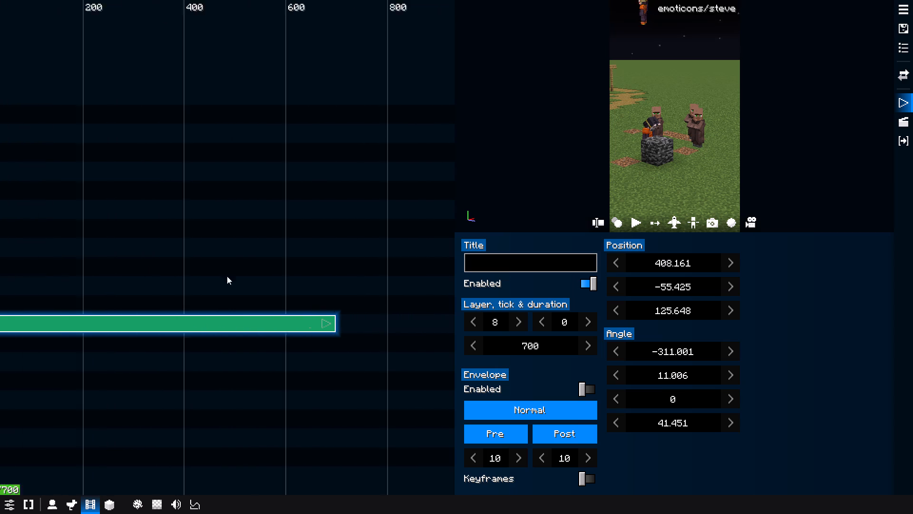
middle_click_drag(227, 276, 247, 276)
left_click_drag(108, 278, 34, 287)
left_click_drag(42, 283, 15, 289)
scroll(43, 299, "up", 12, "alt")
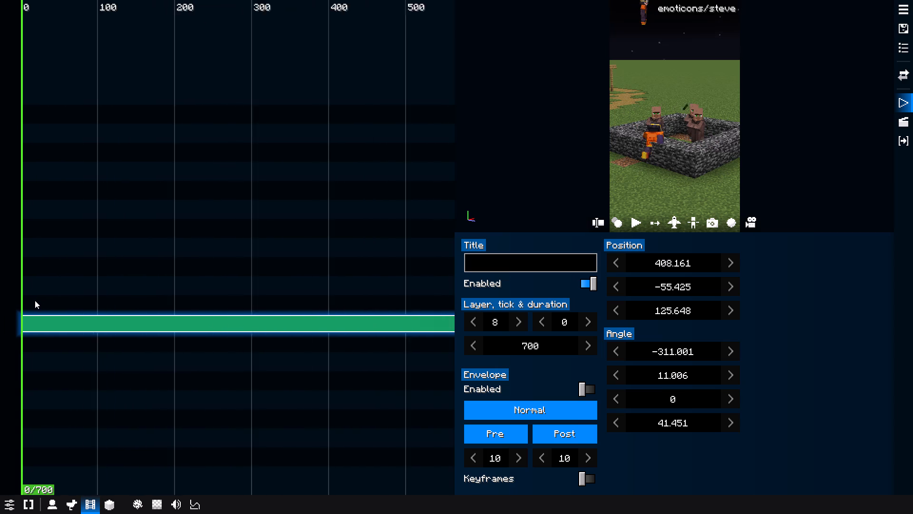
scroll(35, 300, "up", 6, "alt")
left_click_drag(39, 276, 0, 292)
right_click(23, 301)
left_click(55, 331)
left_click(88, 342)
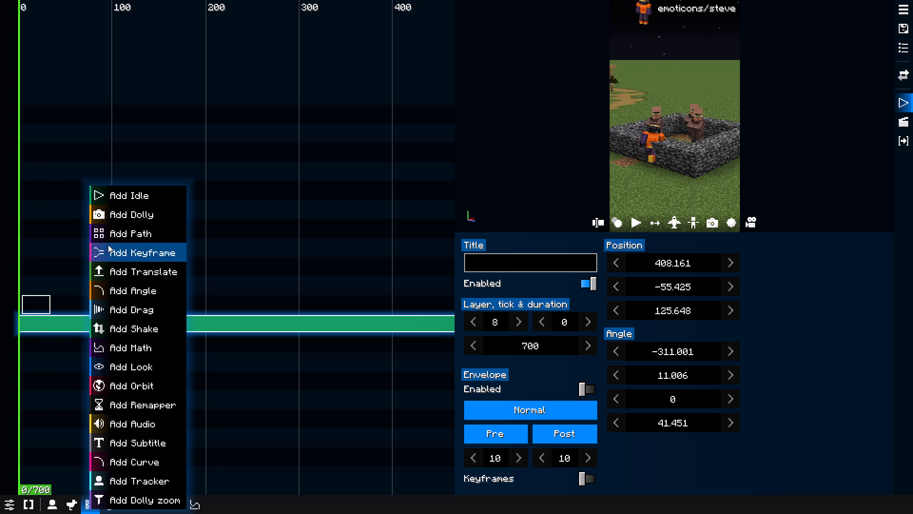
left_click(115, 236)
left_click_drag(32, 304, 28, 303)
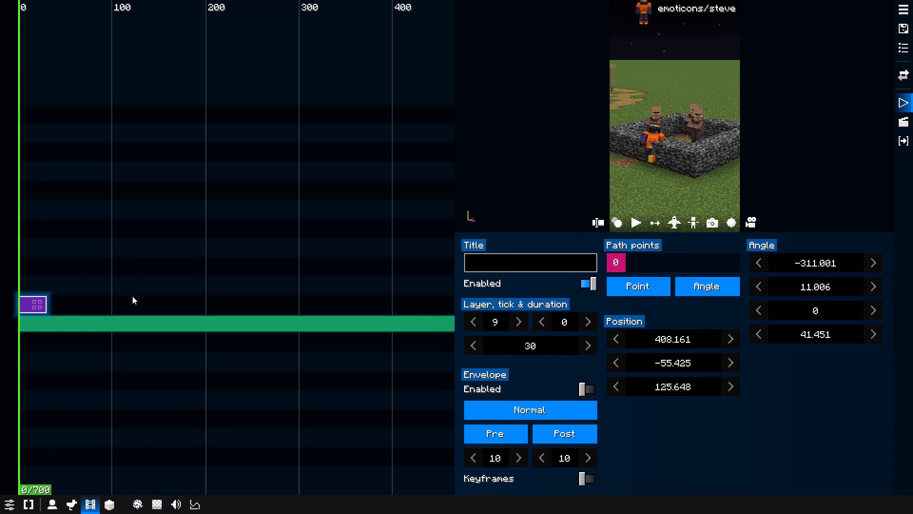
Set the Path clip's duration to 700 ticks.
scroll(129, 297, "down", 13, "alt")
left_click(544, 341)
key("BackSpace")
key("BackSpace")
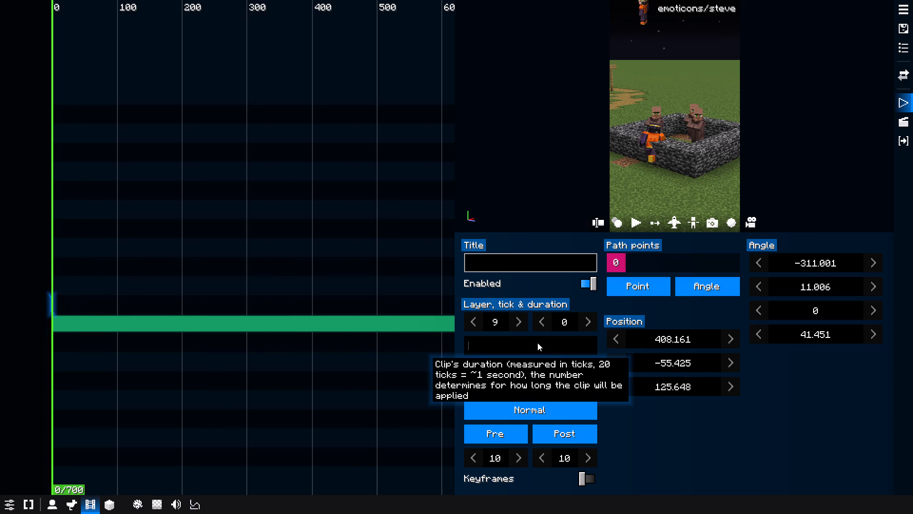
type("700")
left_click(330, 253)
Scrub through the shot, return to tick 0, select path point 0 and fly the camera backward from the enclosure.
left_click_drag(324, 249, 185, 269)
scroll(342, 253, "down", 15, "alt")
scroll(345, 256, "up", 14, "alt")
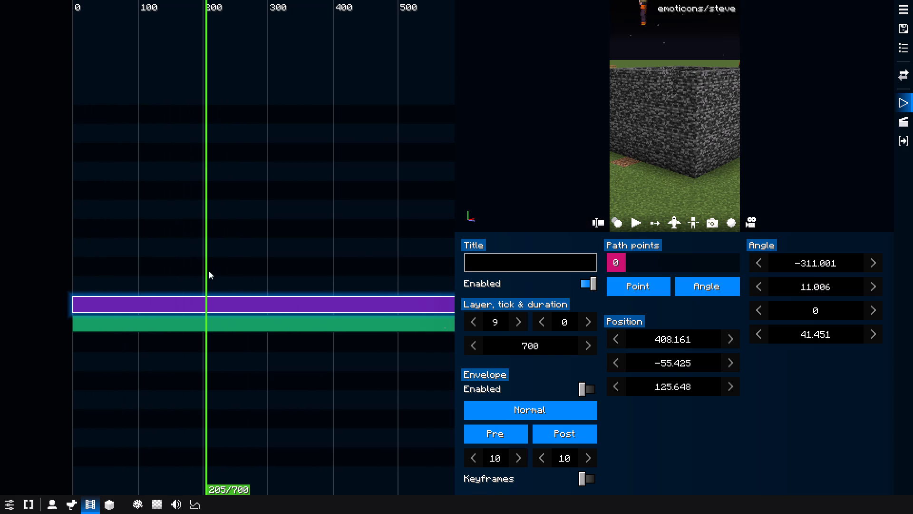
left_click_drag(202, 263, 18, 287)
left_click(625, 264)
double_click(620, 264)
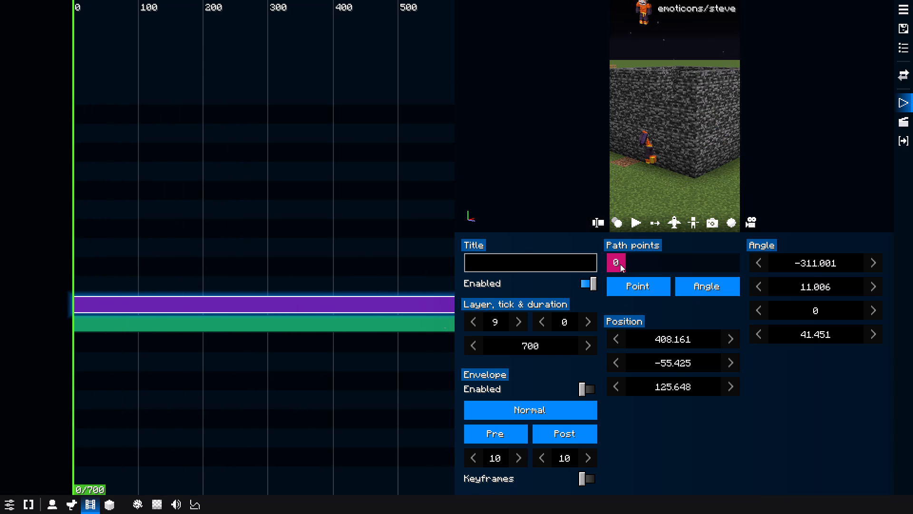
right_click(639, 263)
left_click(622, 264)
key("f")
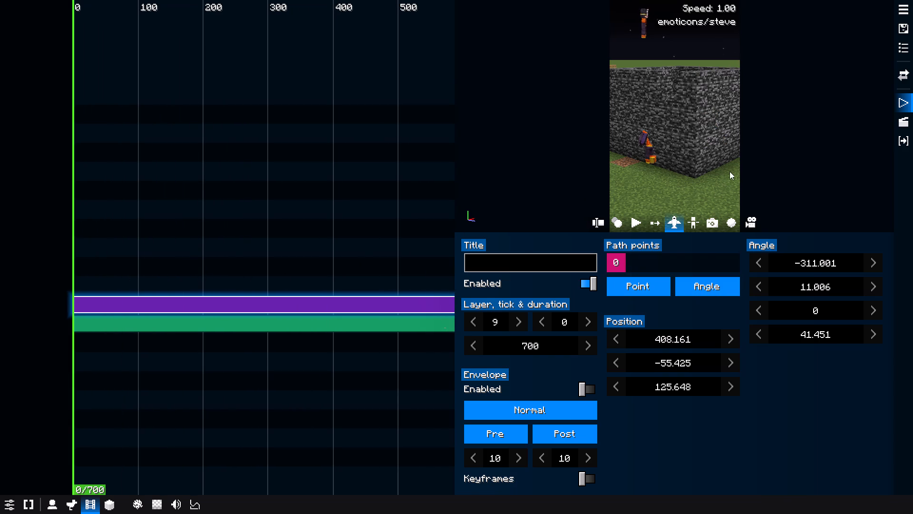
key("s")
left_click(732, 167)
Exit the film editor to the world so the placed bedrock resets, and reopen the film's camera timeline.
key("q")
key("q")
key("Tab")
key("Escape")
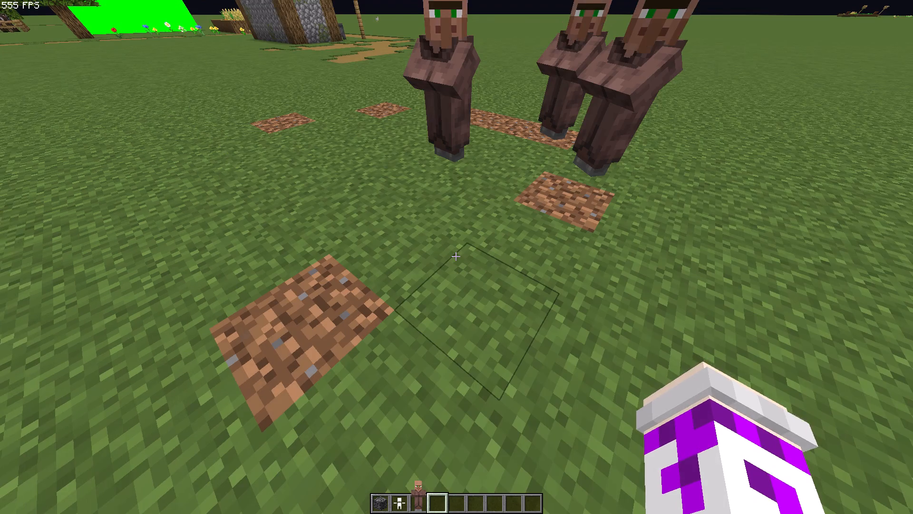
key("a")
type("ab")
left_click(94, 510)
Fly the camera to a higher, more distant view over the villagers for path point 0, around position 403.5, -51.7, 130.7.
key("f")
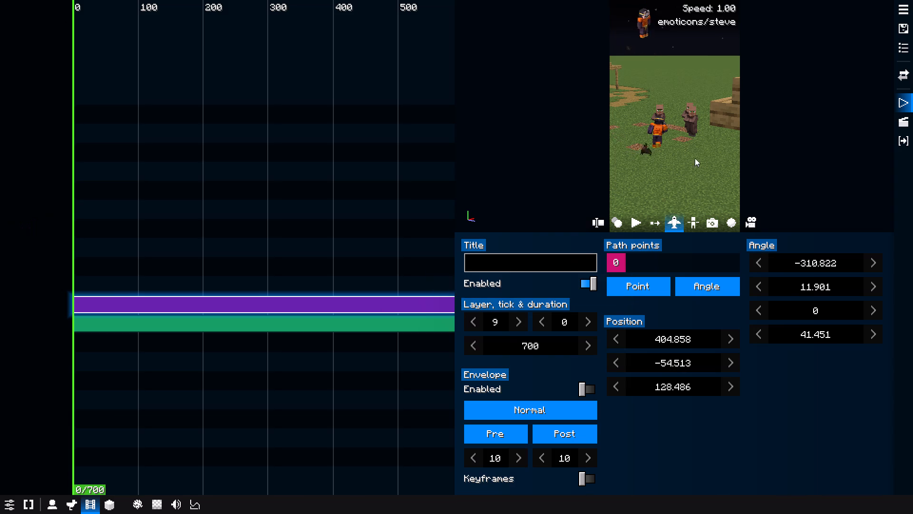
left_click_drag(711, 159, 726, 181)
key("w")
key("s")
type("wa")
key("space")
key("d")
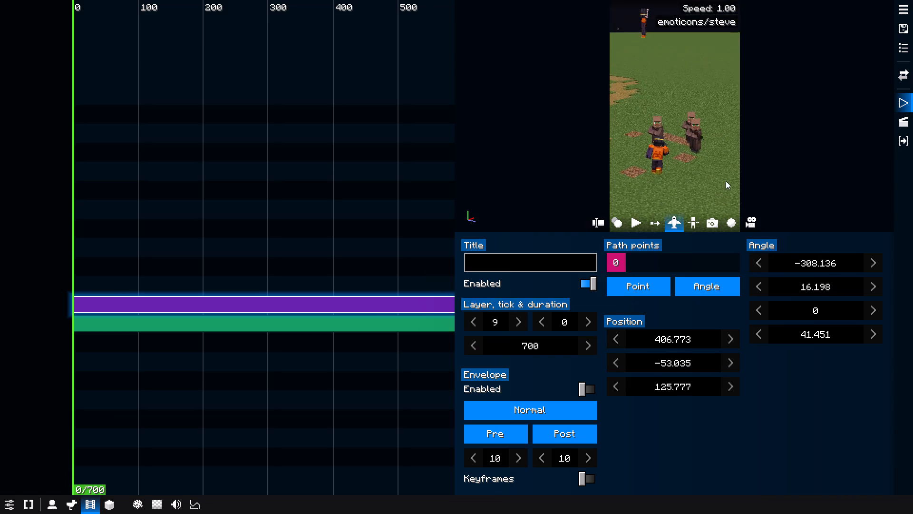
left_click_drag(726, 181, 718, 185)
key("s")
key("s")
key("s")
key("s")
key("s")
key("s")
key("s")
key("s")
key("s")
key("s")
key("a")
key("d")
key("w")
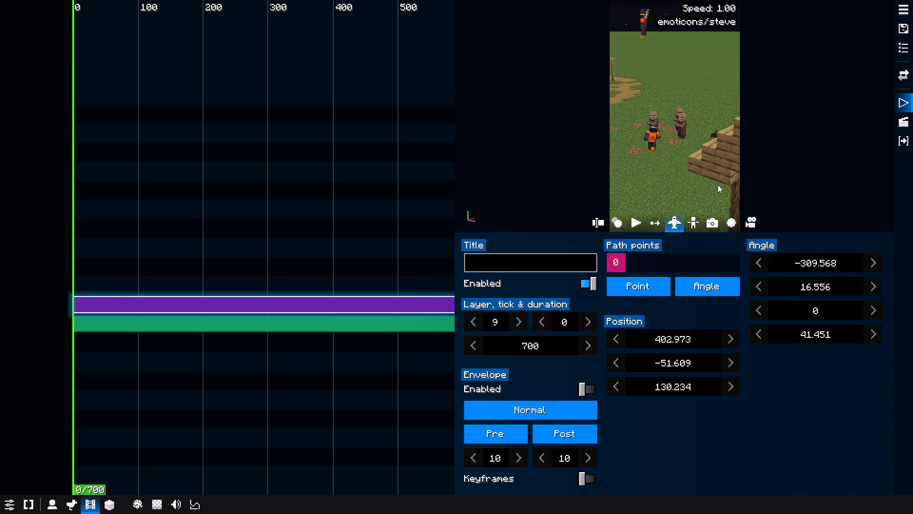
left_click_drag(718, 185, 706, 176)
key("w")
key("s")
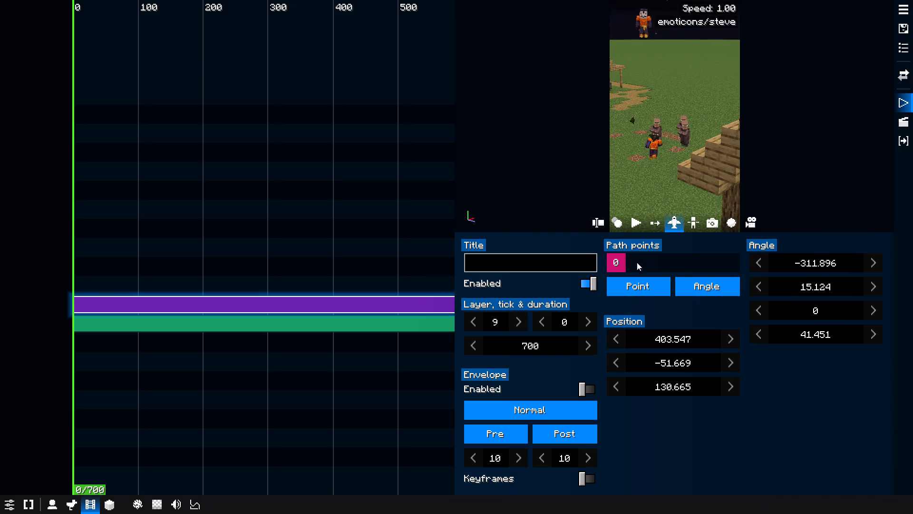
Add path point 1 and fly the camera lower and closer to the enclosure, around position 401.2, -54.2, 124.9.
right_click(636, 262)
left_click(655, 267)
key("f")
left_click_drag(723, 168, 766, 160)
key("a")
key("a")
key("w")
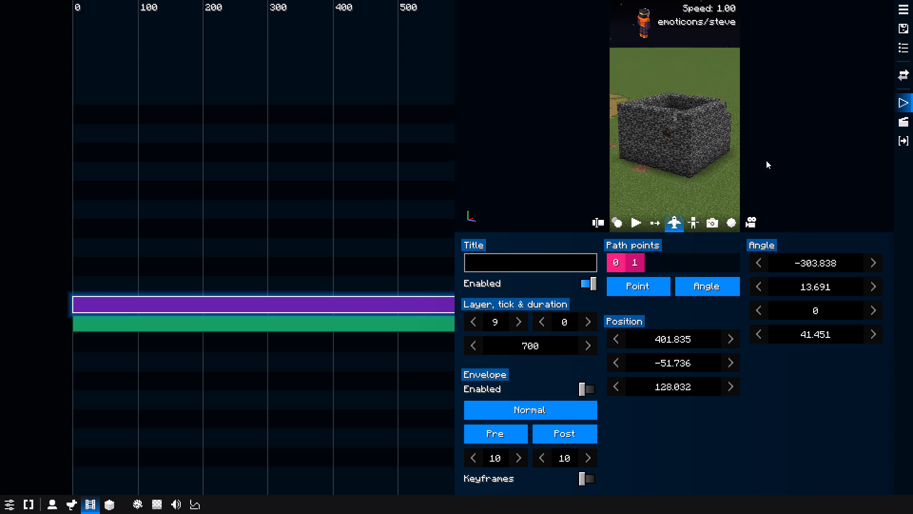
left_click_drag(766, 160, 806, 124)
key("w")
key("shift+a")
key("a")
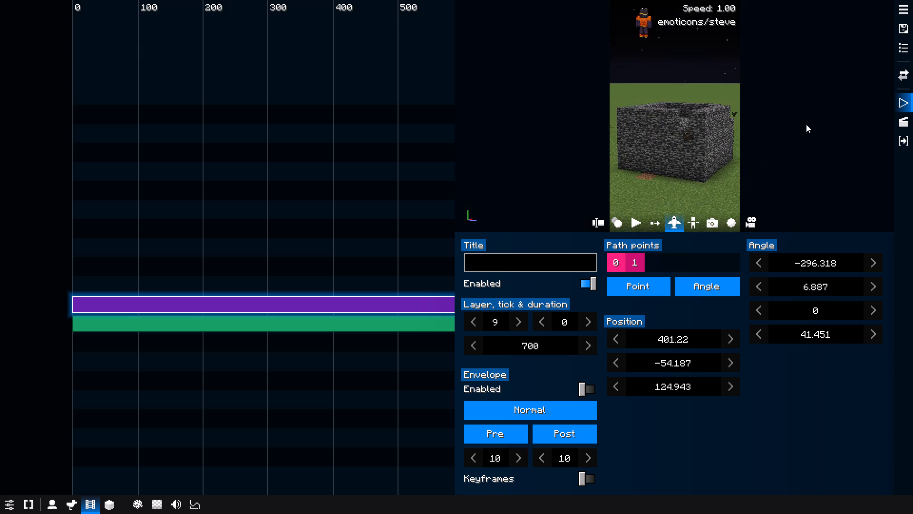
left_click_drag(806, 124, 807, 121)
Scrub the timeline around and beyond the shot's 700-tick end to check the closing camera view.
middle_click_drag(385, 248, 211, 310)
scroll(281, 275, "down", 7, "alt")
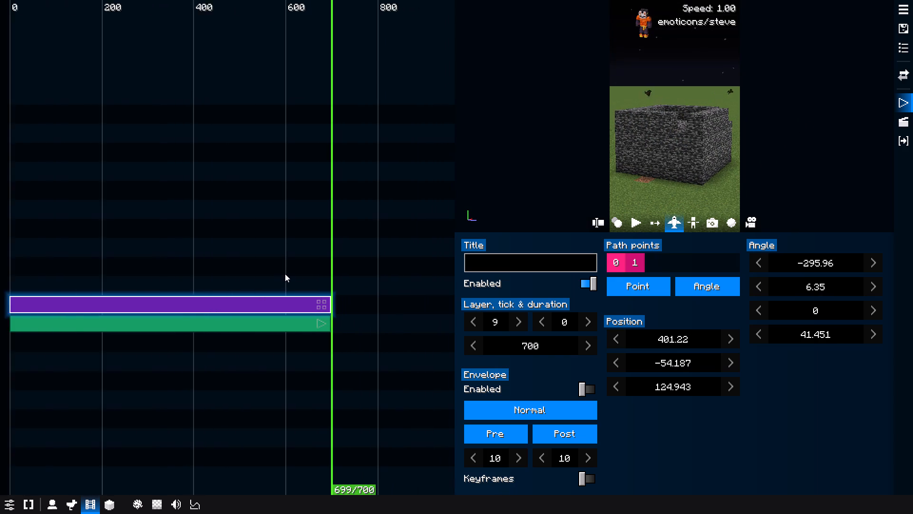
scroll(285, 274, "down", 11, "alt")
left_click_drag(318, 284, 409, 283)
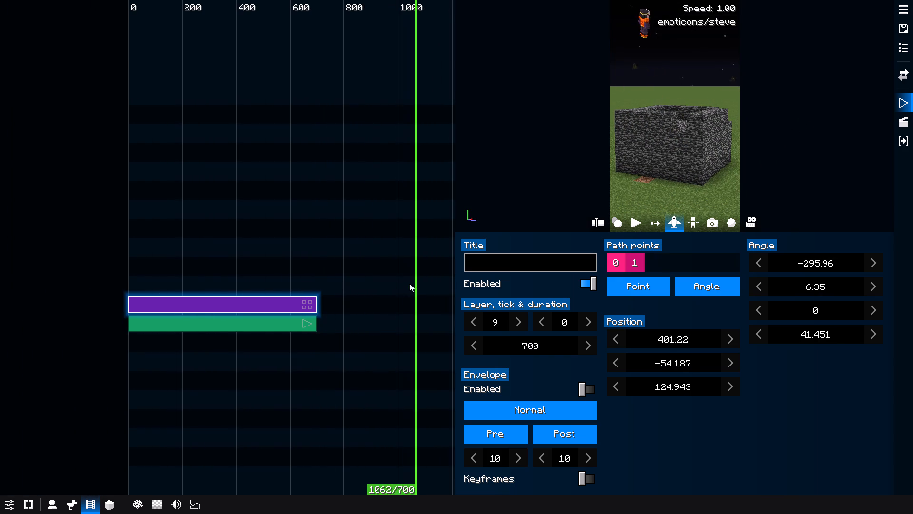
left_click_drag(409, 283, 332, 293)
Exit to the world, back away from the villagers, and reopen the film's camera timeline.
key("Escape")
key("s")
key("s")
key("s")
key("s")
key("s")
key("s")
key("s")
key("s")
key("s")
key("s")
key("s")
key("s")
key("s")
key("s")
key("s")
key("s")
key("s")
key("s")
key("s")
key("s")
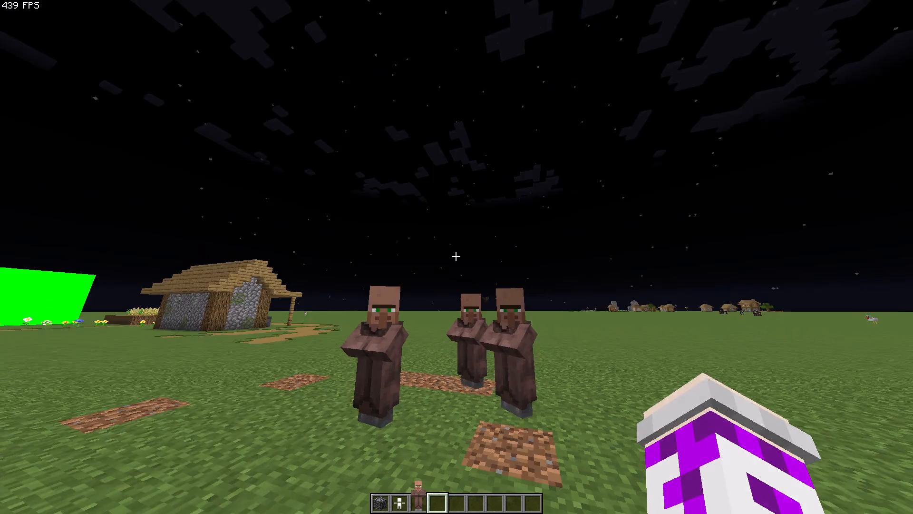
key("Tab")
key("w")
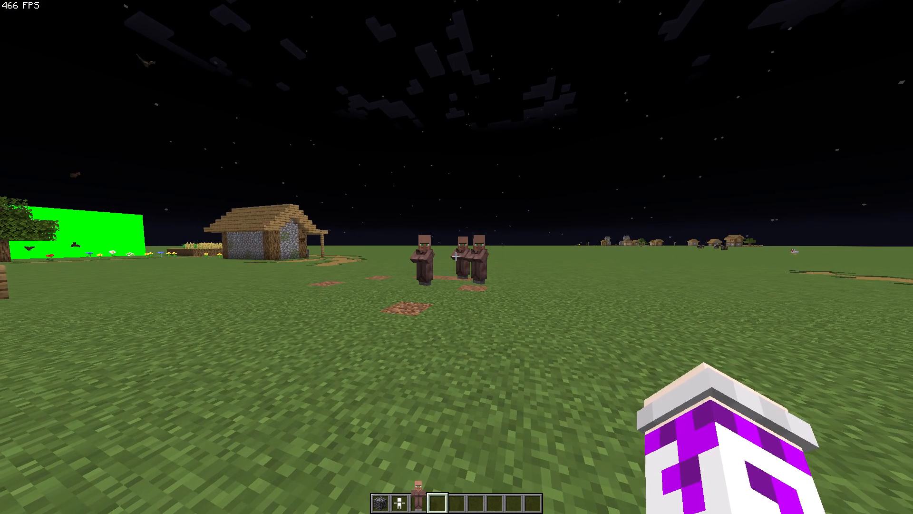
key("b")
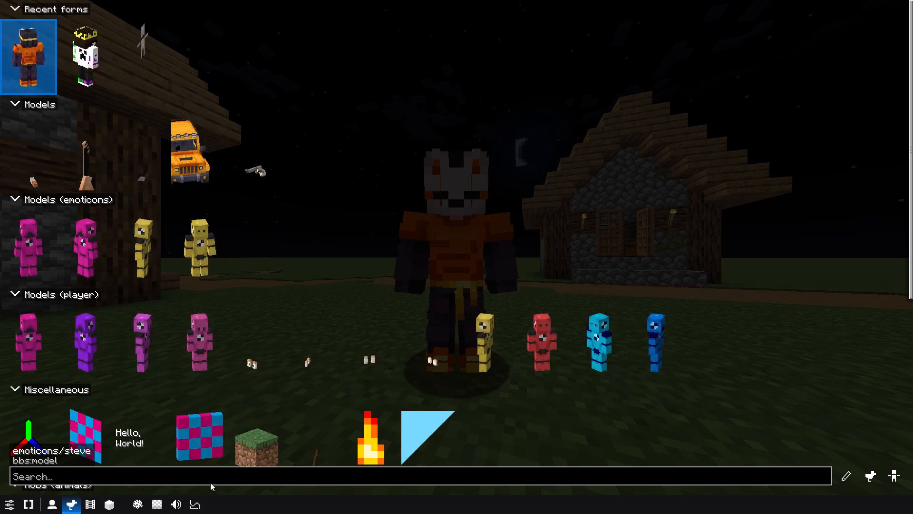
left_click(93, 499)
Scrub back to tick 0 and play the shot's opening to review the camera move between the path points.
middle_click_drag(290, 275, 272, 279)
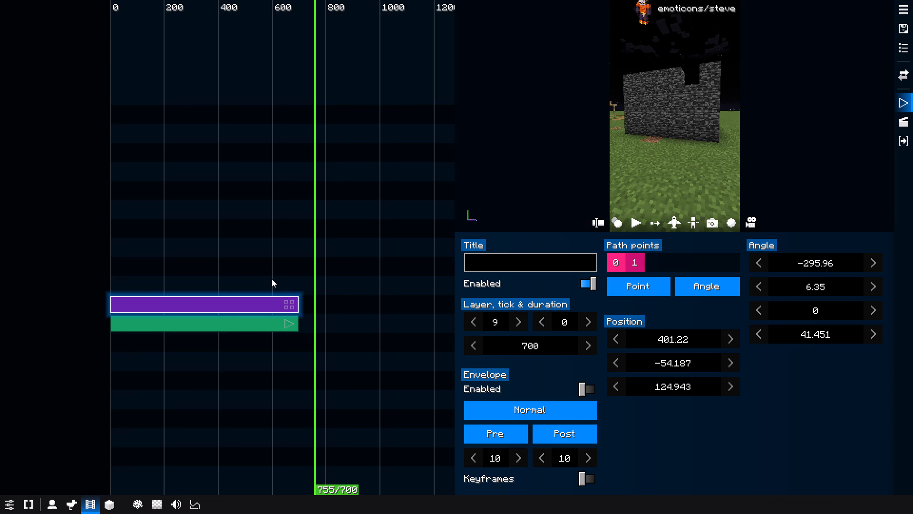
middle_click_drag(272, 279, 272, 279)
left_click_drag(282, 259, 246, 277)
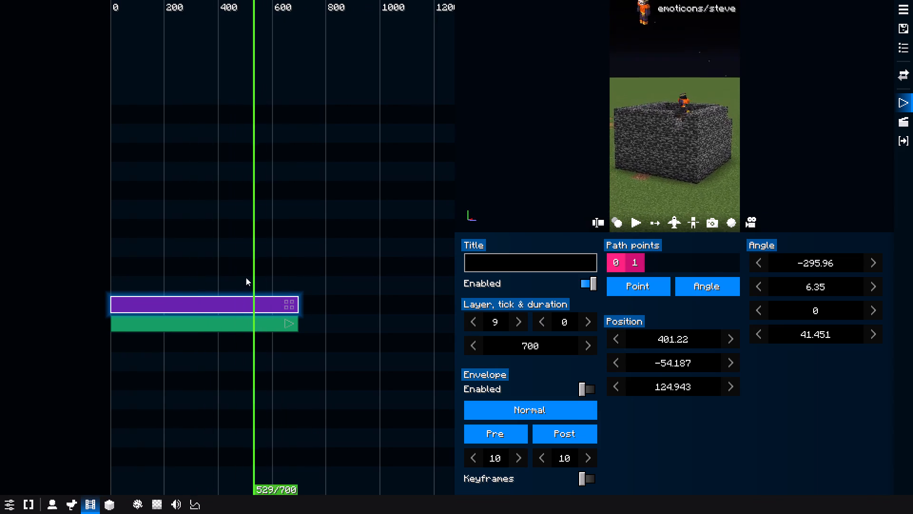
left_click_drag(246, 277, 61, 318)
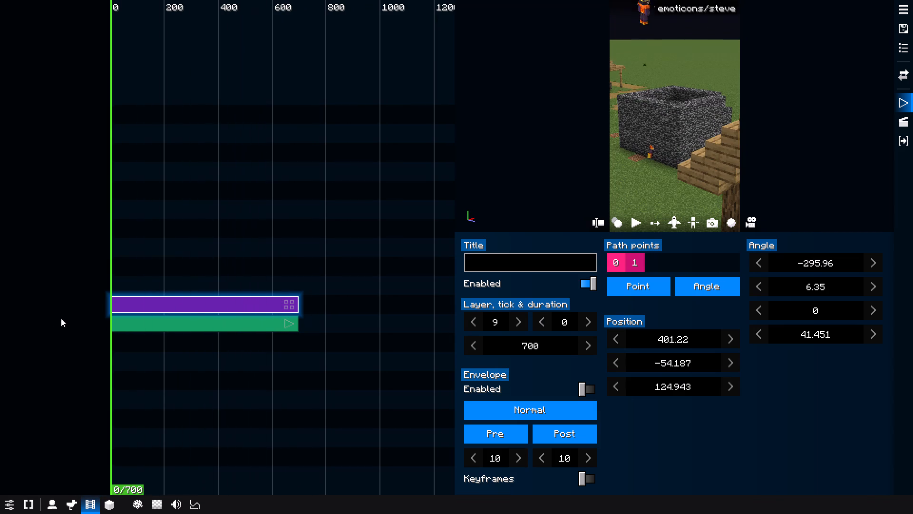
left_click_drag(61, 318, 44, 322)
left_click(633, 228)
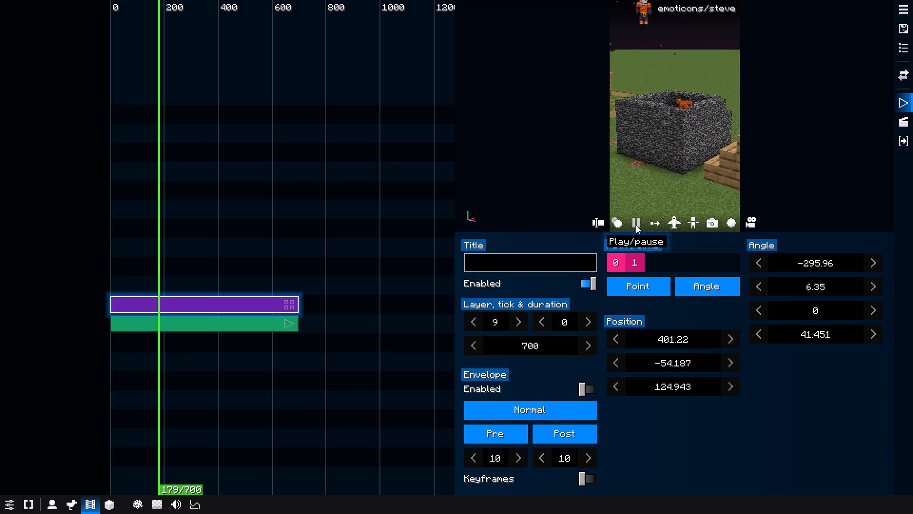
left_click(636, 225)
Exit to the world, walk around the villagers to view the actor's build from another side, and reopen the film.
key("Escape")
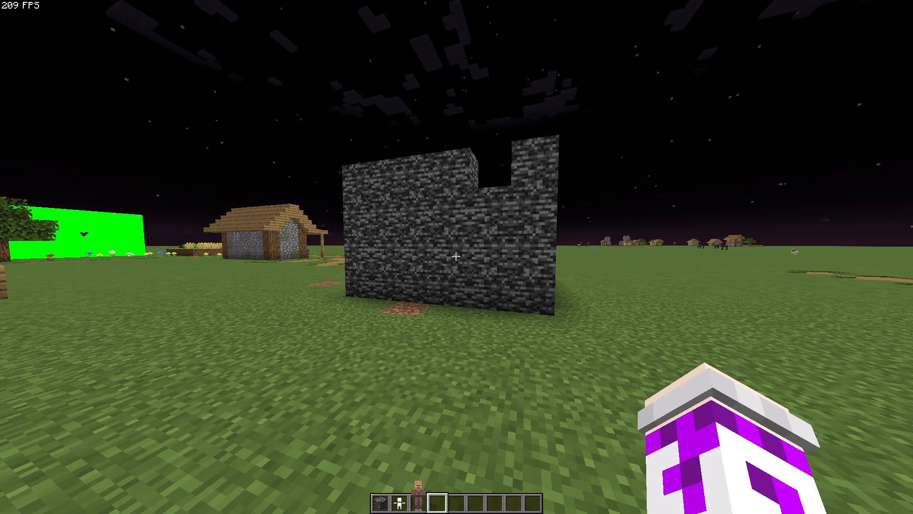
key("s")
key("Tab")
type("wd")
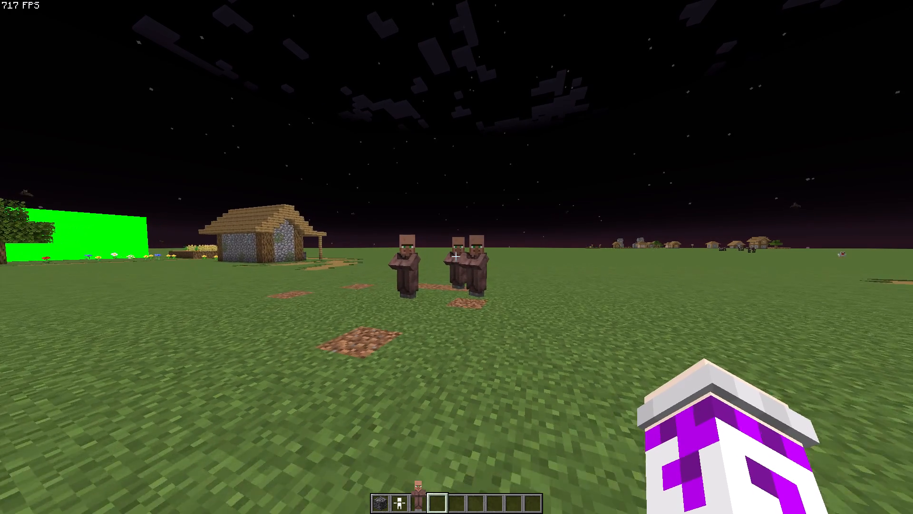
key("w")
key("d")
type("ss")
type("dw")
key("d")
key("d")
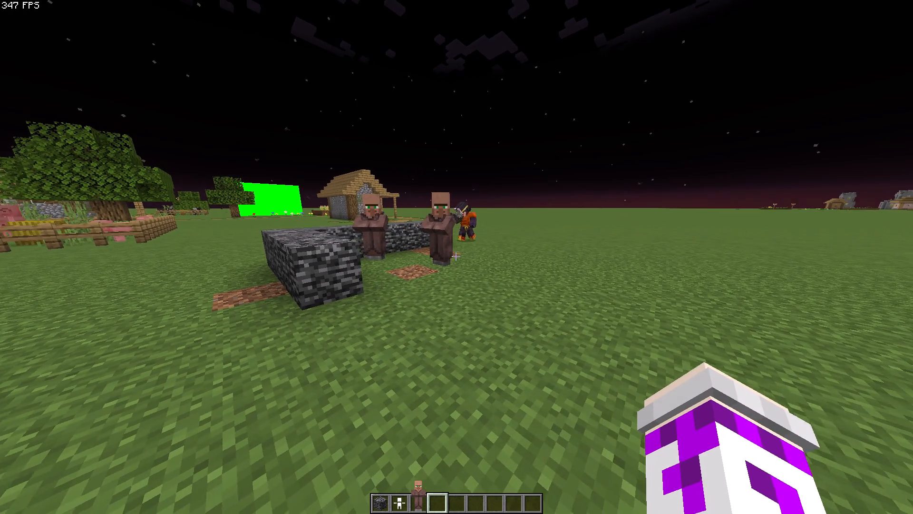
key("a")
key("b")
left_click(94, 503)
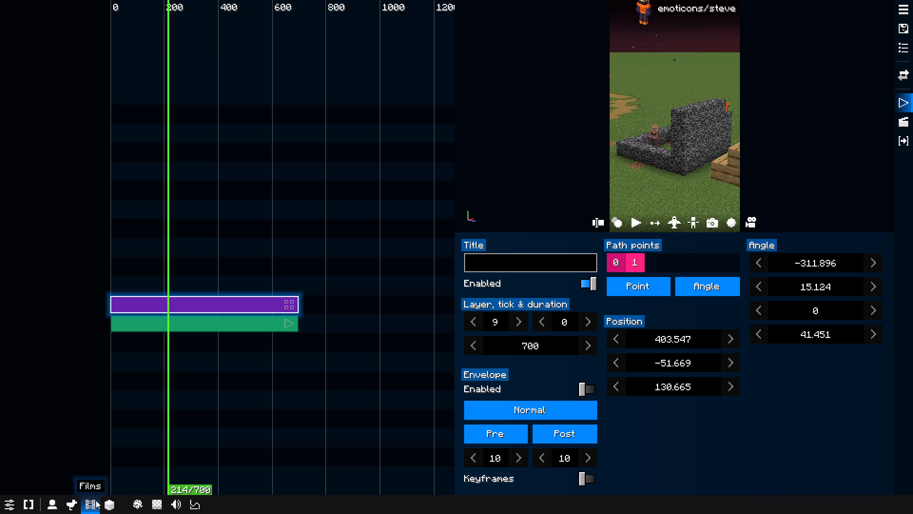
Resume playback and switch between the world and the film editor to review the enclosure build.
left_click(636, 220)
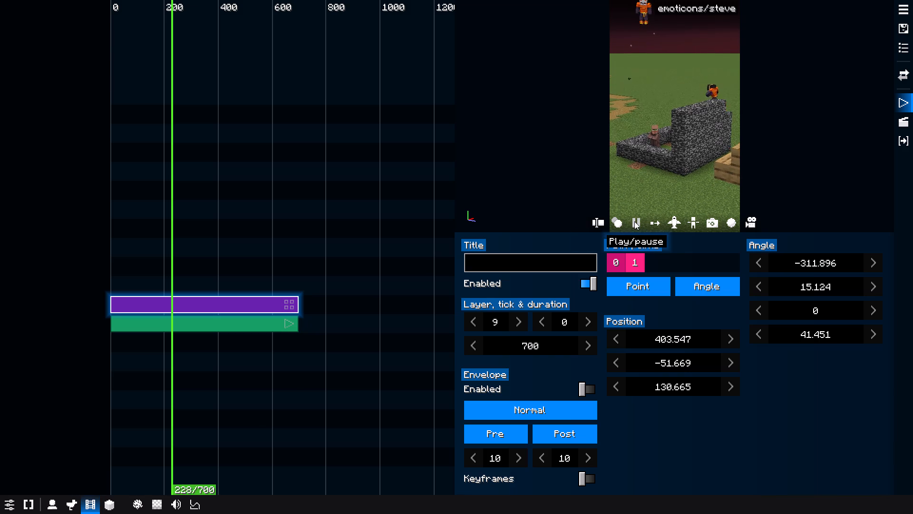
key("Escape")
key("s")
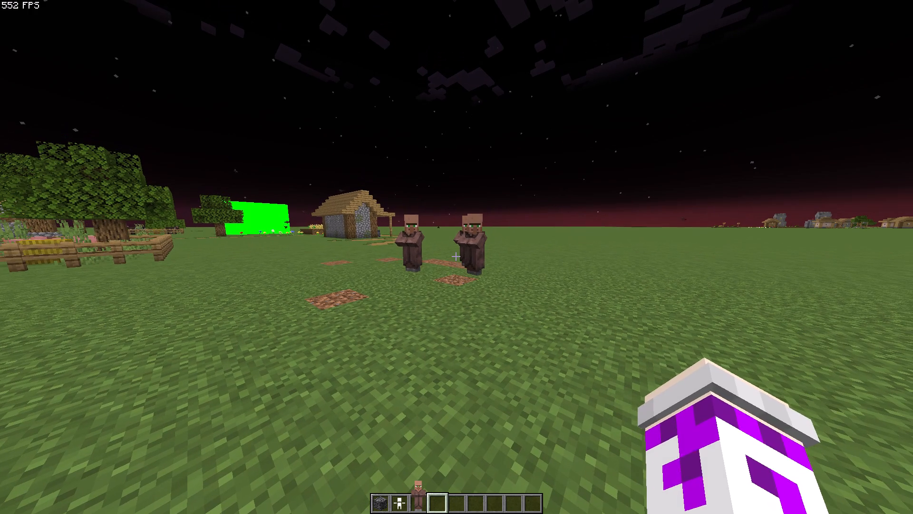
key("b")
left_click(85, 506)
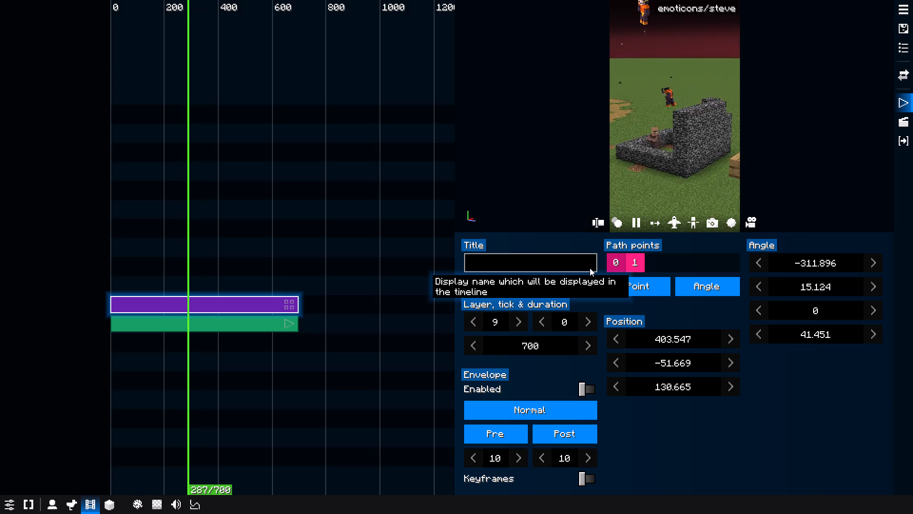
key("Escape")
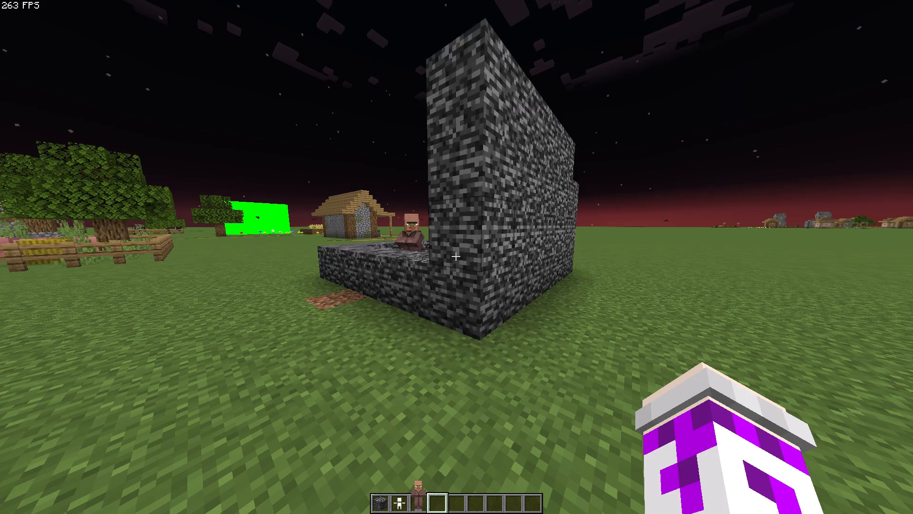
key("s")
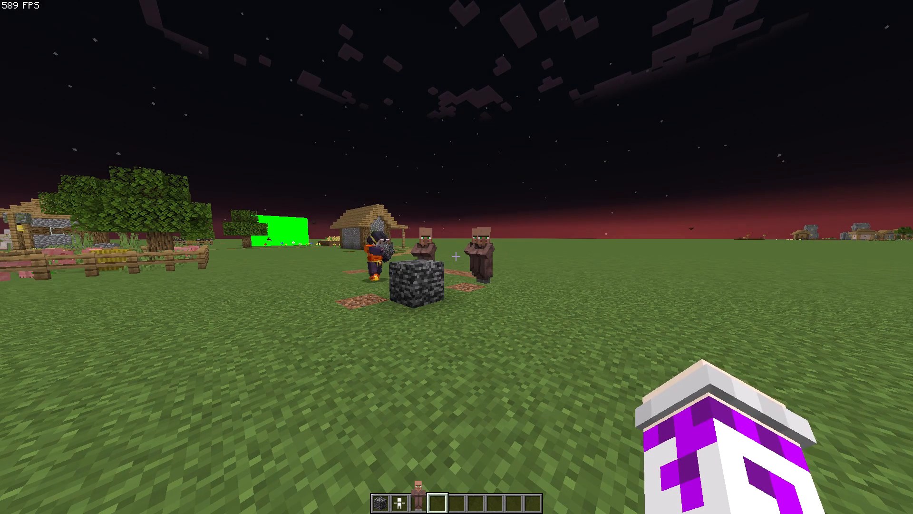
key("b")
left_click(92, 511)
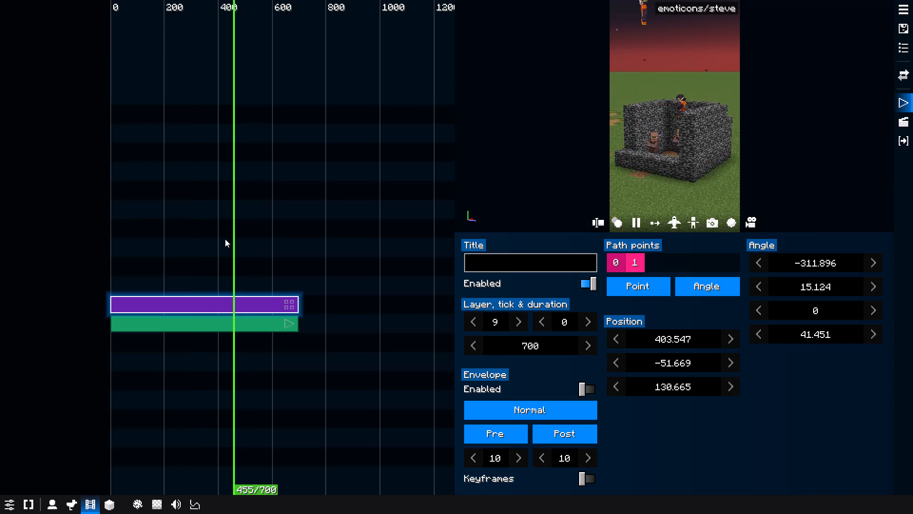
Leave the film editor during playback and walk back up to the villagers in the world.
key("Escape")
key("w")
key("Tab")
key("q")
key("a")
key("s")
key("s")
key("s")
key("s")
key("s")
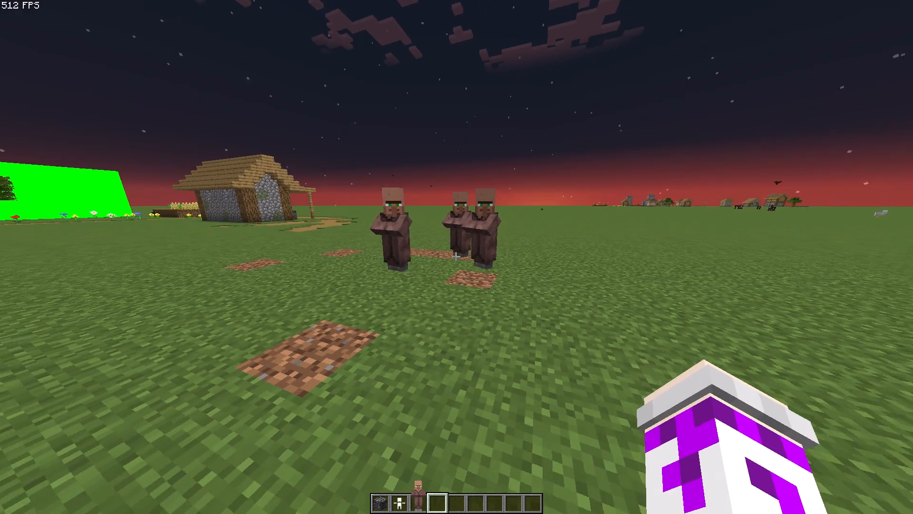
key("w")
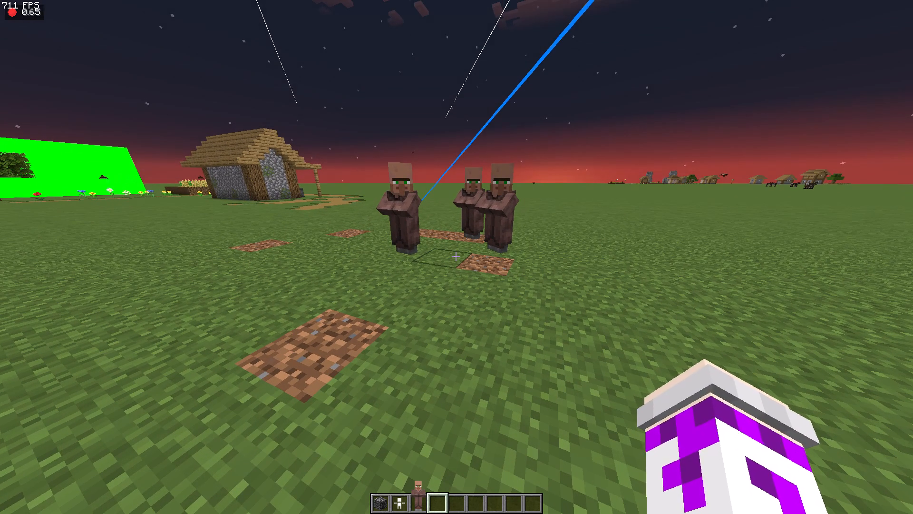
key("w")
key("Tab")
key("a")
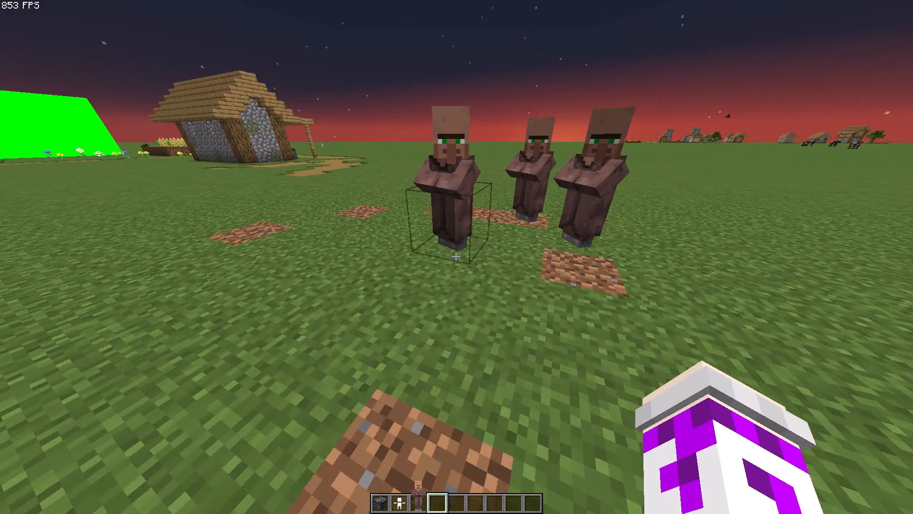
Select bedrock and lay a one-block-high row along the first side of the villager group.
key("1")
key("d")
key("d")
key("d")
key("d")
key("d")
key("d")
key("d")
key("d")
key("d")
key("d")
key("d")
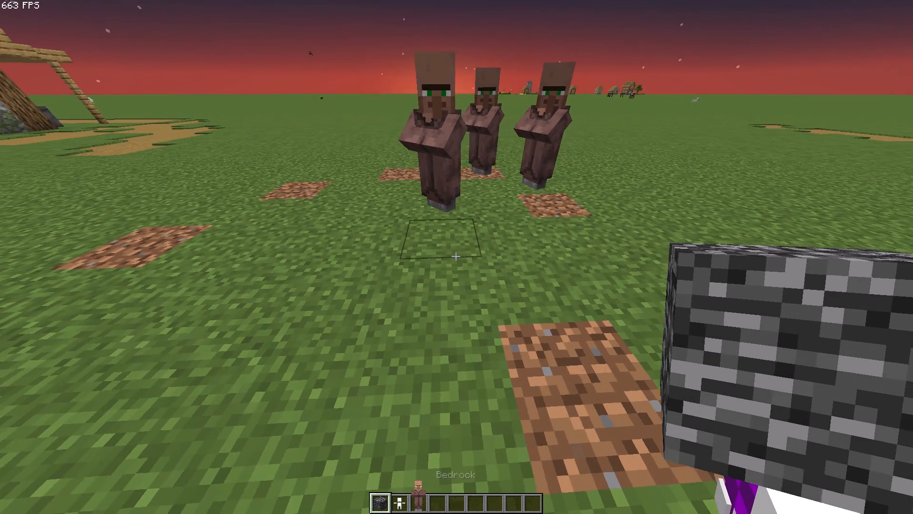
key("d")
key("a")
key("a")
key("a")
scroll(456, 257, "down", 2)
key("d")
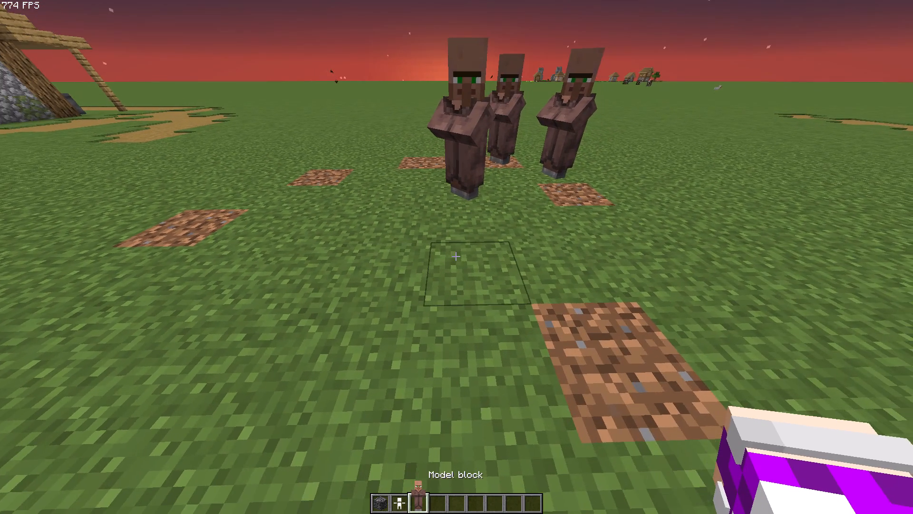
key("a")
key("w")
key("1")
key("d")
right_click(456, 257)
key("s")
right_click(456, 257)
right_click(456, 257)
key("d")
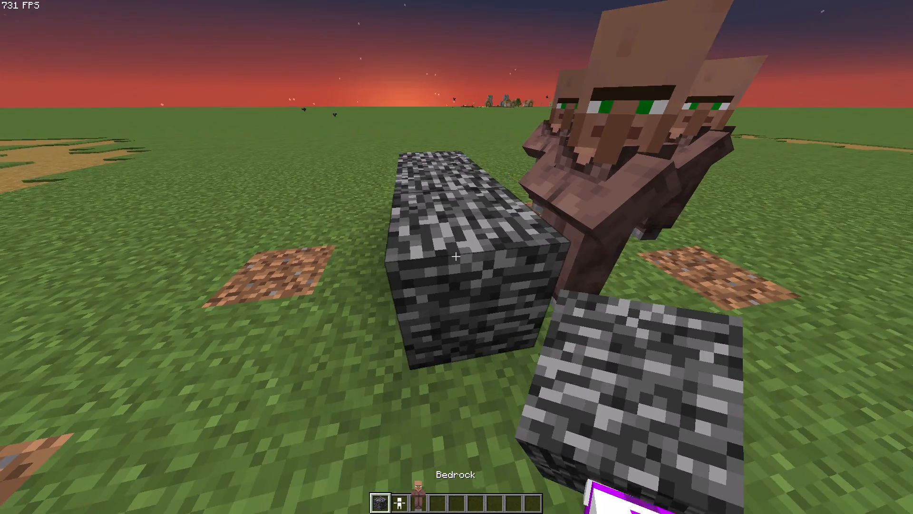
key("s")
right_click(456, 257)
Extend the bedrock past the corner and lay the second side of the one-block-high ring around the villagers.
key("w")
type("aaw")
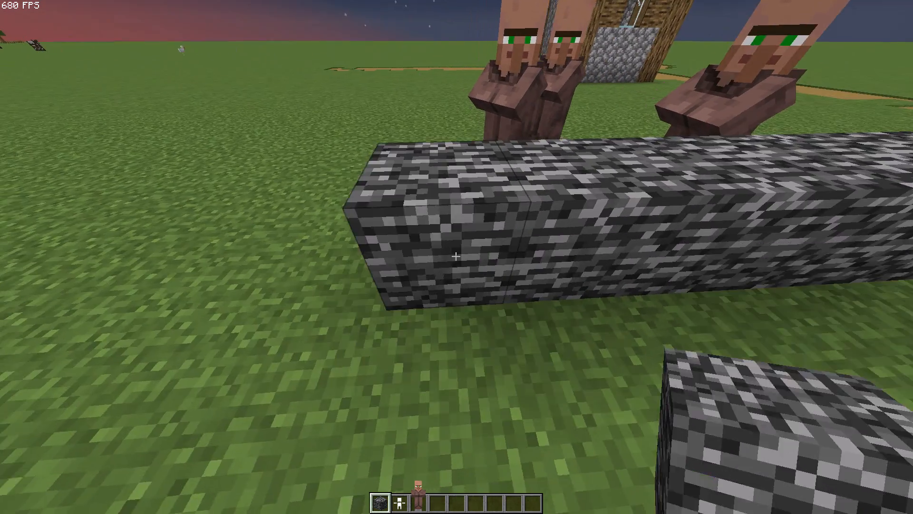
right_click(456, 257)
key("w")
right_click(456, 257)
right_click(456, 257)
right_click(456, 257)
right_click(456, 257)
key("w")
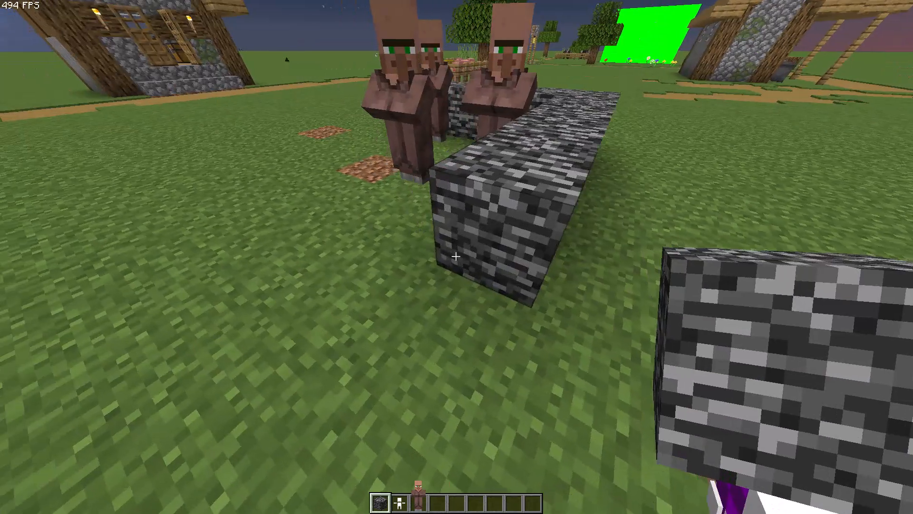
right_click(456, 257)
key("s")
right_click(457, 257)
double_click(457, 257)
key("a")
key("s")
right_click(456, 257)
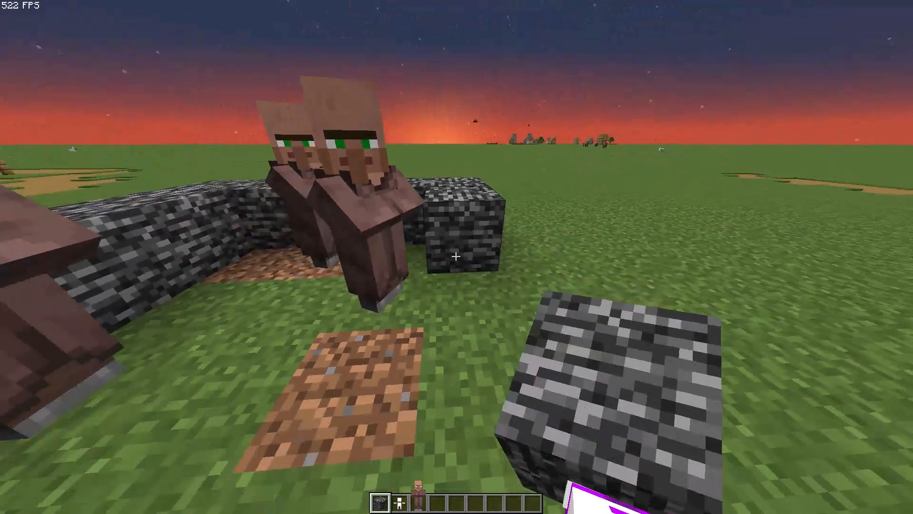
Lay the third side of the bedrock base ring, opposite the first row.
key("d")
key("w")
double_click(456, 257)
key("d")
key("s")
right_click(456, 257)
key("d")
right_click(456, 257)
key("s")
key("s")
key("s")
right_click(456, 257)
right_click(456, 257)
right_click(456, 257)
key("a")
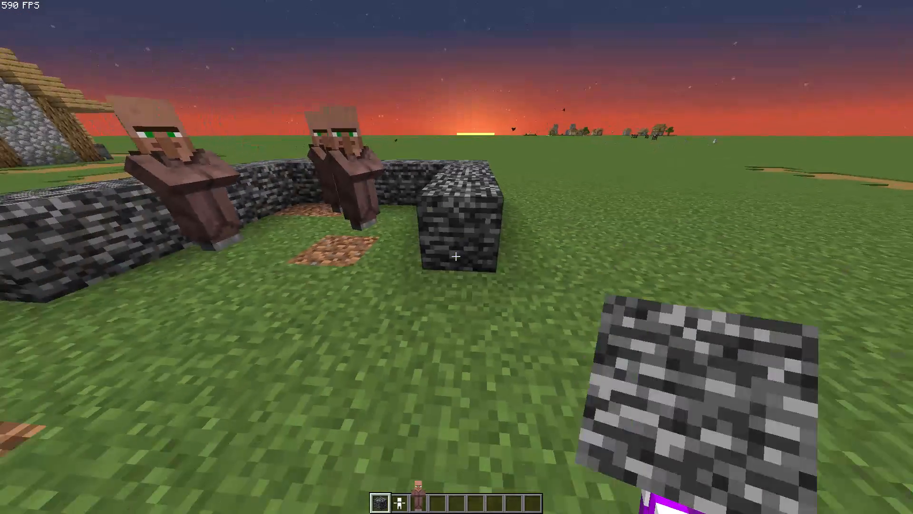
Lay the fourth side of the bedrock base row and close the ring around the villagers.
right_click(456, 257)
key("w")
key("d")
right_click(456, 257)
key("d")
right_click(456, 257)
right_click(456, 257)
key("s")
key("w")
key("a")
key("a")
key("a")
key("a")
key("a")
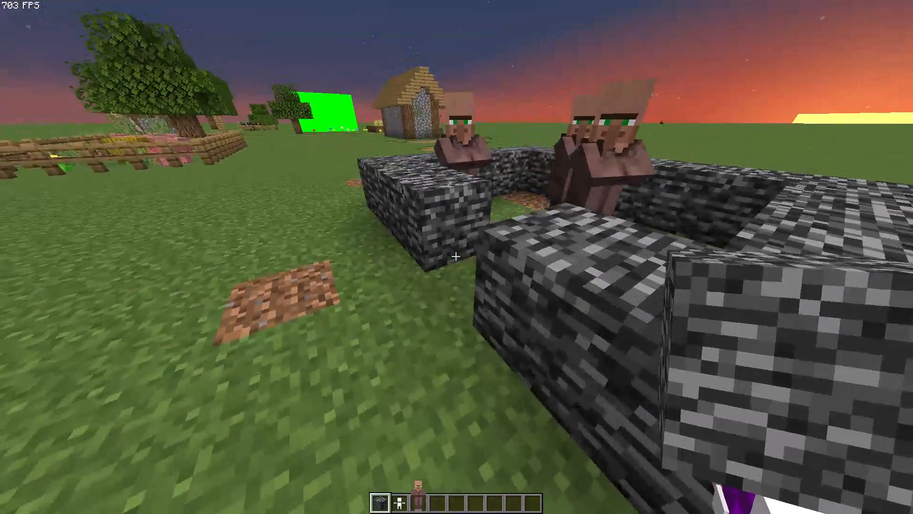
right_click(456, 257)
key("w")
key("q")
key("d")
right_click(456, 257)
key("q")
key("d")
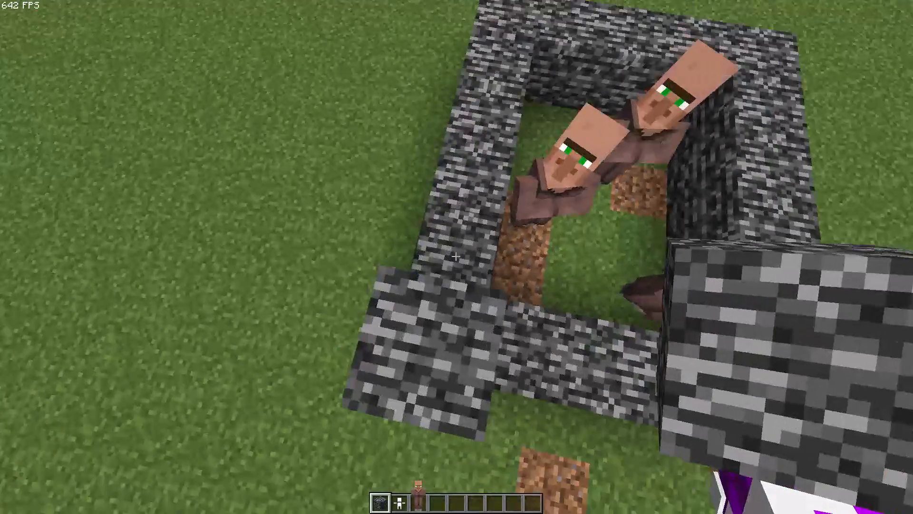
Add a second layer of bedrock along one full side of the closed ring.
right_click(456, 258)
right_click(456, 257)
key("w")
key("w")
key("w")
key("w")
key("w")
key("w")
key("w")
key("w")
key("w")
key("w")
right_click(456, 257)
right_click(456, 257)
right_click(456, 257)
right_click(456, 257)
right_click(456, 257)
right_click(456, 257)
right_click(456, 257)
right_click(456, 257)
Build the same side up another layer of bedrock, working back along its whole length.
key("s")
key("q")
right_click(456, 257)
right_click(456, 257)
right_click(456, 257)
right_click(456, 257)
right_click(456, 257)
right_click(456, 257)
right_click(456, 257)
right_click(456, 257)
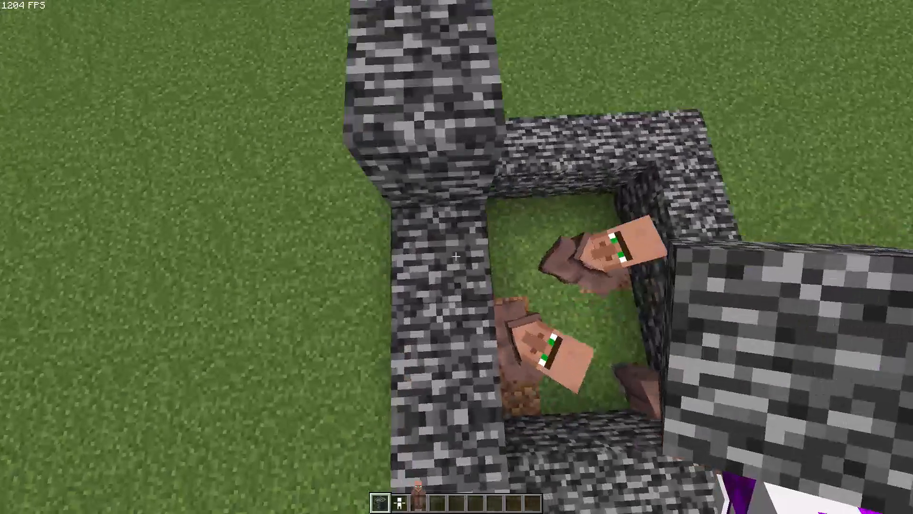
right_click(456, 257)
right_click(456, 257)
key("q")
right_click(456, 257)
right_click(456, 257)
key("w")
right_click(456, 257)
right_click(455, 260)
right_click(456, 257)
right_click(456, 257)
key("s")
right_click(456, 257)
key("w")
left_click(456, 257)
Raise the adjoining side of the enclosure with bedrock, starting at the tall wall's corner.
key("d")
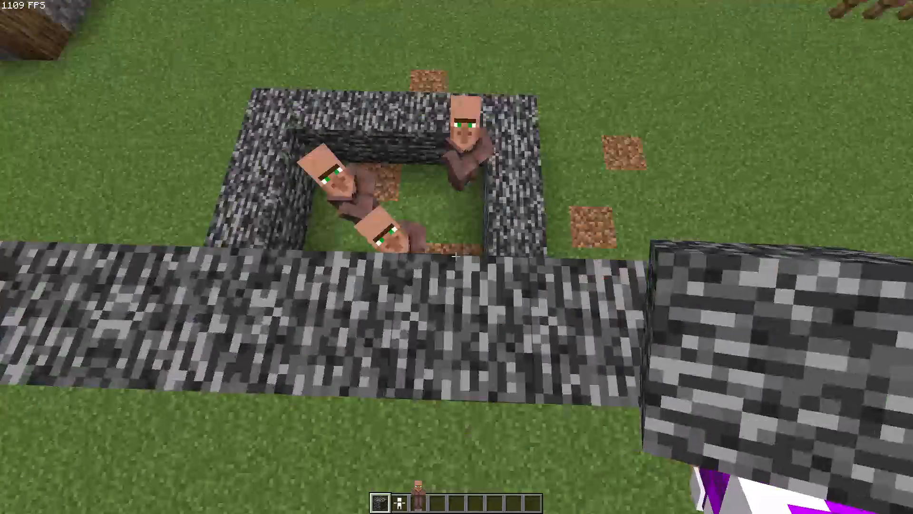
key("w")
right_click(456, 257)
key("w")
right_click(456, 257)
right_click(456, 257)
right_click(456, 257)
key("w")
right_click(456, 257)
right_click(456, 257)
key("w")
key("w")
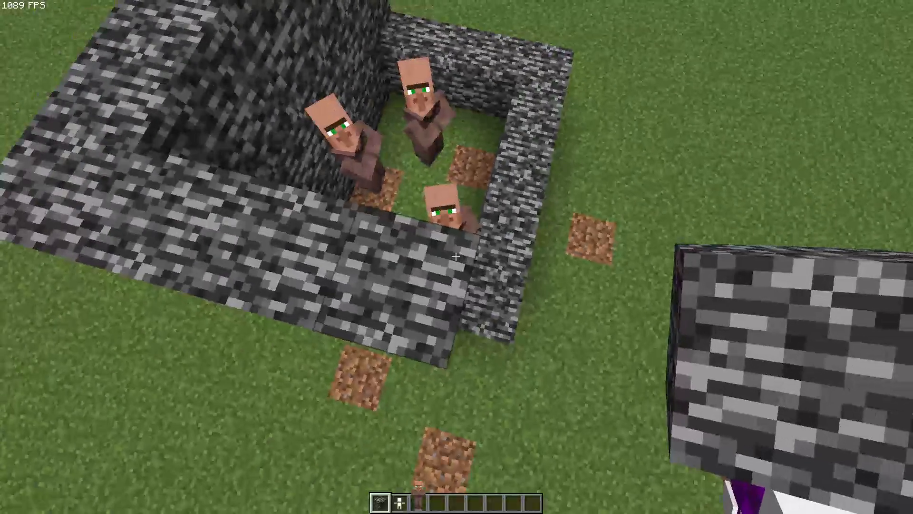
Raise the third side of the enclosure with bedrock, from the tall wall's other end to the outer corner.
key("q")
key("q")
key("a")
type("qw")
key("d")
right_click(456, 257)
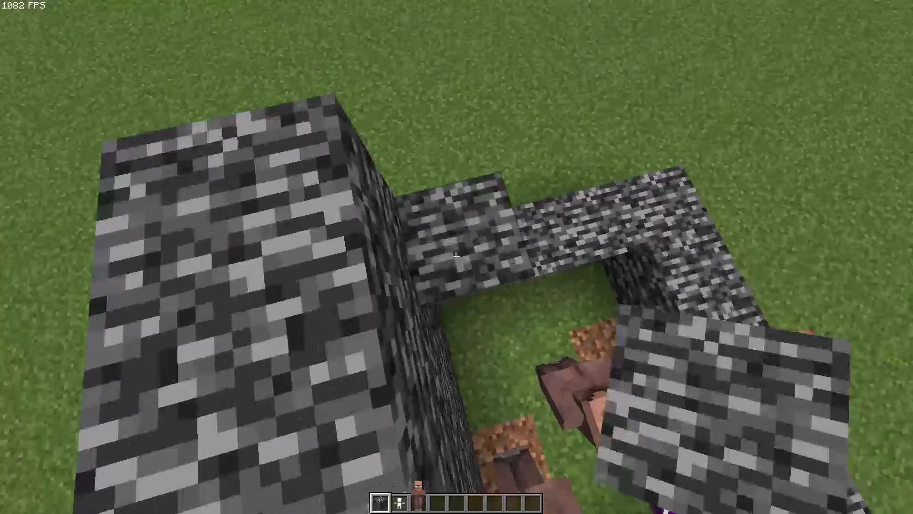
right_click(457, 257)
key("w")
right_click(456, 257)
right_click(456, 257)
key("w")
right_click(456, 257)
right_click(456, 257)
key("w")
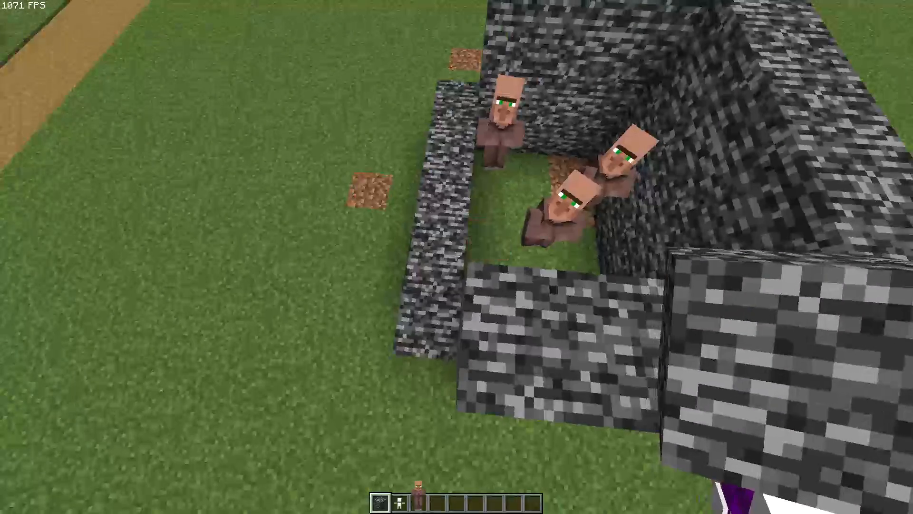
key("w")
key("a")
right_click(456, 257)
type("qw")
right_click(456, 257)
right_click(456, 257)
Add bedrock on top of the remaining low side, connecting the corners of the two neighbouring walls.
key("d")
key("q")
right_click(457, 257)
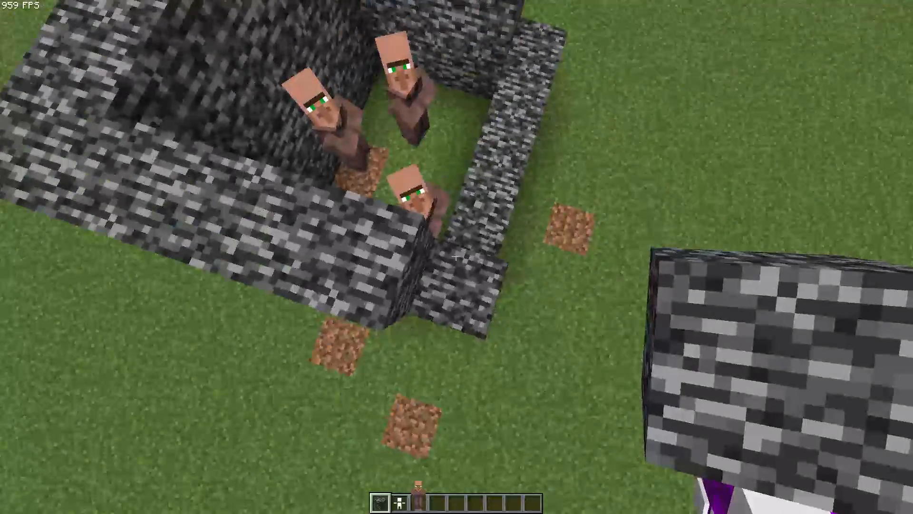
right_click(456, 257)
key("d")
key("w")
key("w")
key("q")
key("d")
right_click(456, 257)
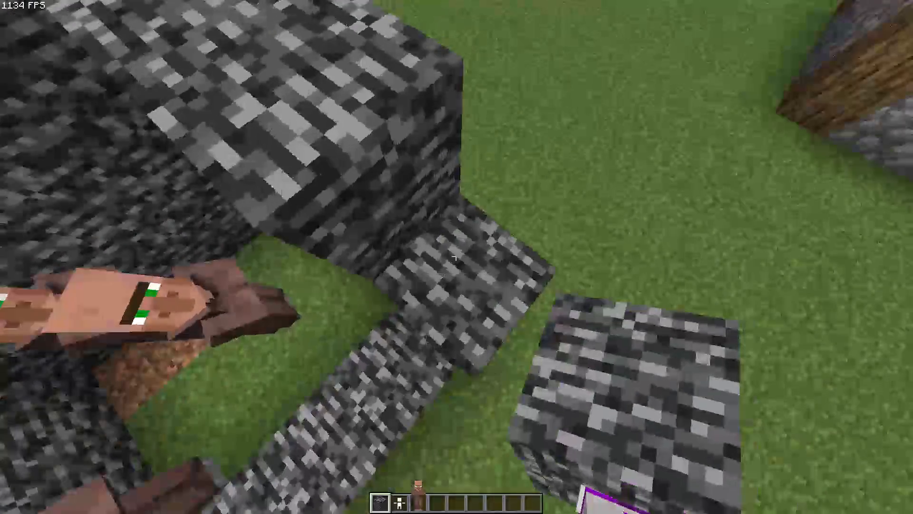
key("q")
right_click(456, 257)
Start the bedrock roof over the villagers by filling across between the walls at the far end.
key("a")
key("w")
key("shift+w")
key("w")
key("s")
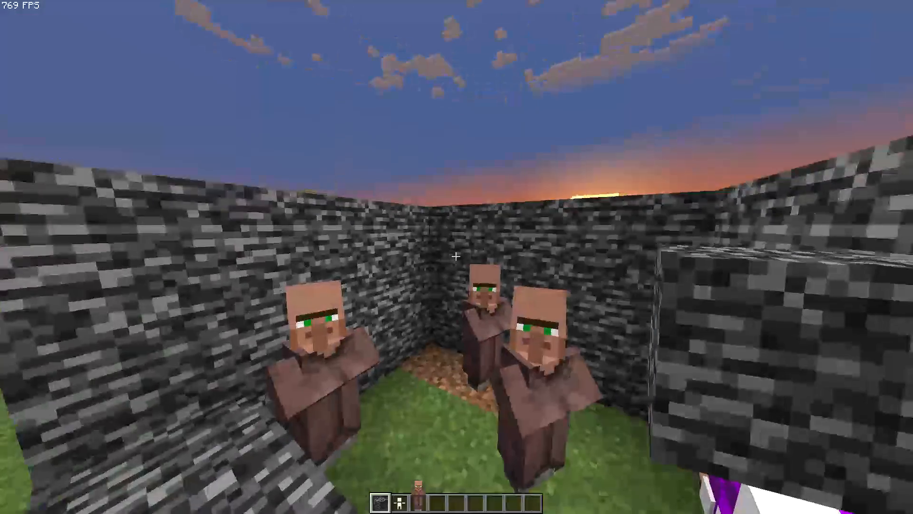
key("w")
key("a")
right_click(456, 257)
right_click(456, 257)
key("d")
right_click(456, 257)
right_click(456, 257)
key("d")
right_click(456, 257)
right_click(456, 257)
key("d")
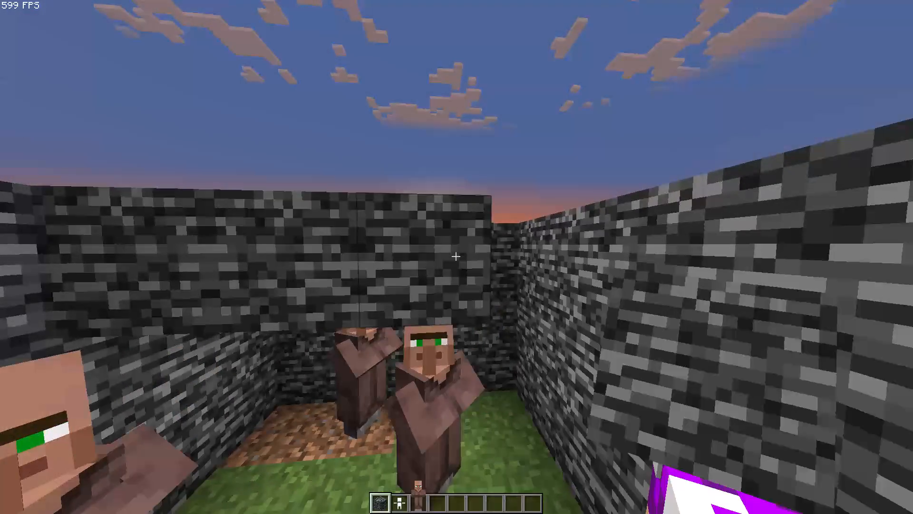
right_click(456, 257)
right_click(456, 257)
key("q")
key("s")
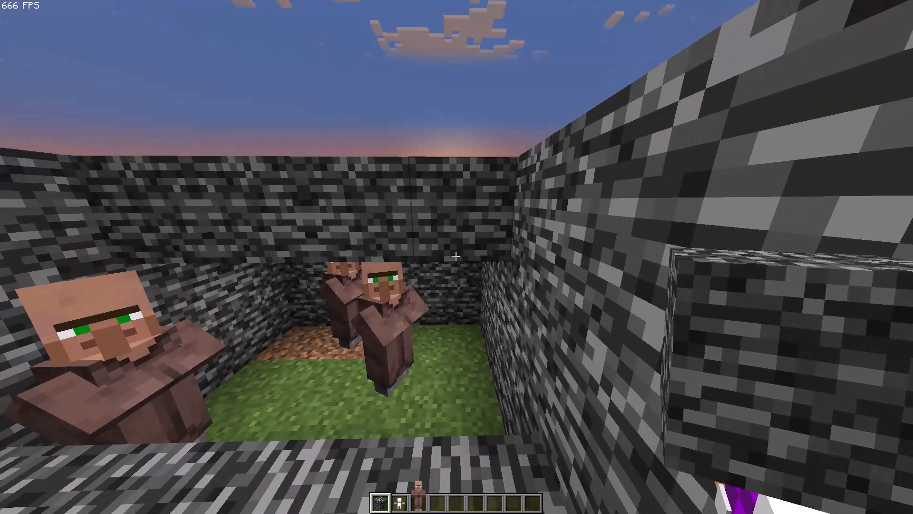
Extend the bedrock roof over the villagers with another row running from one side wall across to the opposite one.
right_click(456, 257)
right_click(456, 257)
key("a")
key("a")
key("a")
key("a")
key("a")
key("a")
key("a")
key("a")
key("a")
key("a")
key("a")
key("a")
right_click(456, 257)
right_click(456, 257)
right_click(456, 257)
Fill the last bedrock roof row along the open front, back across between the two side walls.
key("s")
key("s")
key("s")
key("s")
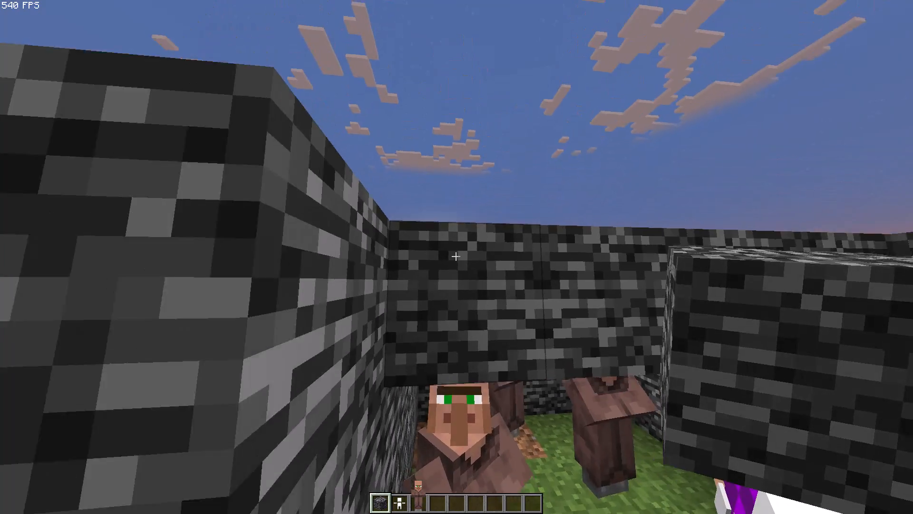
key("d")
key("d")
key("d")
key("d")
key("d")
key("d")
key("d")
key("d")
key("d")
right_click(456, 257)
right_click(456, 257)
right_click(456, 257)
key("a")
key("w")
right_click(456, 257)
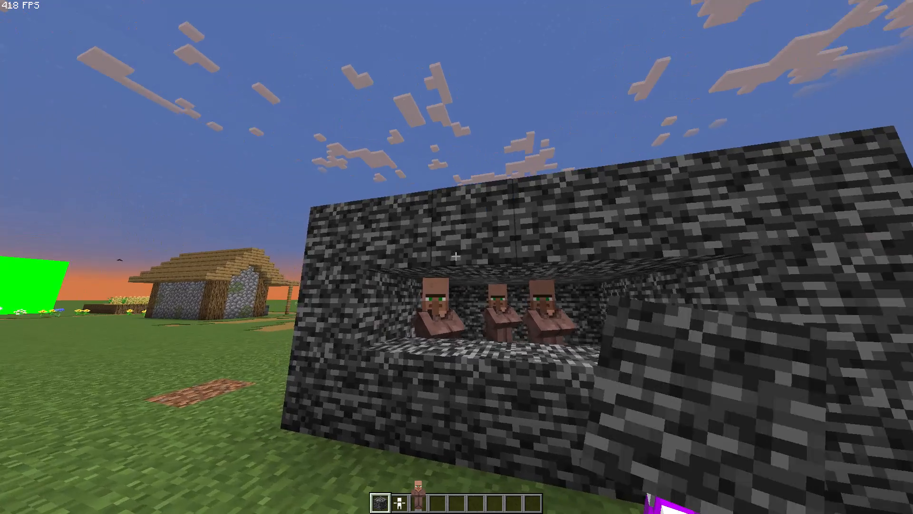
Break the upper bedrock of the enclosure's outermost front layer empty-handed, leaving only its bottom row as a ledge.
key("s")
key("s")
key("s")
key("s")
key("s")
key("s")
key("s")
key("s")
key("s")
key("s")
key("s")
key("s")
key("s")
key("s")
key("s")
key("s")
scroll(456, 257, "down", 3)
type("dw")
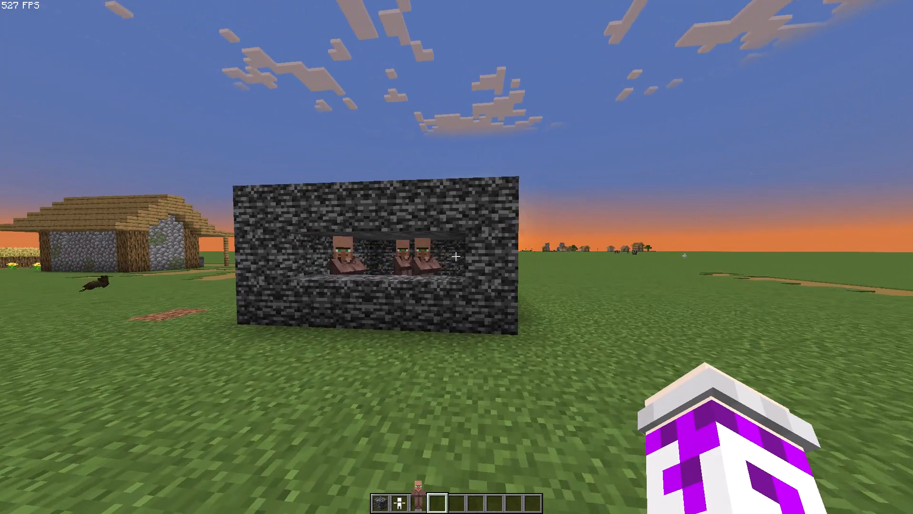
key("w")
key("s")
key("d")
double_click(456, 257)
key("a")
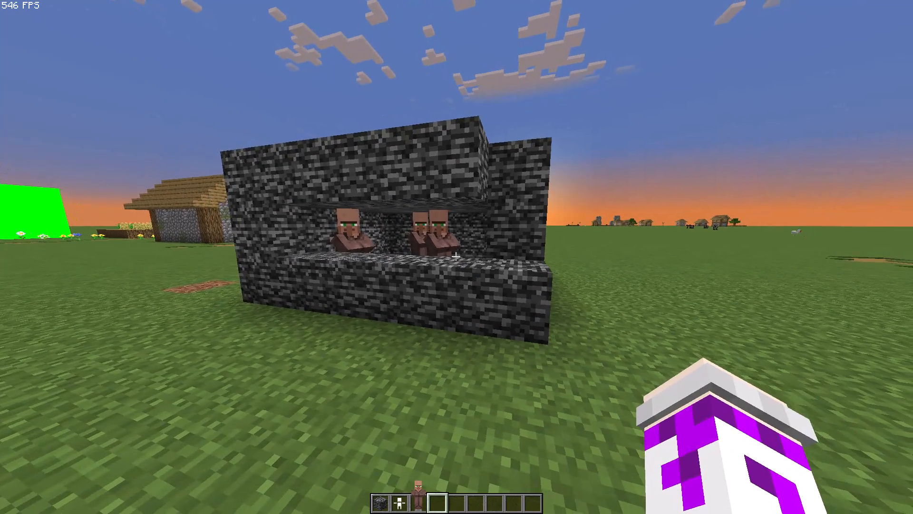
key("w")
key("a")
double_click(456, 257)
key("d")
double_click(456, 257)
key("w")
key("a")
triple_click(456, 257)
key("d")
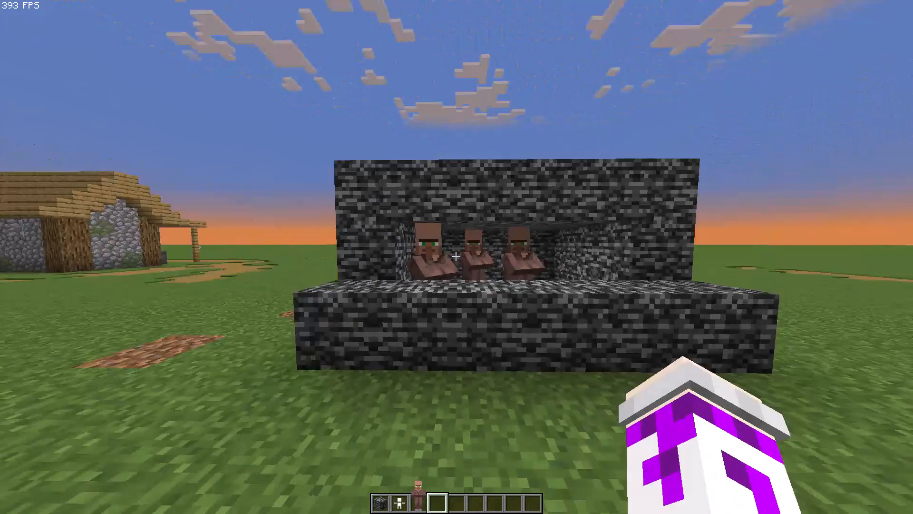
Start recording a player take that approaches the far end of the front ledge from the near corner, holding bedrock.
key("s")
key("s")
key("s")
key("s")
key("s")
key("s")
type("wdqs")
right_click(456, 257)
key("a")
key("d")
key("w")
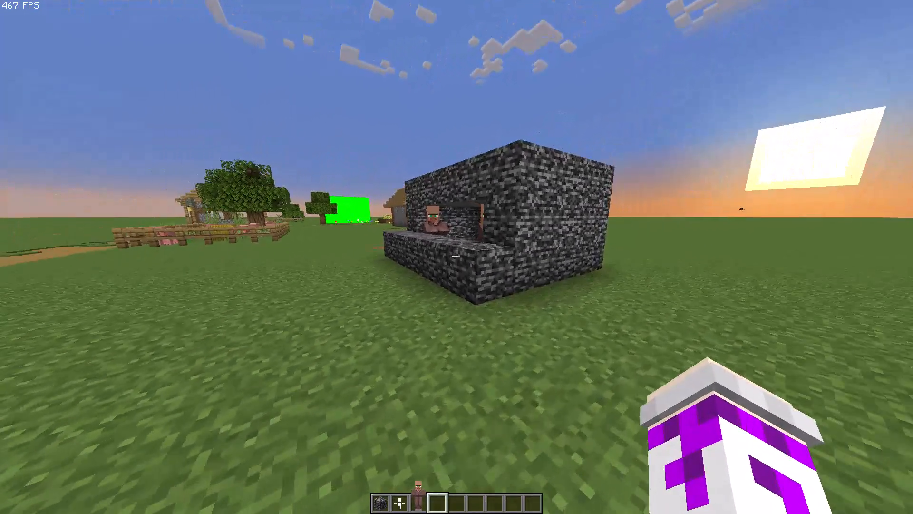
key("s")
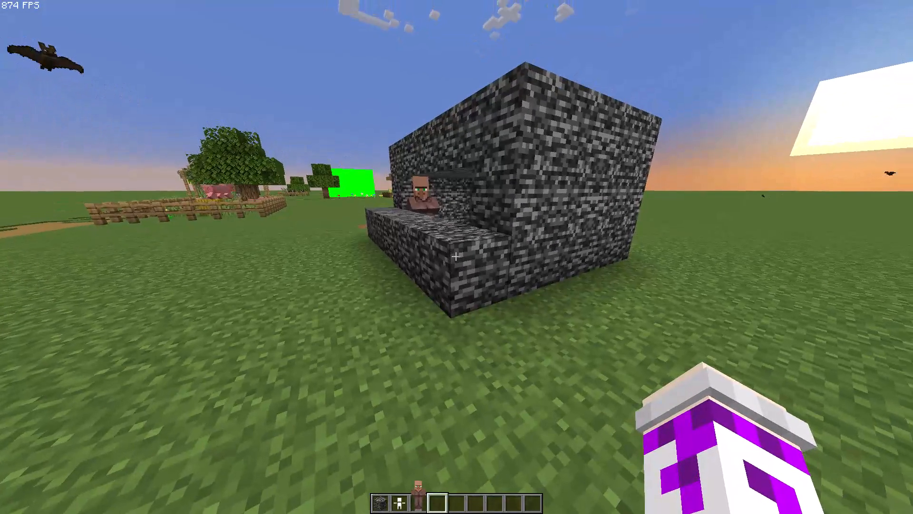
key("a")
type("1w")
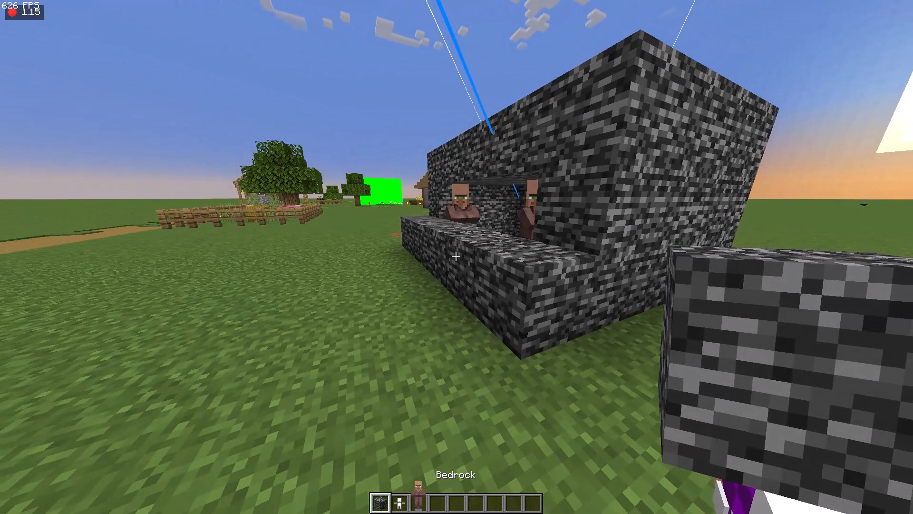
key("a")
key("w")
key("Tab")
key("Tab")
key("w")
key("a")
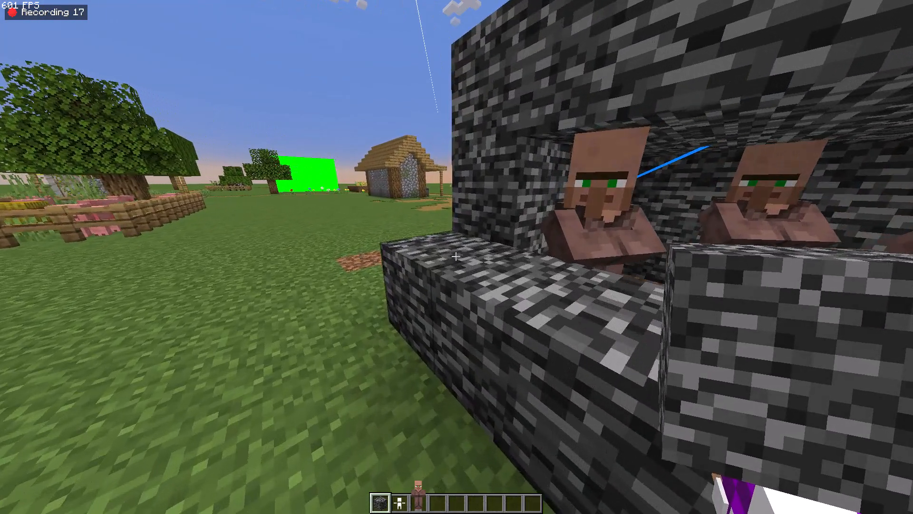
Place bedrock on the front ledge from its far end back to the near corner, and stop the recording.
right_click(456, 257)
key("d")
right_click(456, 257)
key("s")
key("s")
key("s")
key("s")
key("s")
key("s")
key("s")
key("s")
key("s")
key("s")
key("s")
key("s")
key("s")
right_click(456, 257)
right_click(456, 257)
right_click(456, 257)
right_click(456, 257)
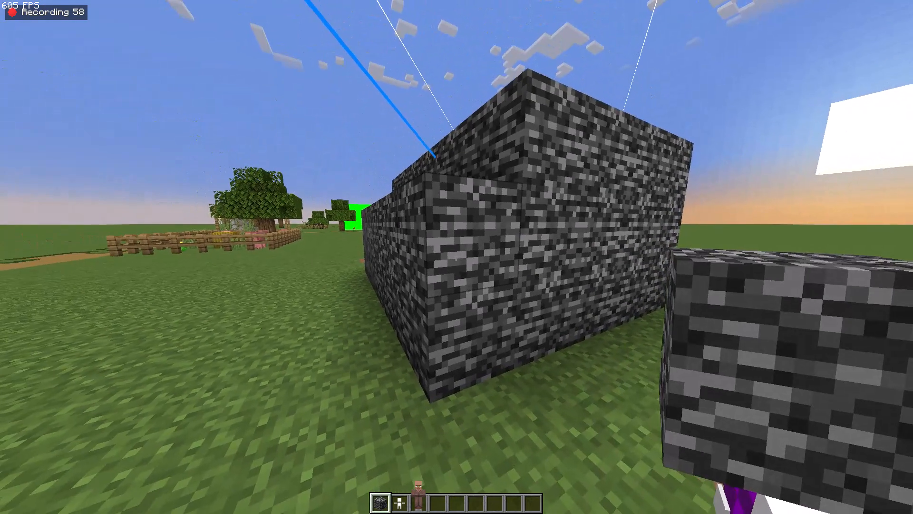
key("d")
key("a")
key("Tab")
Start a new recording of the player from beside the ledge's near corner, holding bedrock and facing the villagers.
key("w")
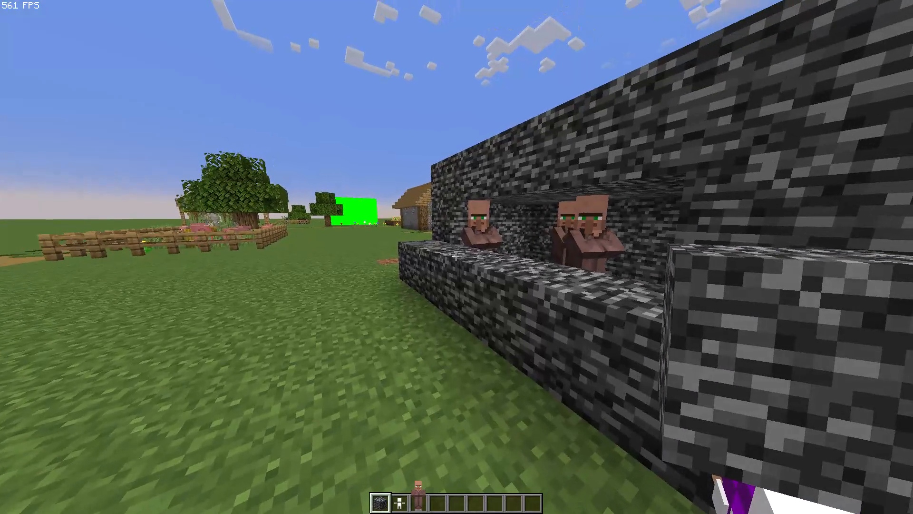
key("s")
key("s")
scroll(456, 257, "down", 3)
key("1")
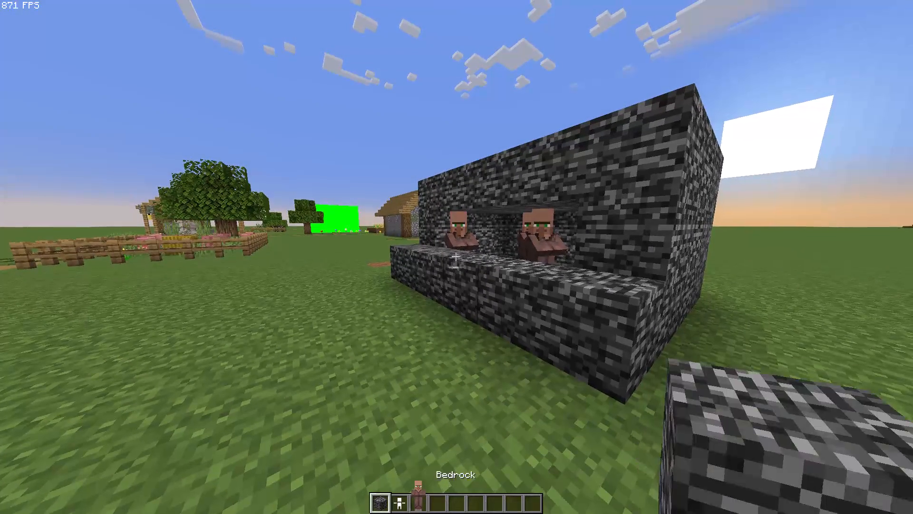
key("w")
key("Tab")
key("a")
key("a")
key("a")
key("a")
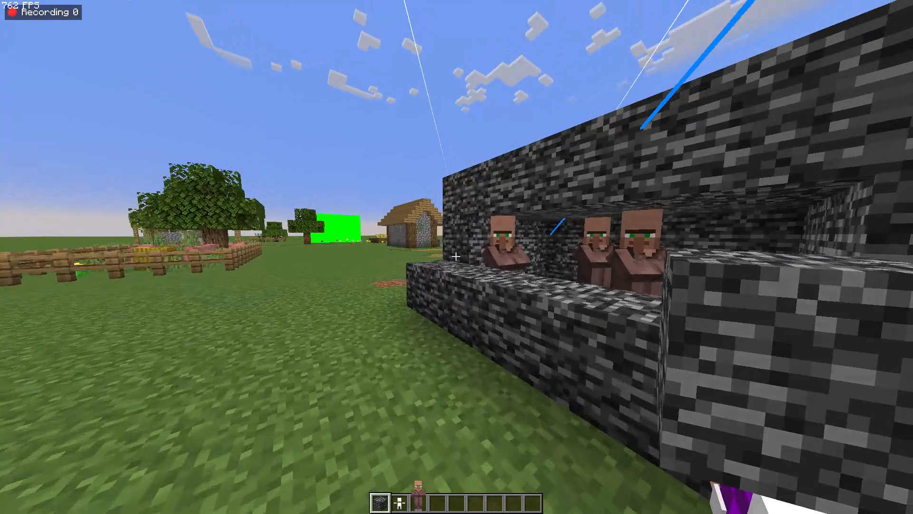
Place bedrock above the front ledge at its near end while moving around the enclosure's near corner, keeping the recording running.
right_click(456, 257)
key("d")
key("d")
key("d")
key("d")
key("d")
key("d")
key("d")
key("d")
key("d")
key("d")
key("d")
key("d")
key("d")
key("d")
key("d")
right_click(456, 257)
right_click(456, 257)
right_click(456, 257)
right_click(456, 257)
right_click(456, 257)
key("s")
right_click(456, 257)
key("a")
key("w")
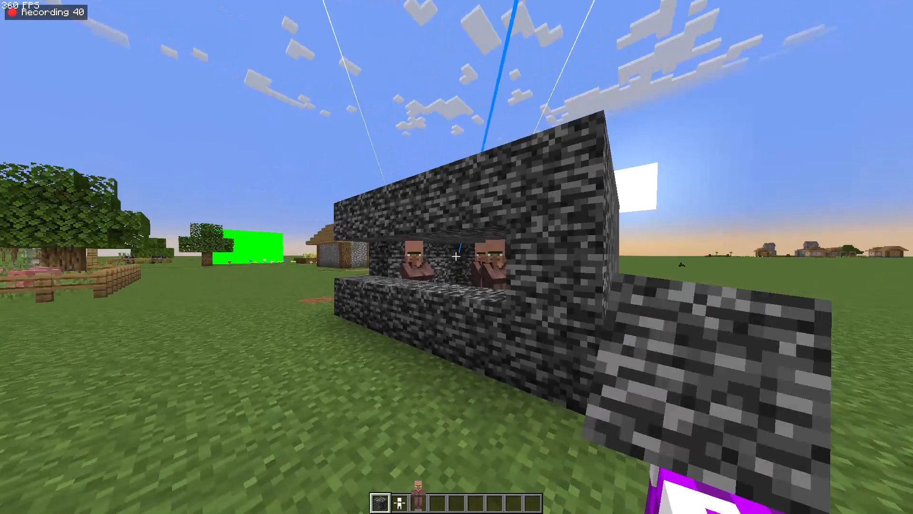
key("a")
right_click(456, 257)
key("s")
key("w")
Back away from the enclosure to beside the pig pen's fence, holding the model block and facing the bedrock box.
key("q")
key("q")
key("q")
key("q")
key("q")
key("q")
key("q")
key("q")
key("q")
key("q")
key("q")
key("q")
key("q")
key("q")
key("q")
key("q")
key("q")
key("q")
key("q")
key("q")
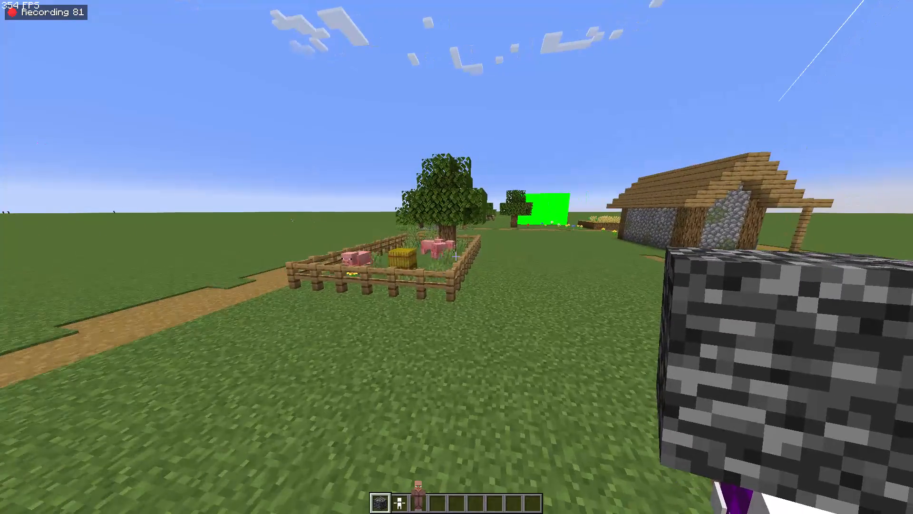
scroll(456, 257, "down", 2)
key("s")
key("s")
key("s")
key("s")
key("s")
key("s")
key("s")
key("s")
key("s")
key("s")
key("s")
key("s")
key("s")
key("s")
key("s")
key("s")
key("s")
key("s")
key("s")
key("s")
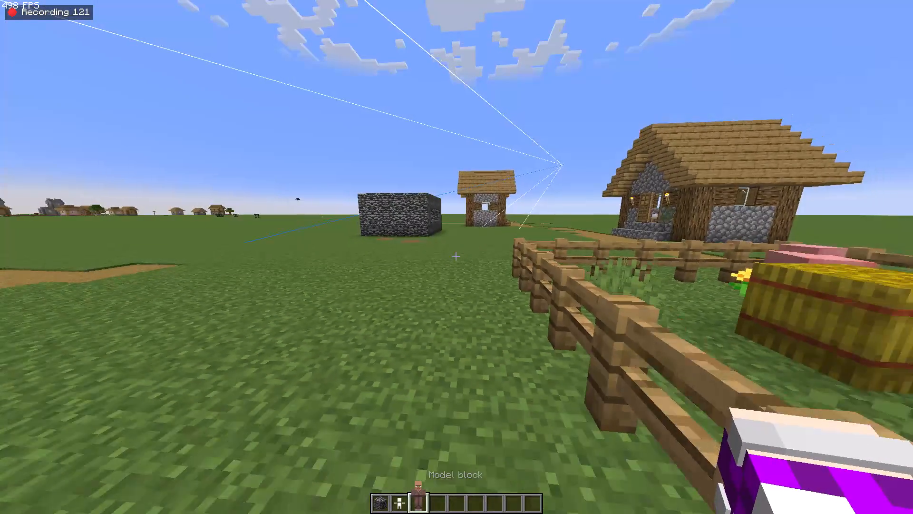
key("a")
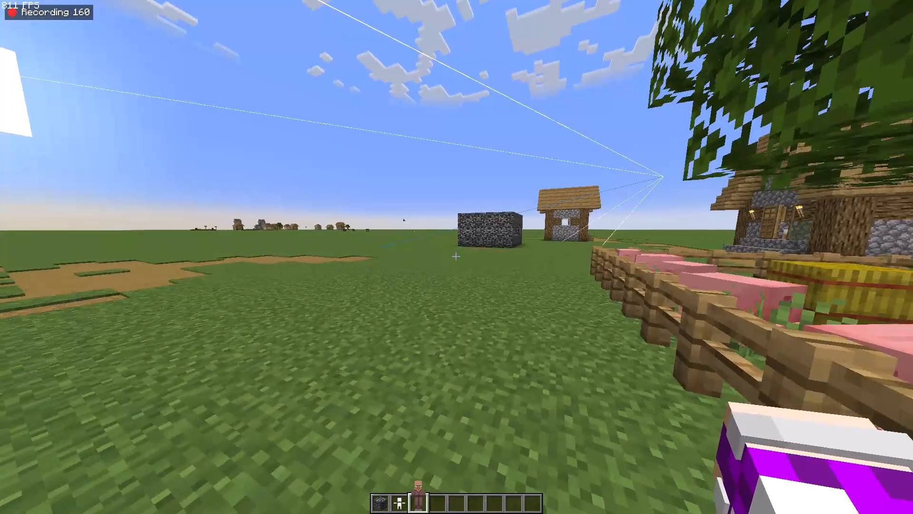
Open the camera editor and review the new take from the start of the shot.
key("b")
left_click(92, 506)
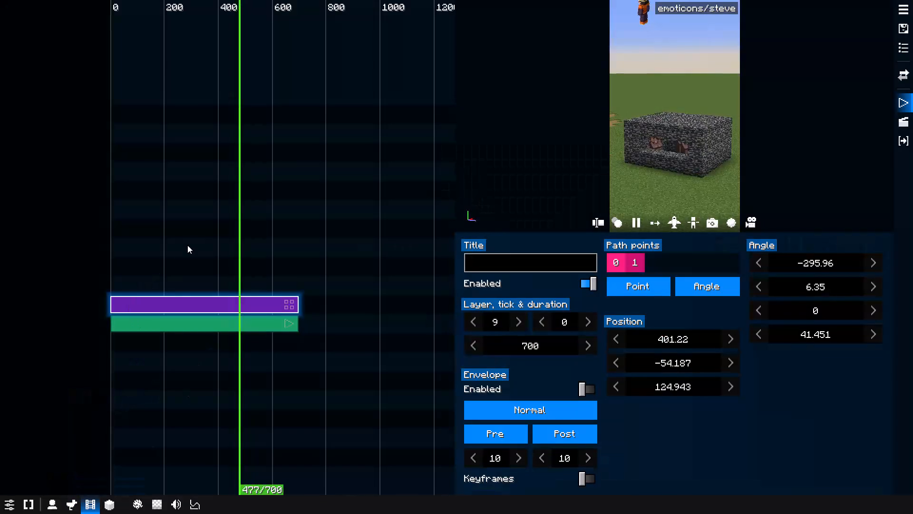
left_click_drag(194, 240, 86, 259)
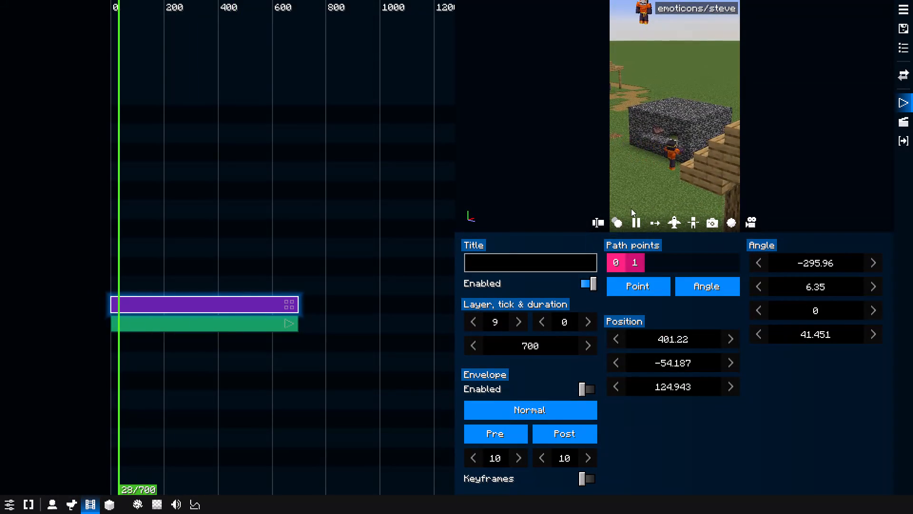
left_click(189, 232)
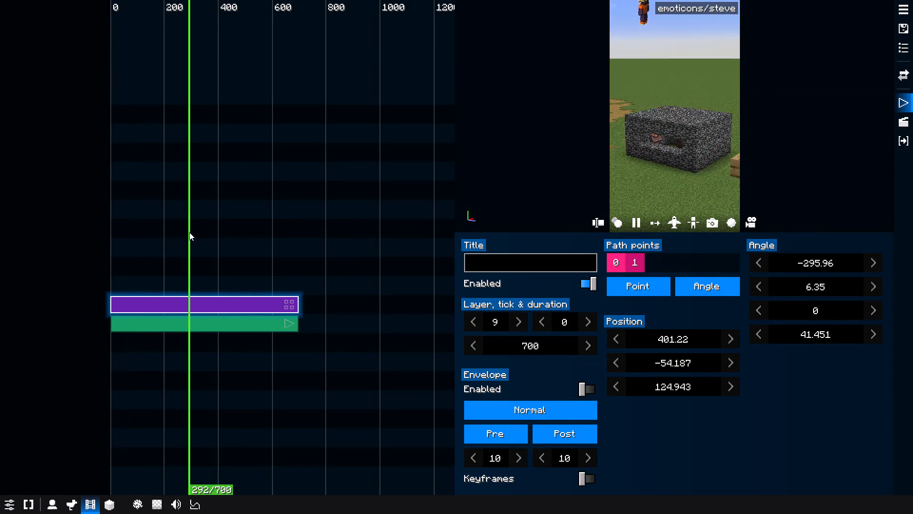
Set the duration of the purple path clip to 60 ticks.
left_click(560, 346)
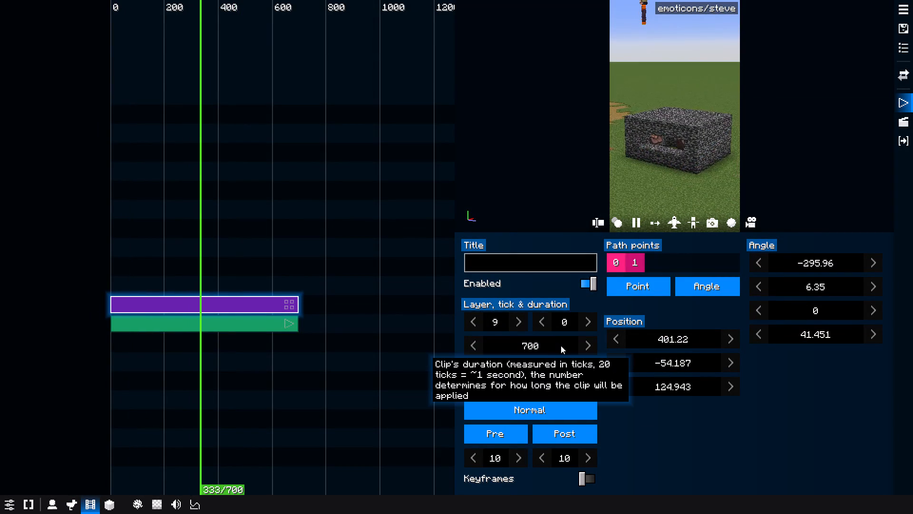
key("BackSpace")
key("BackSpace")
key("BackSpace")
key("BackSpace")
key("6")
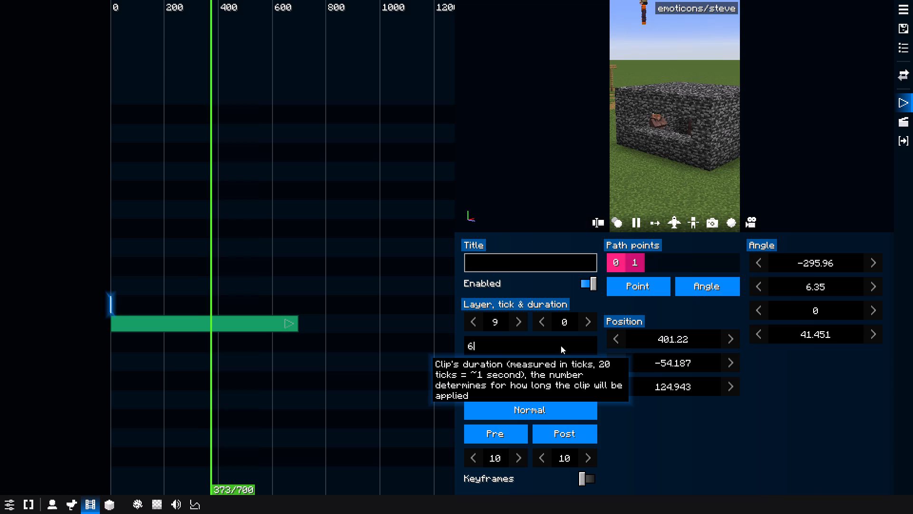
key("0")
key("space")
Set the duration of the green static camera clip on layer 8 to 60 ticks.
left_click(212, 321)
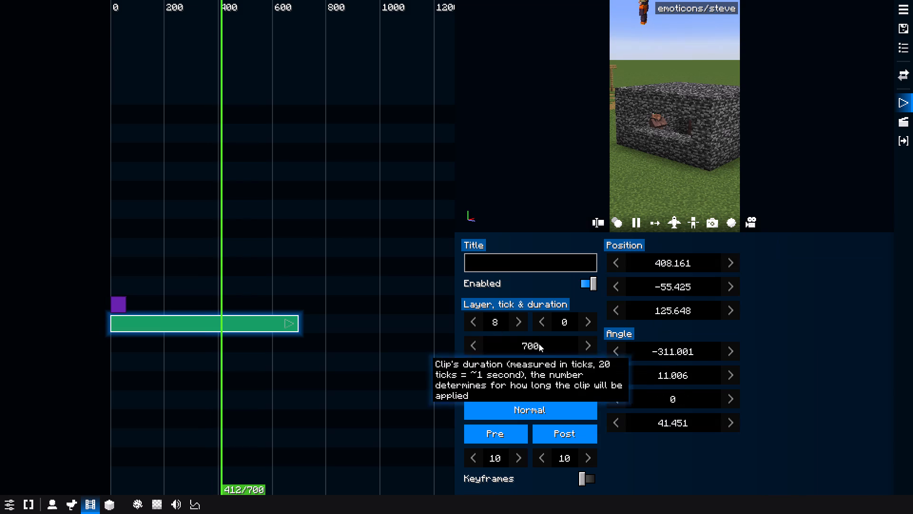
left_click(526, 340)
key("BackSpace")
key("BackSpace")
key("BackSpace")
type("60")
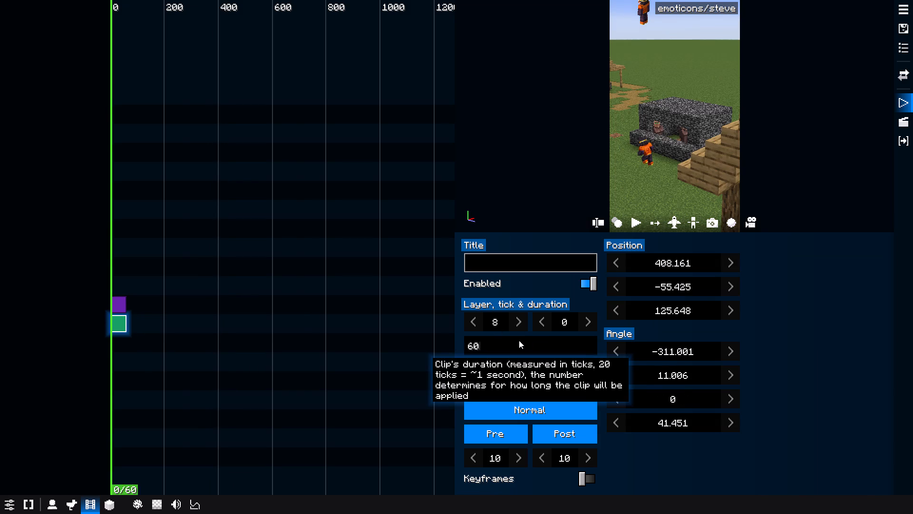
Play back the shortened shot from its start and return the playhead to tick 0.
left_click(179, 300)
left_click_drag(131, 272, 87, 279)
scroll(101, 297, "up", 20, "alt")
scroll(101, 297, "up", 12, "alt")
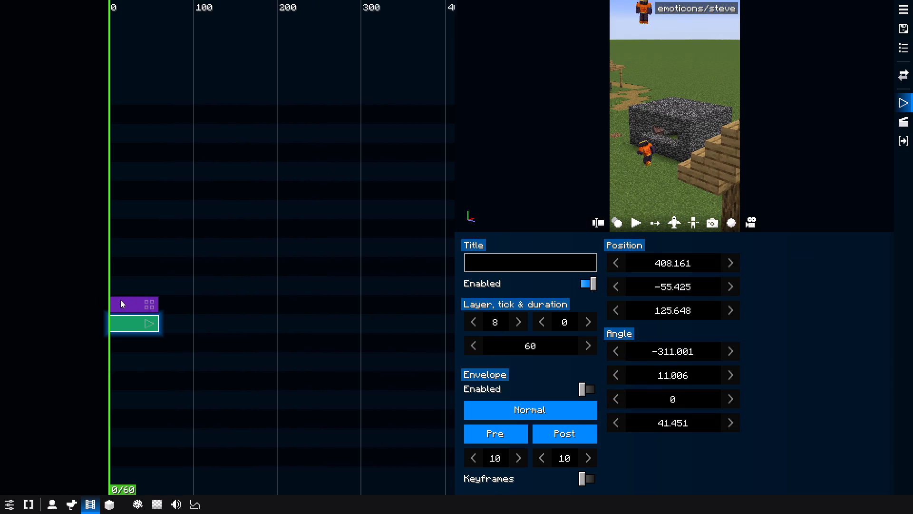
scroll(120, 300, "up", 19, "alt")
scroll(148, 268, "down", 4, "alt")
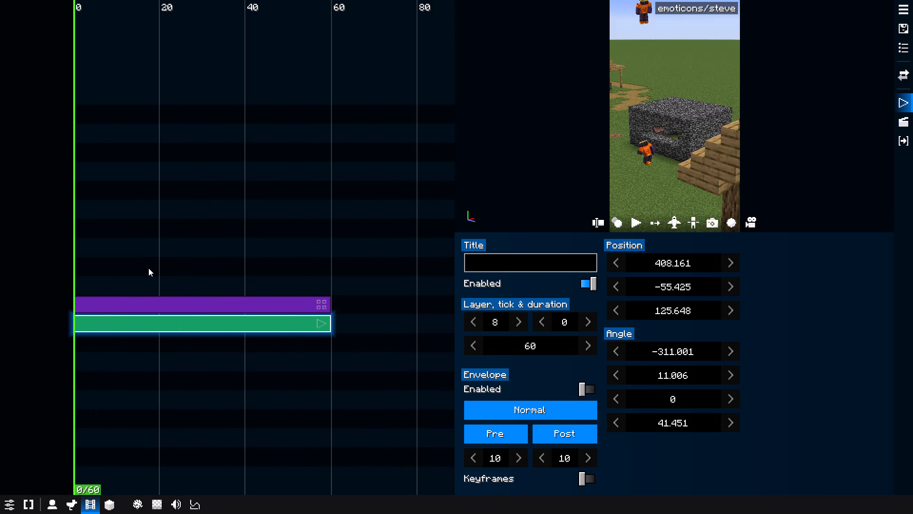
scroll(148, 268, "up", 2, "alt")
middle_click_drag(143, 269, 90, 270)
key("space")
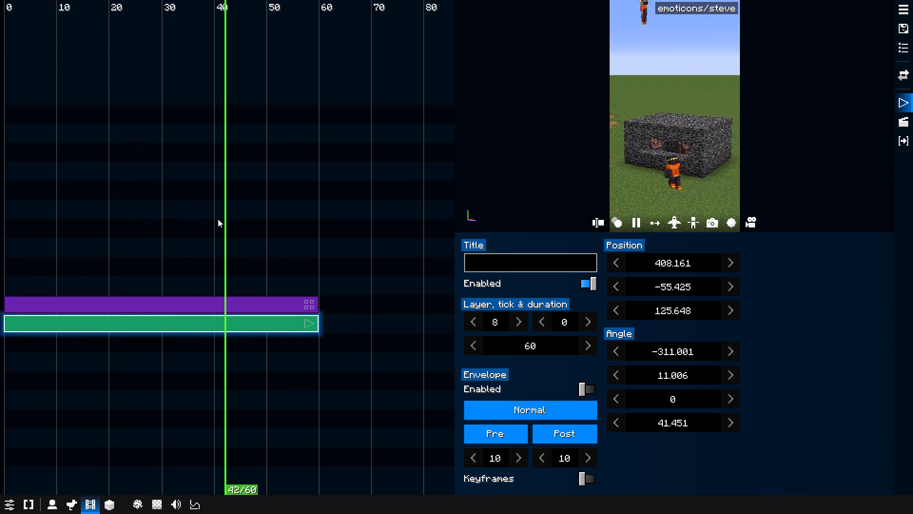
key("space")
left_click_drag(146, 206, 0, 320)
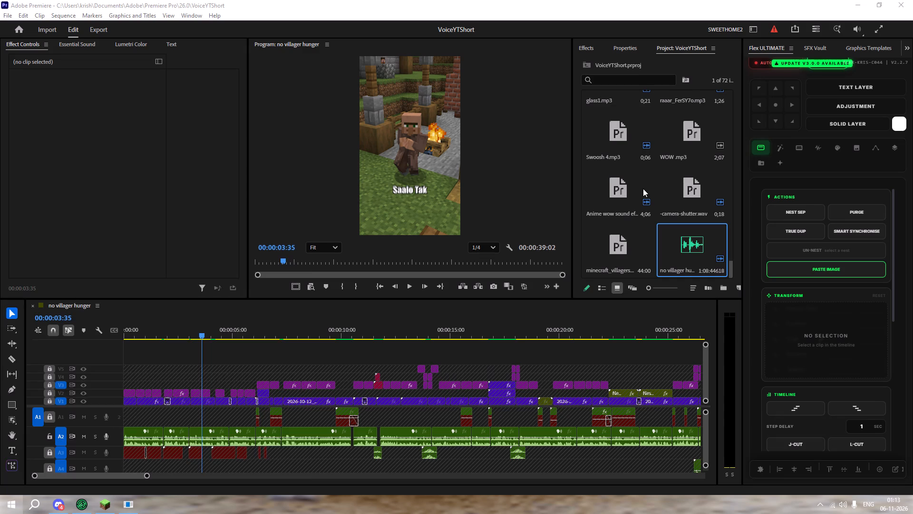
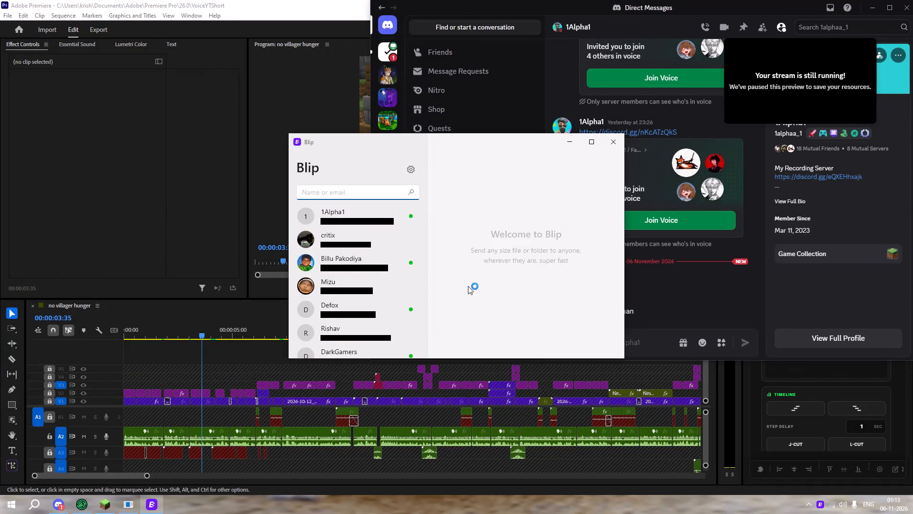
left_click(372, 222)
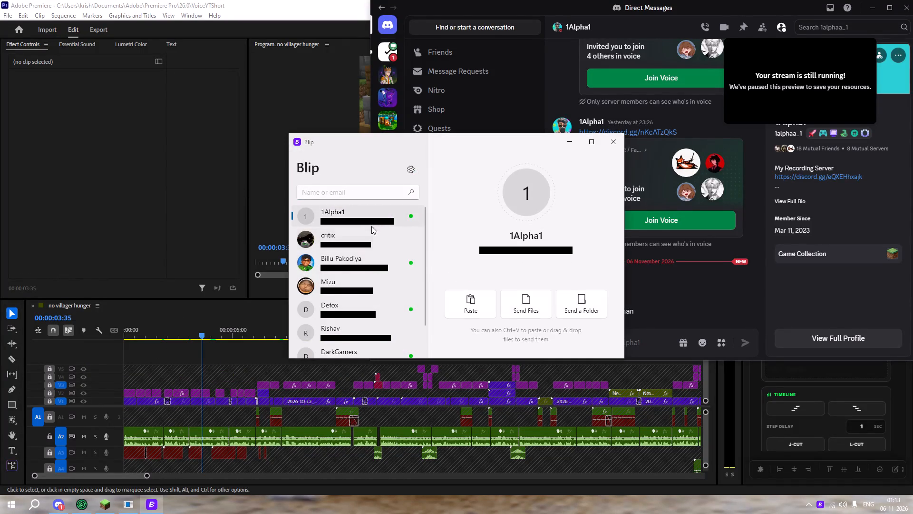
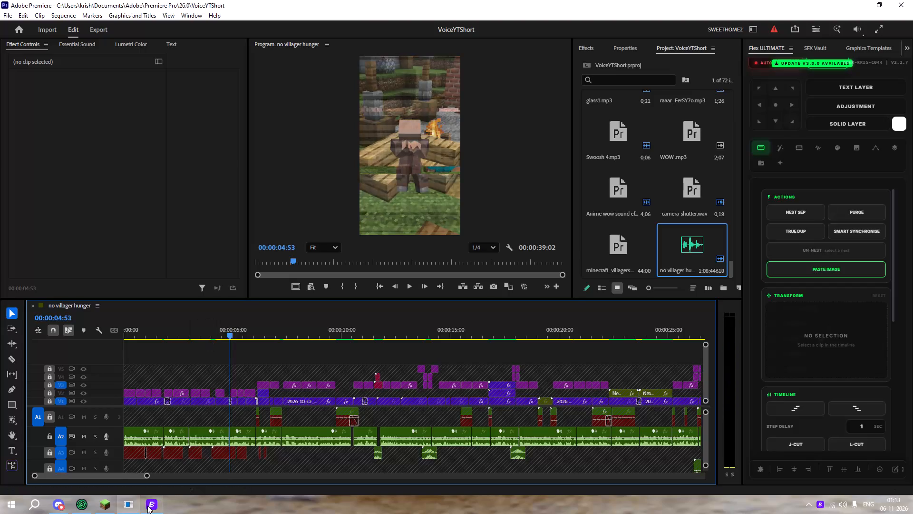
Switch to Minecraft, leave the film editor to walk the player character backward, and reopen the Voicea2 film.
left_click(112, 507)
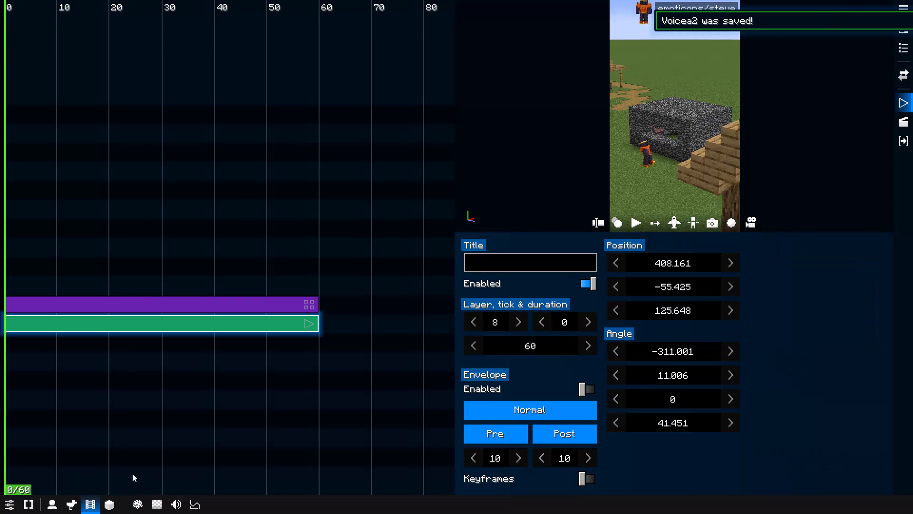
key("Escape")
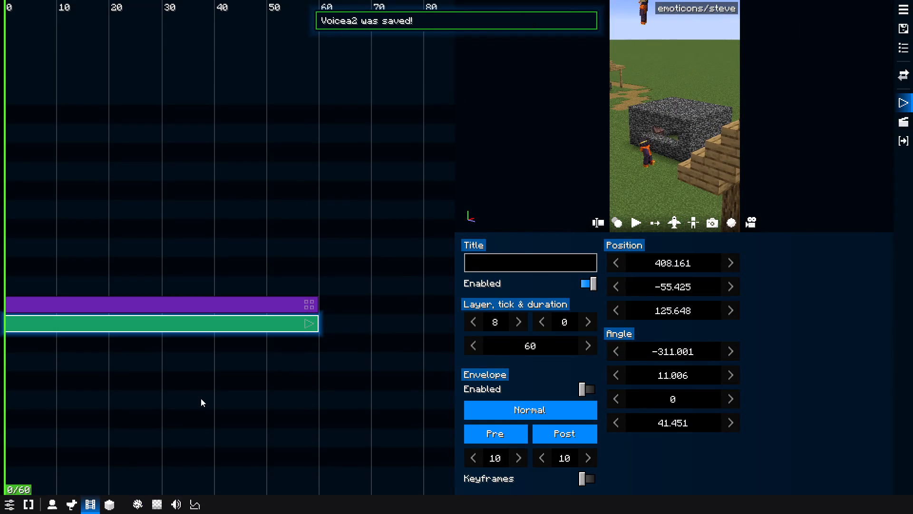
key("s")
key("s")
key("s")
key("s")
key("s")
key("s")
key("s")
key("s")
key("s")
key("s")
key("s")
key("s")
key("s")
key("b")
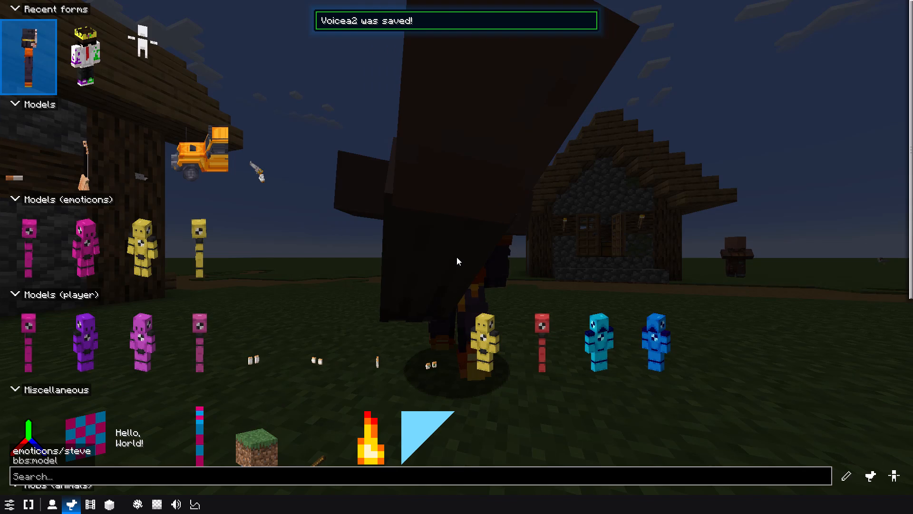
left_click(100, 508)
left_click(91, 504)
Scrub the film between tick 0 and about tick 13 to review the shot's opening frames.
left_click_drag(29, 240, 61, 241)
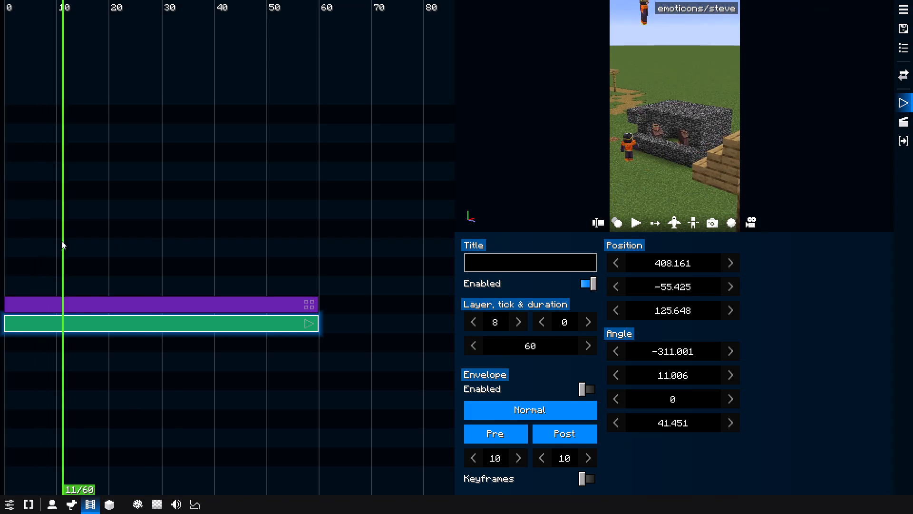
left_click_drag(61, 241, 0, 258)
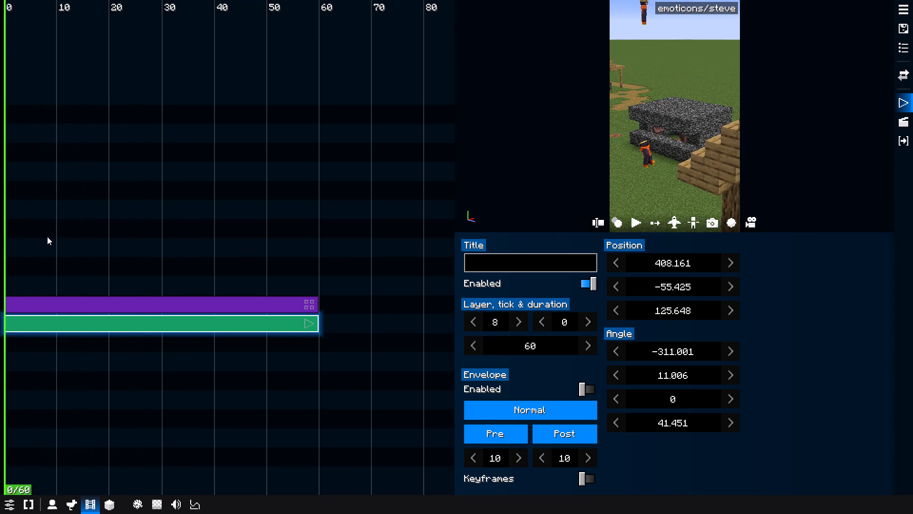
left_click_drag(29, 237, 73, 232)
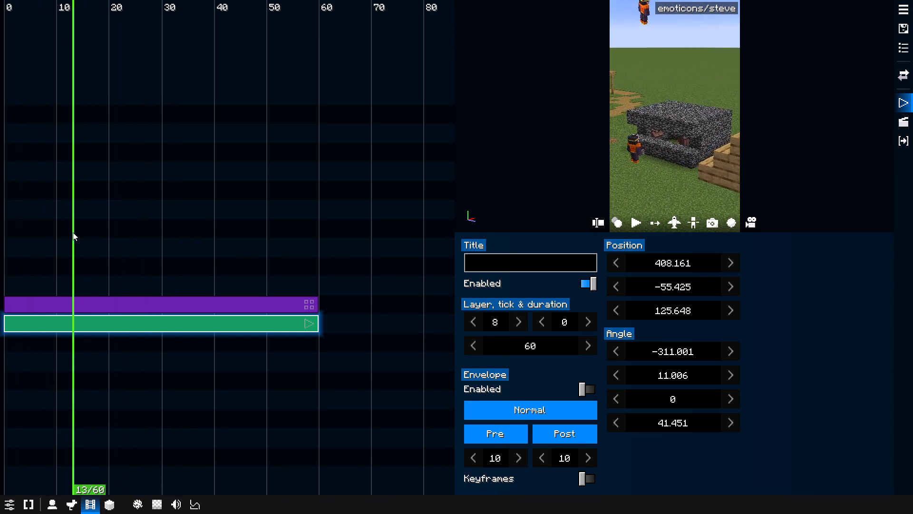
left_click_drag(73, 232, 19, 234)
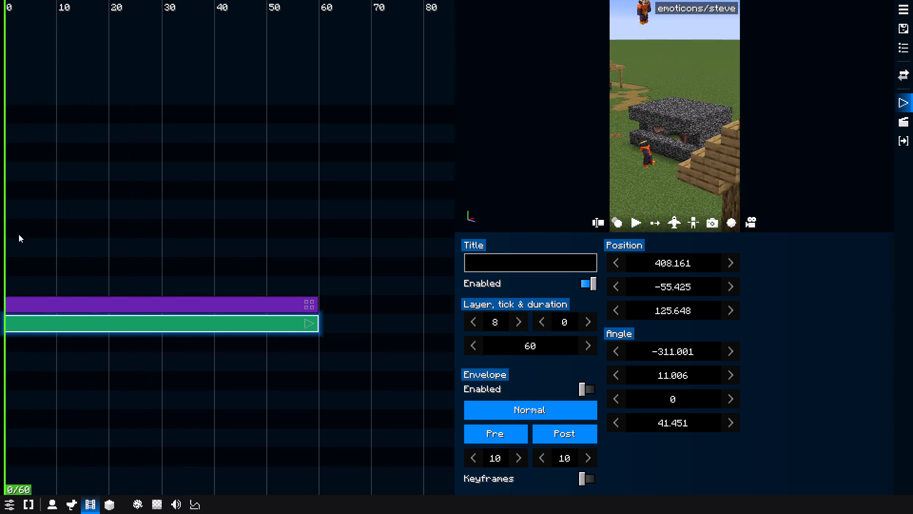
left_click_drag(19, 234, 0, 238)
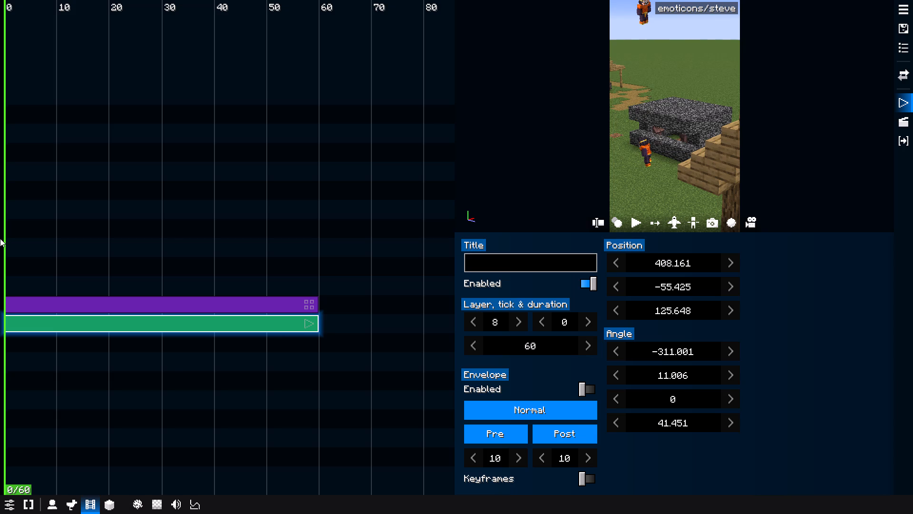
Leave and reopen the film editor, play the shot, and bring the playhead back to tick 0.
key("Escape")
key("b")
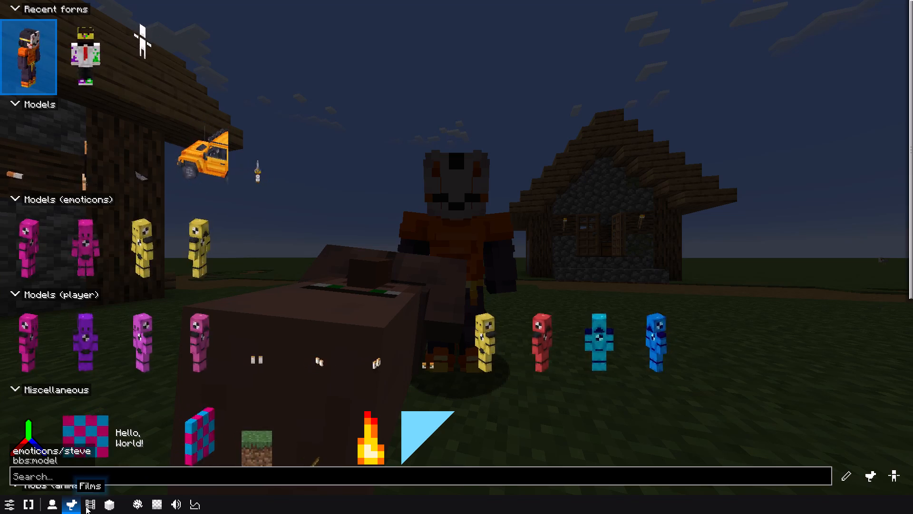
left_click(86, 506)
key("space")
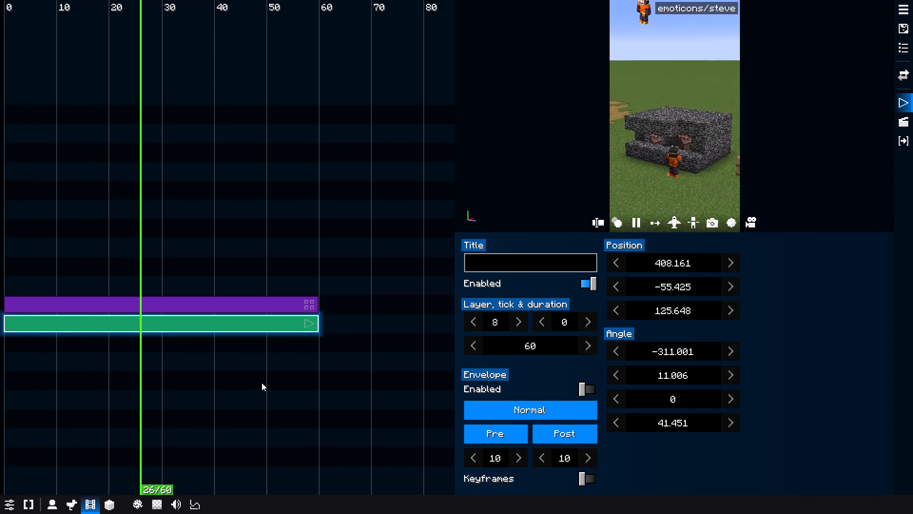
left_click_drag(294, 257, 0, 291)
key("space")
key("space")
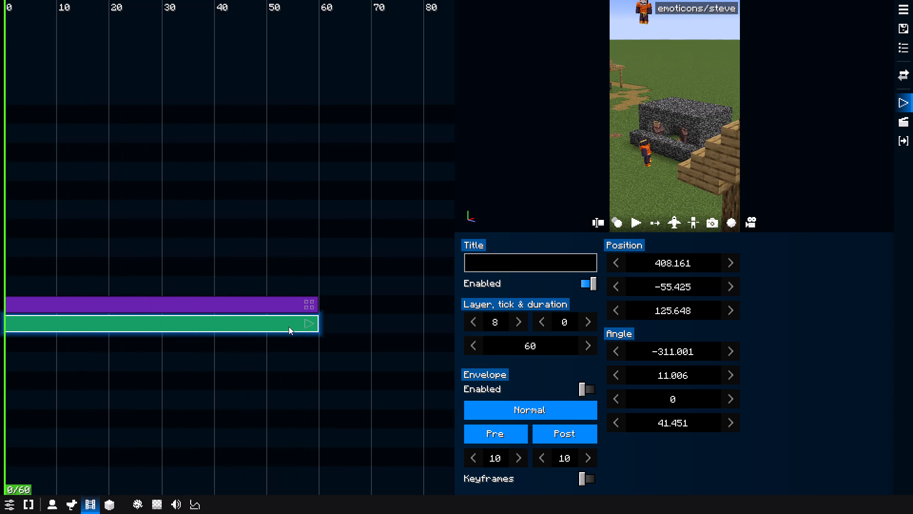
Select the path camera clip on layer 9, choose its path point 0, and enable flight mode.
right_click(269, 308)
left_click(233, 303)
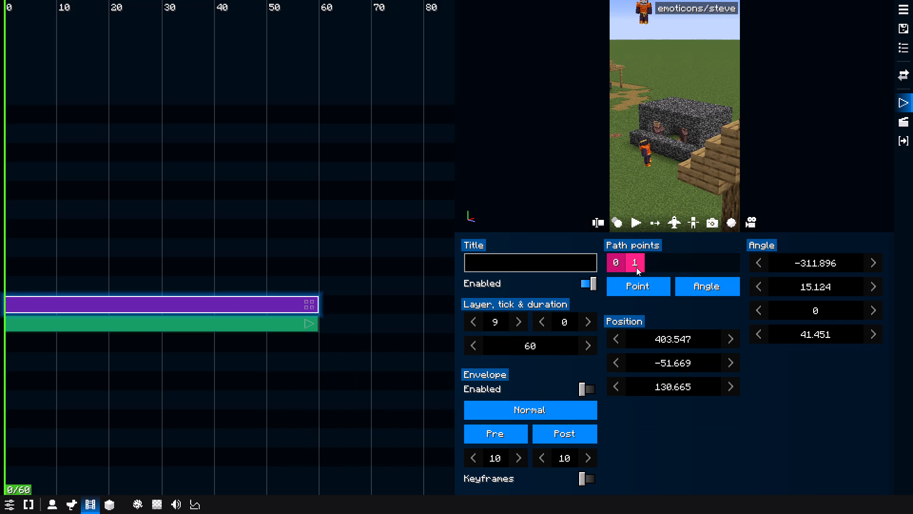
left_click(636, 267)
double_click(628, 264)
left_click(623, 262)
key("f")
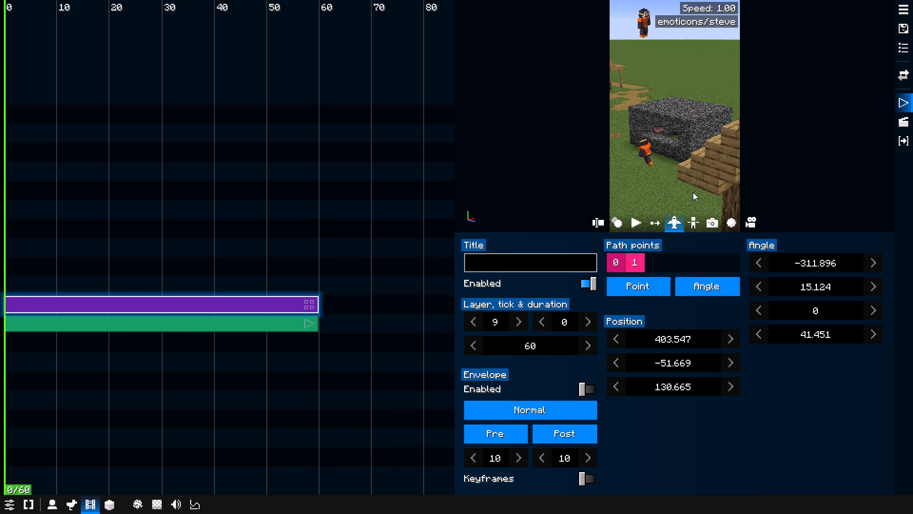
left_click(430, 314)
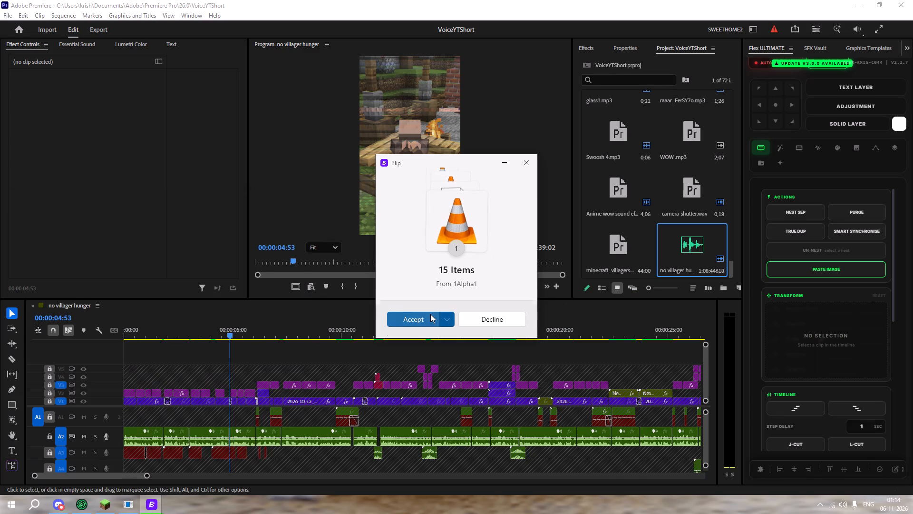
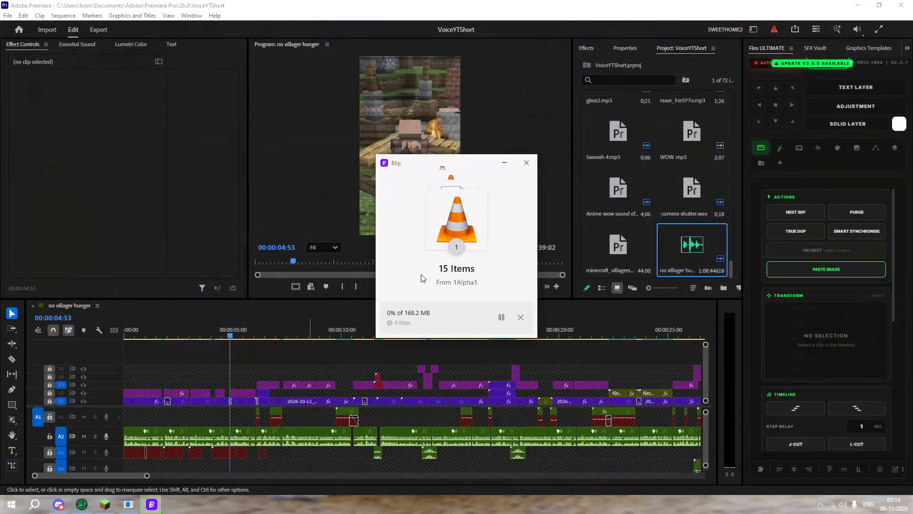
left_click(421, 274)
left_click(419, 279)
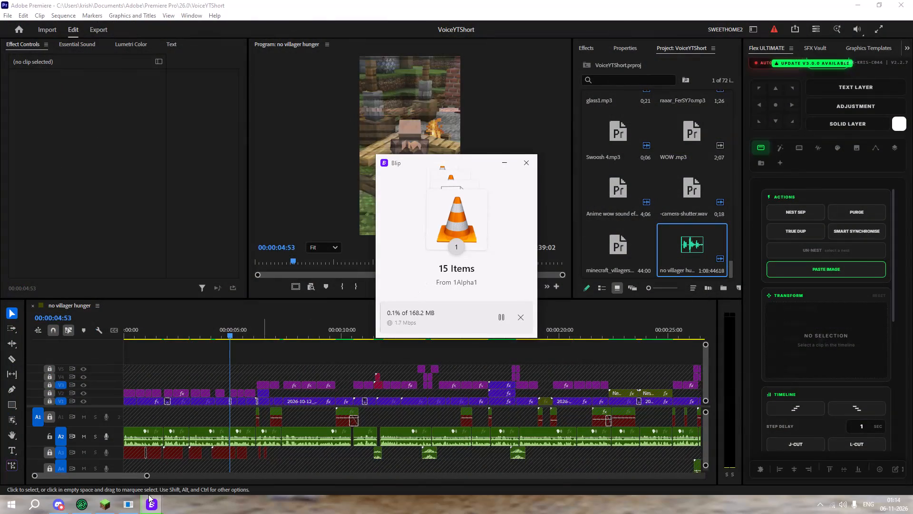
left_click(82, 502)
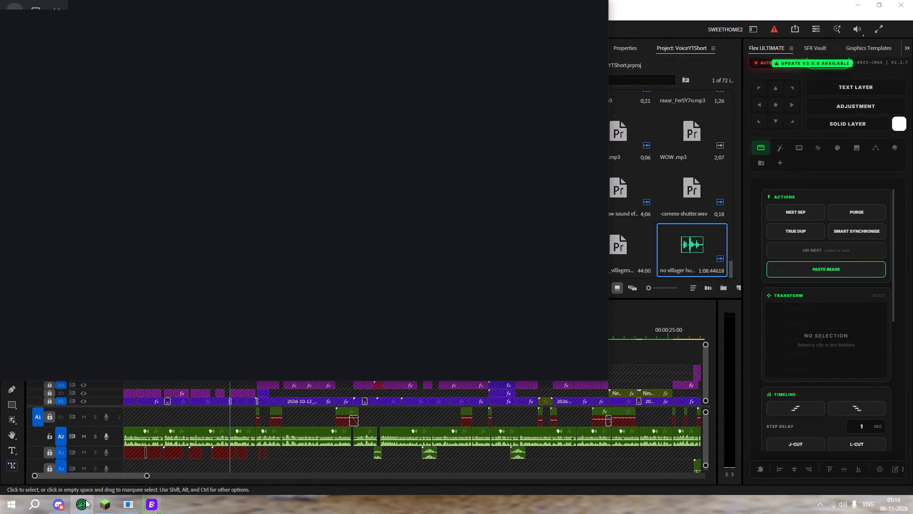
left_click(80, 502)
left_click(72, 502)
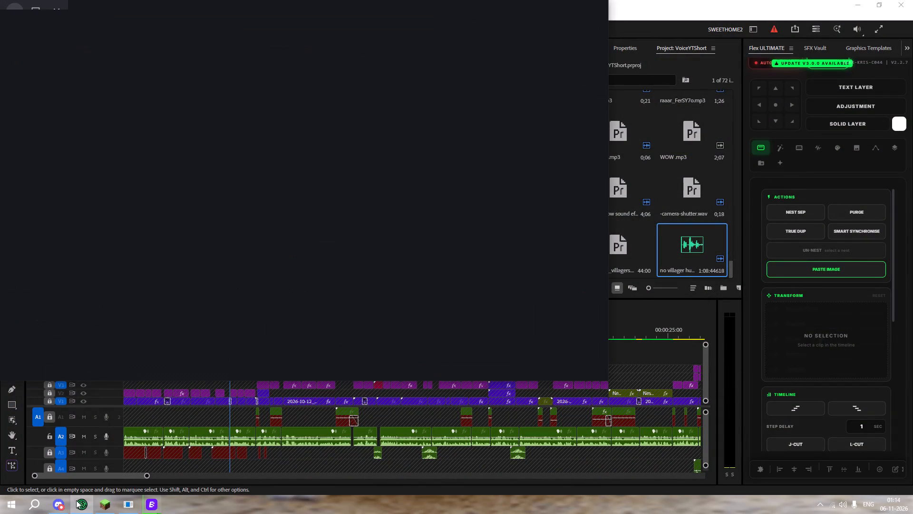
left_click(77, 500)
Open the Windows search.
left_click(45, 503)
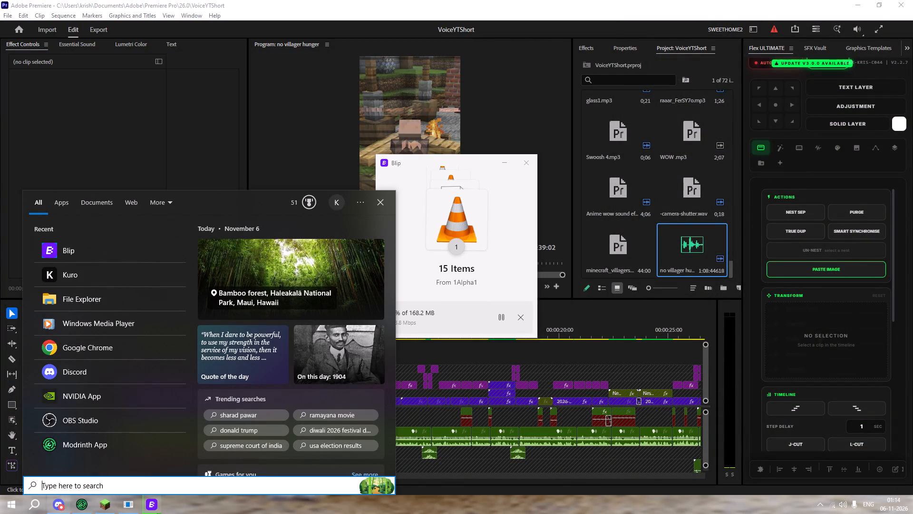
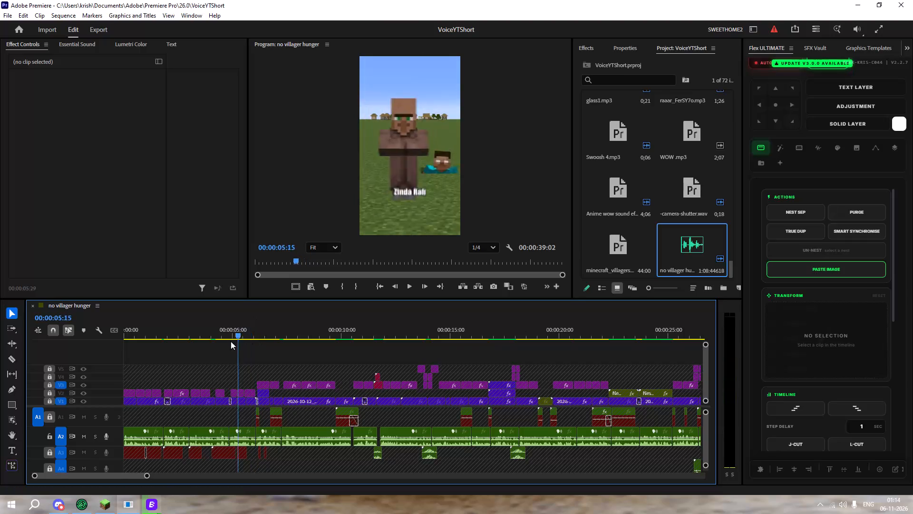
Play back the no villager hunger sequence around the 4–5 second mark.
key("space")
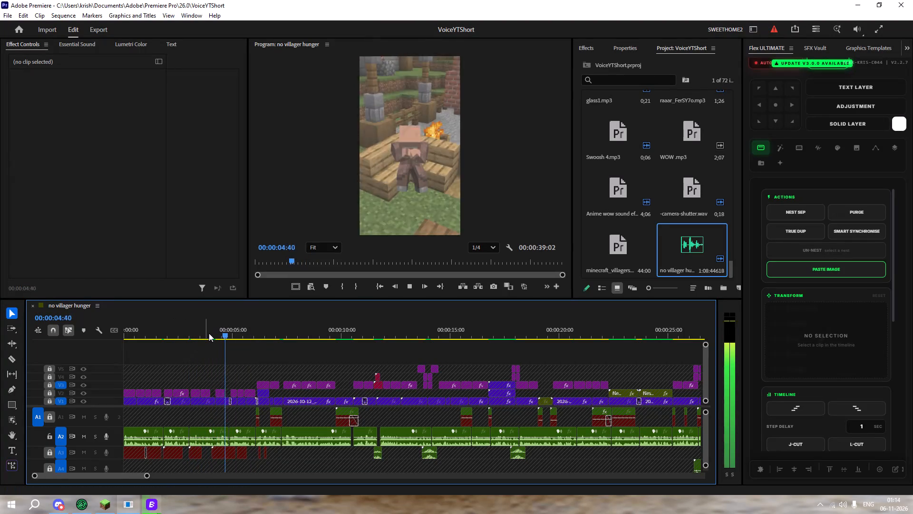
key("space")
left_click_drag(215, 332, 190, 338)
key("space")
key("space")
Switch back to BBS in Minecraft and remove point 1 from the 60-tick camera path.
left_click(106, 513)
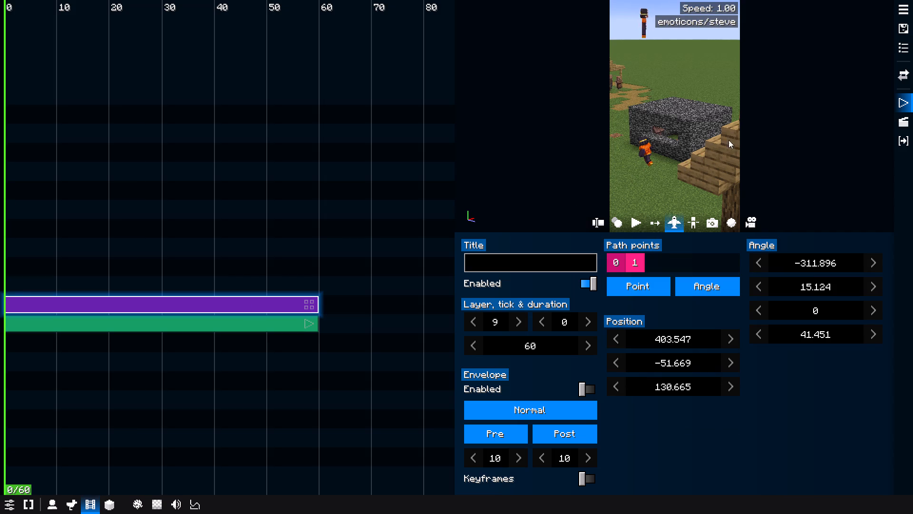
left_click(637, 267)
key("f")
left_click(628, 260)
right_click(637, 260)
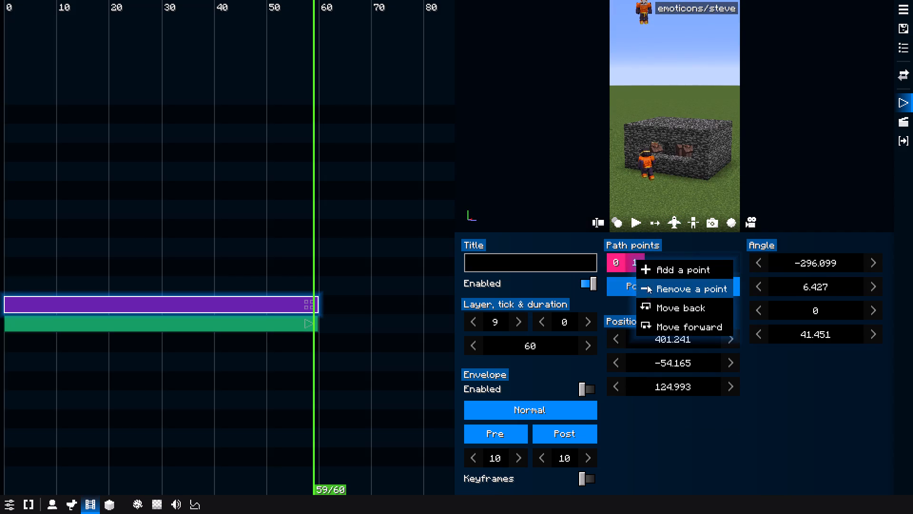
left_click(655, 296)
Fly the path's start point to about 404.3, -51.7, 131.5, angled about -314.8 and 17.1, above the orange character.
key("f")
left_click_drag(709, 143, 704, 147)
key("d")
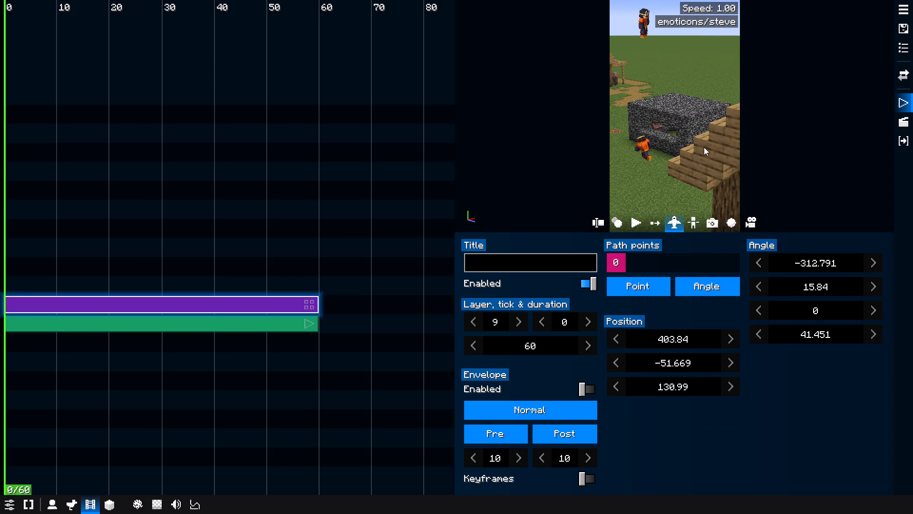
left_click_drag(704, 147, 694, 154)
key("d")
key("a")
key("q")
Add a second path point and fly it to about 404.9, -55.9, 123.6, angled about -297.4 and 9.0, behind the character.
right_click(642, 261)
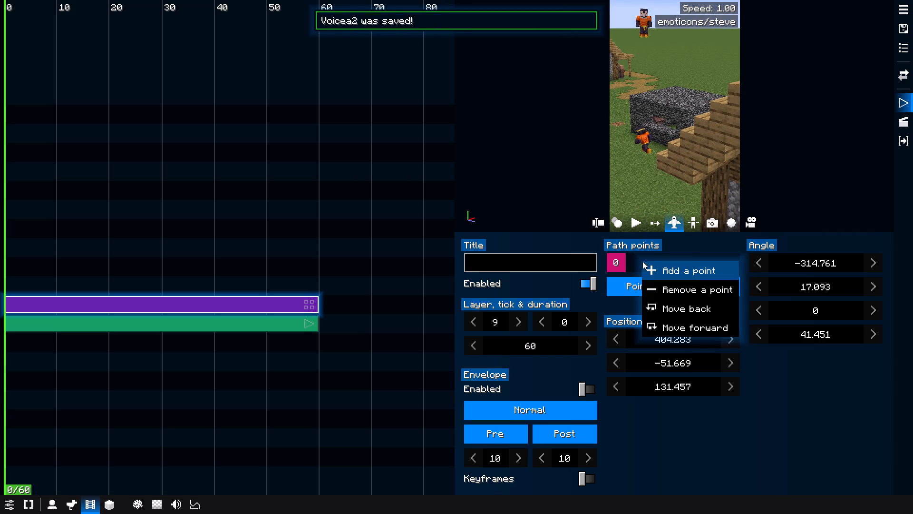
key("f")
left_click(663, 271)
key("f")
left_click_drag(709, 164, 731, 148, "shift")
key("shift+w")
key("shift+a")
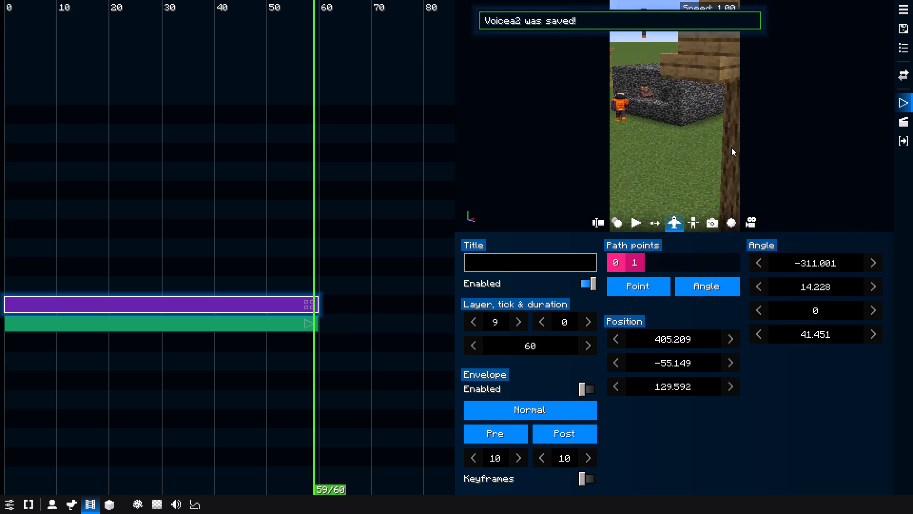
left_click_drag(731, 148, 767, 107, "shift")
key("w")
key("w")
key("w")
left_click_drag(745, 128, 752, 136)
key("q")
key("a")
key("q")
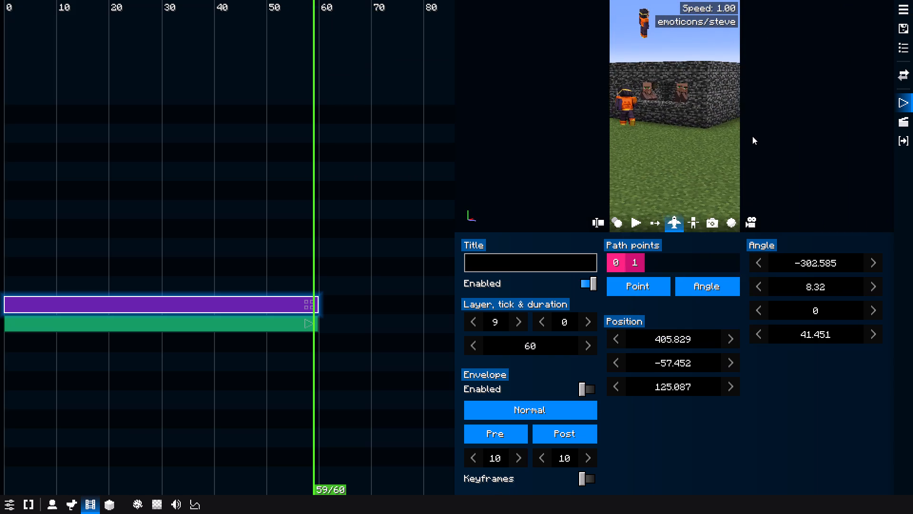
key("a")
left_click_drag(752, 136, 780, 142)
key("space")
key("a")
key("a")
Review the camera move between path points 0 and 1 by scrubbing and playing the shot.
left_click_drag(320, 265, 319, 265)
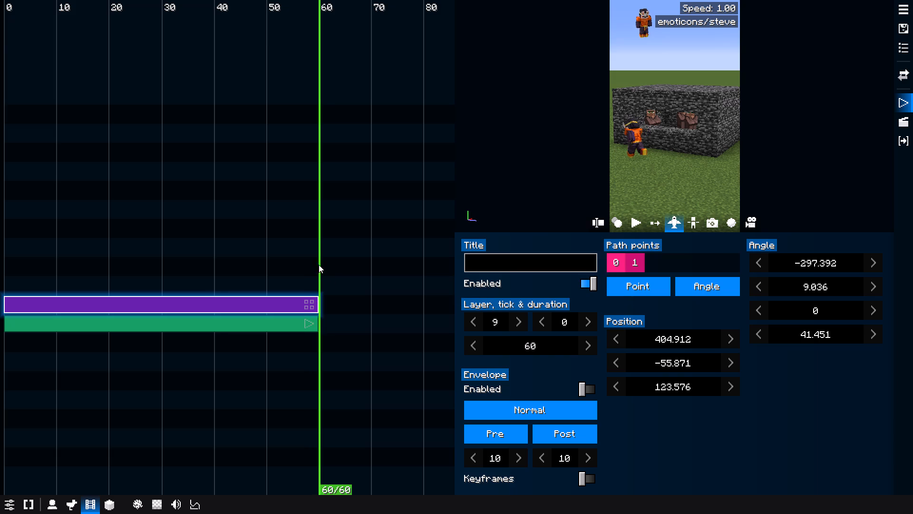
left_click_drag(319, 265, 0, 275)
left_click(634, 257)
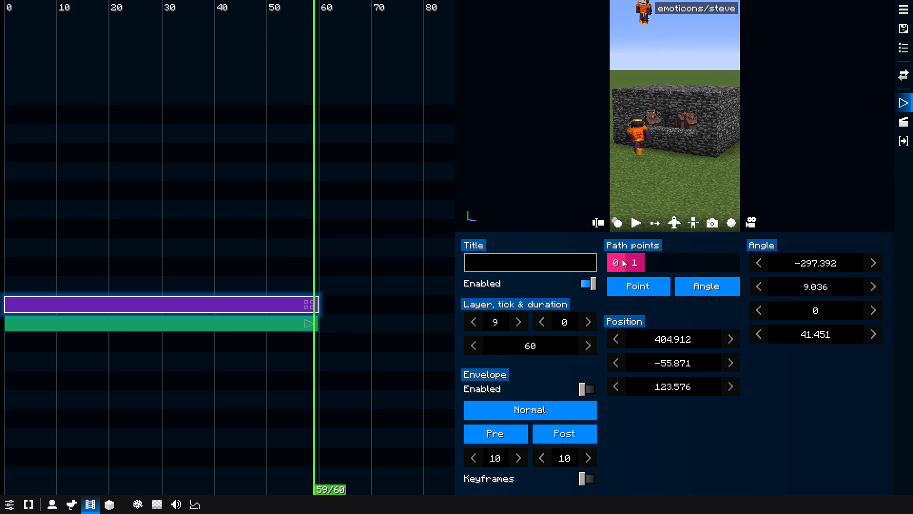
left_click(622, 259)
left_click(635, 258)
left_click(615, 260)
left_click(638, 223)
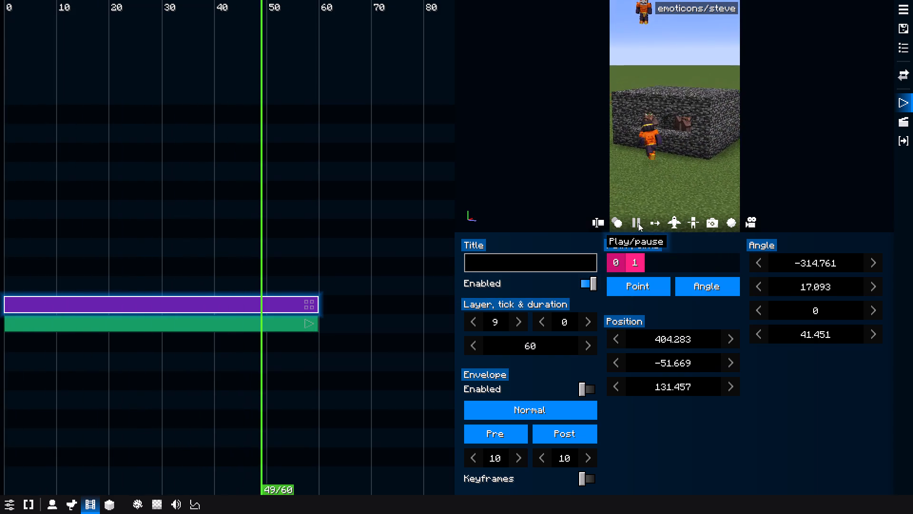
left_click(638, 223)
Extend the green camera clip on layer 8 to 117 ticks.
left_click_drag(317, 324, 534, 316)
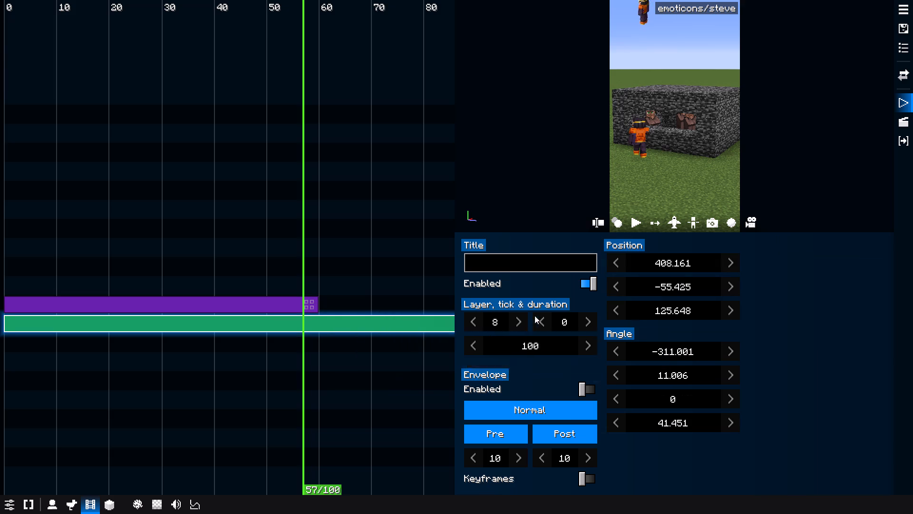
left_click_drag(534, 316, 535, 316)
middle_click_drag(338, 264, 197, 290)
left_click_drag(391, 322, 478, 316)
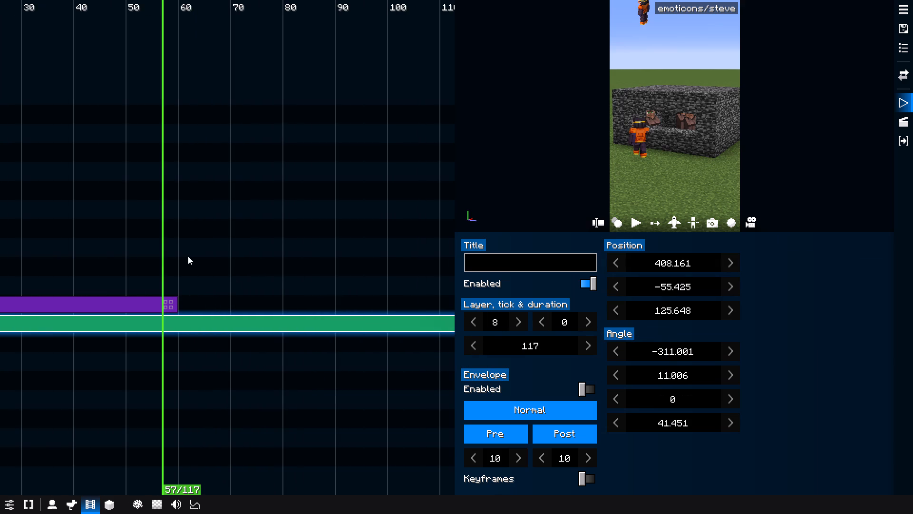
Add a second path clip on layer 9, starting at tick 60 directly after the first path clip.
left_click_drag(186, 256, 181, 258)
right_click(197, 304)
left_click(222, 340)
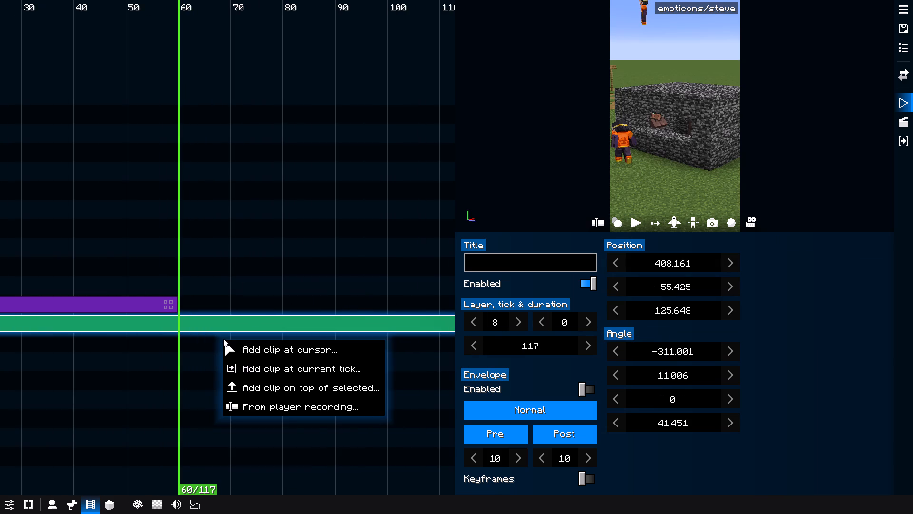
left_click(243, 343)
left_click(279, 231)
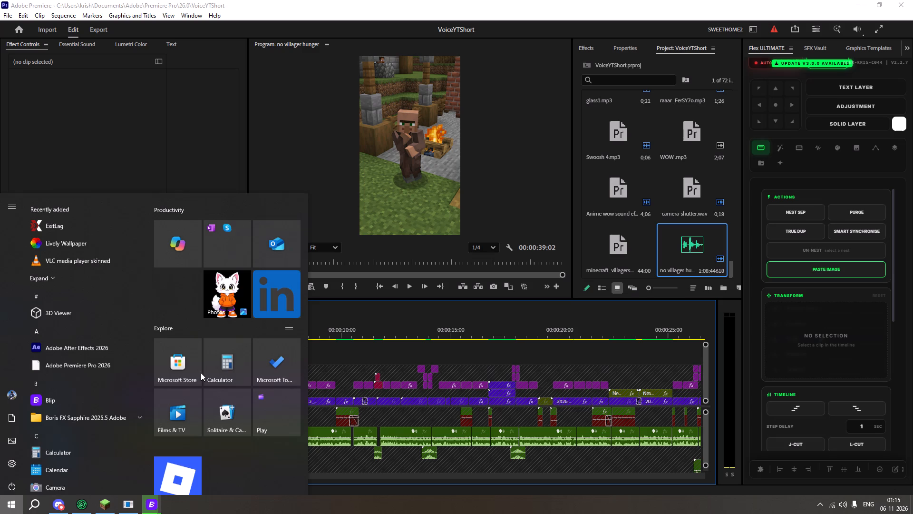
left_click(108, 503)
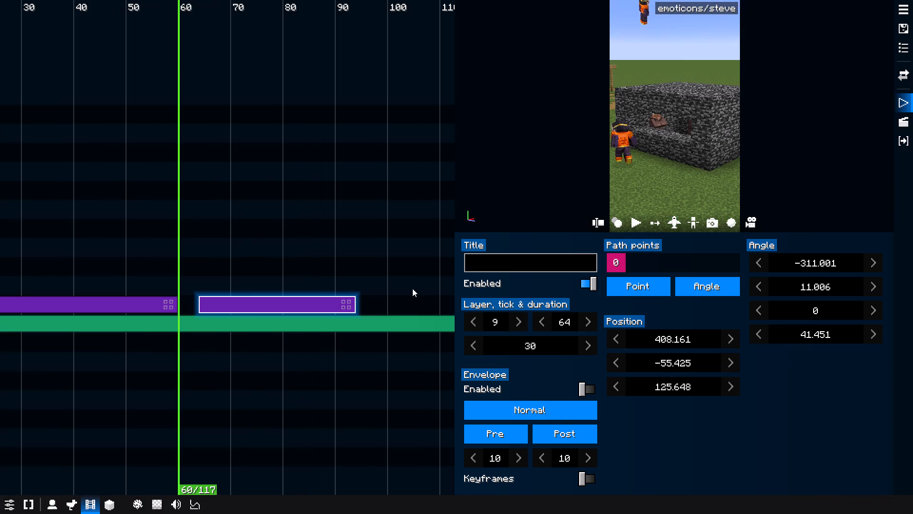
right_click_drag(403, 304, 331, 312)
left_click_drag(248, 305, 229, 309)
Lengthen the second path clip to 60 ticks.
left_click_drag(177, 255, 166, 257)
left_click_drag(168, 257, 272, 261)
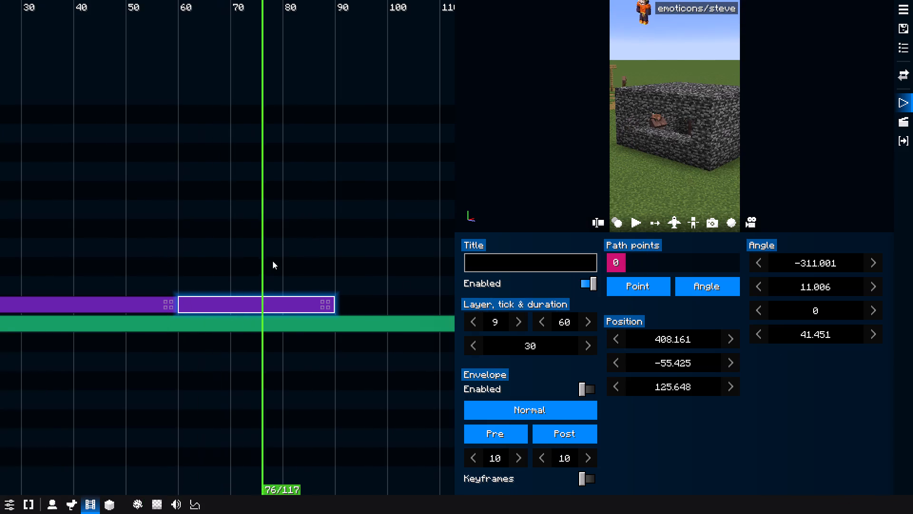
left_click_drag(272, 261, 292, 262)
left_click_drag(333, 301, 418, 302)
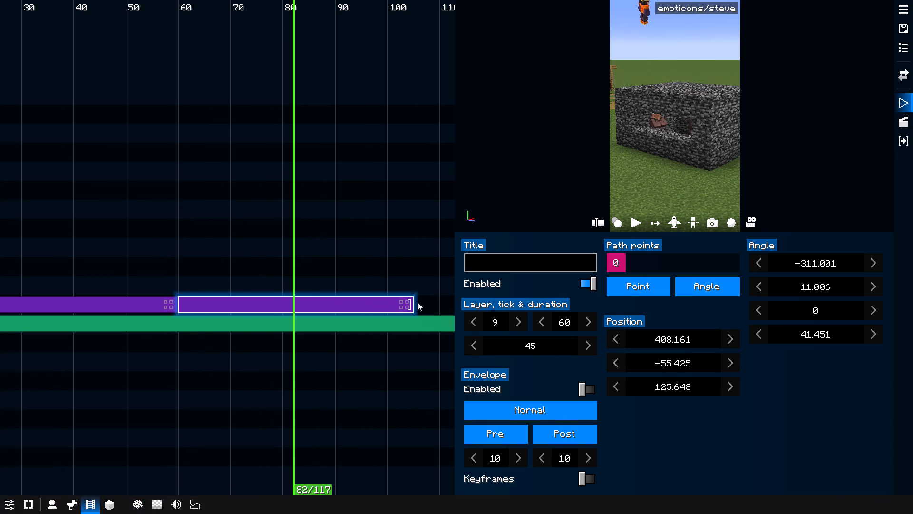
left_click_drag(418, 302, 499, 303)
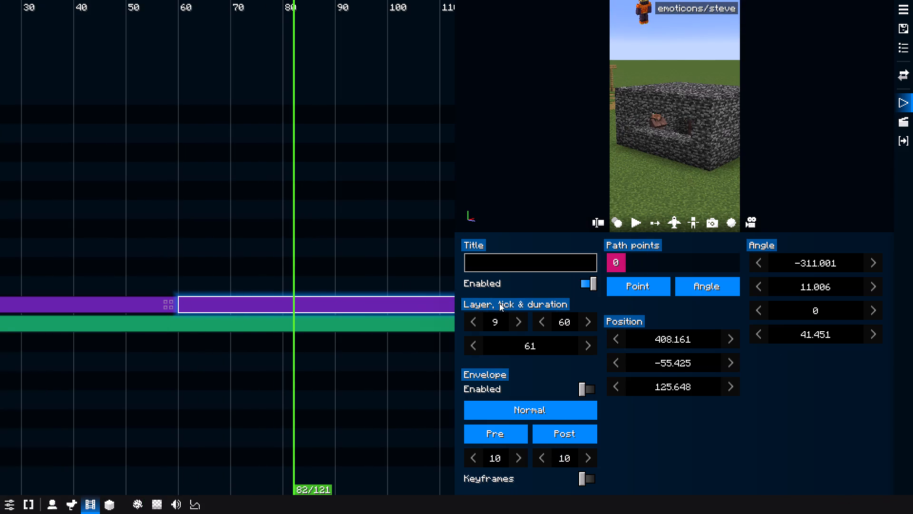
left_click_drag(499, 303, 492, 301)
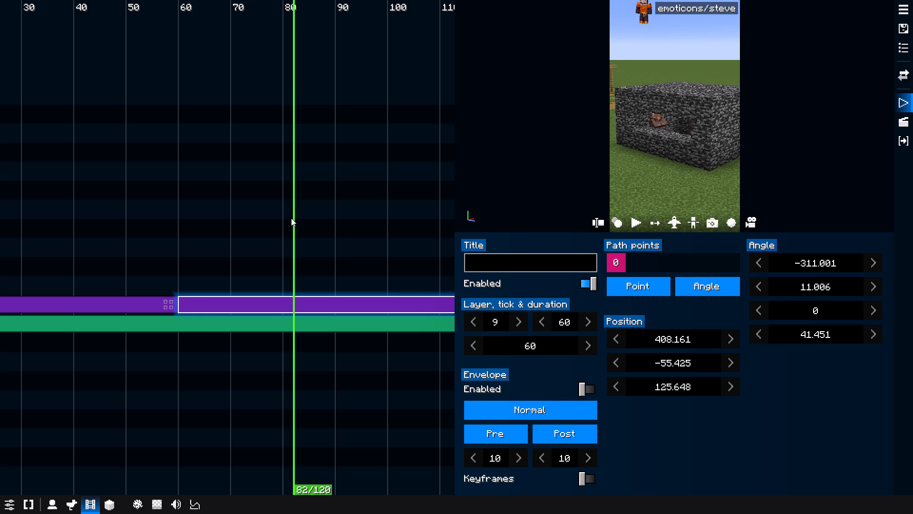
Compare the view at the first path clip's end point with the second clip's start at tick 60.
left_click_drag(292, 218, 176, 244)
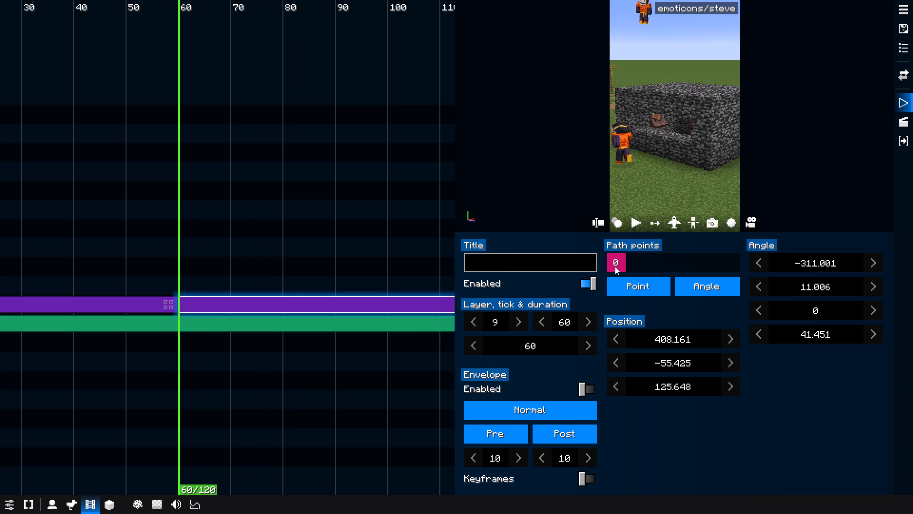
left_click(134, 301)
left_click(631, 263)
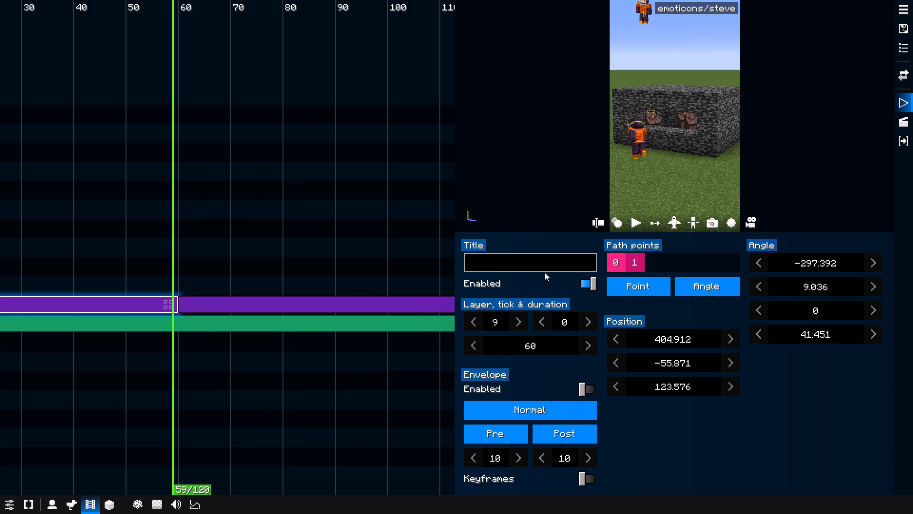
double_click(634, 263)
left_click_drag(163, 259, 177, 261)
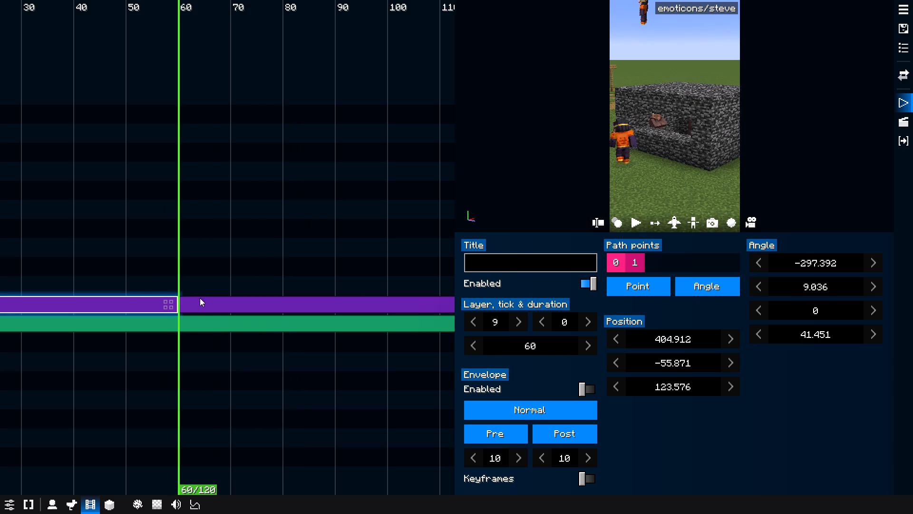
Add a second point to the path clip at tick 60 and fly it toward the villagers in the wall opening.
left_click(200, 298)
right_click(642, 262)
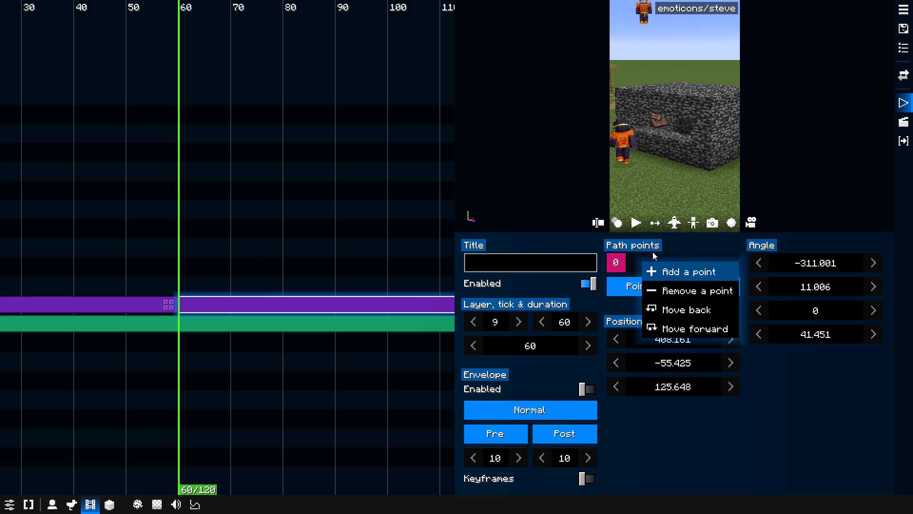
left_click(667, 277)
key("f")
key("w")
left_click_drag(668, 171, 751, 144)
key("a")
key("a")
key("a")
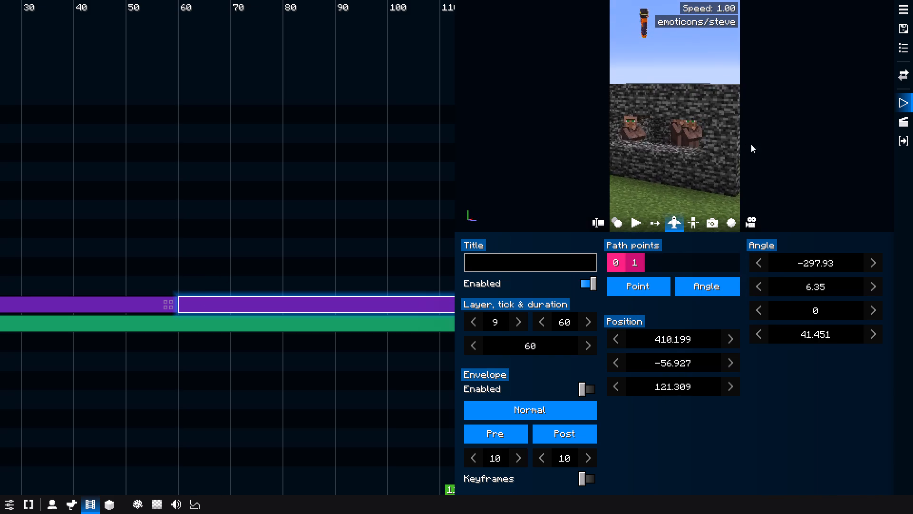
left_click_drag(751, 144, 809, 138)
key("w")
left_click_drag(726, 160, 751, 155)
key("shift+w")
key("a")
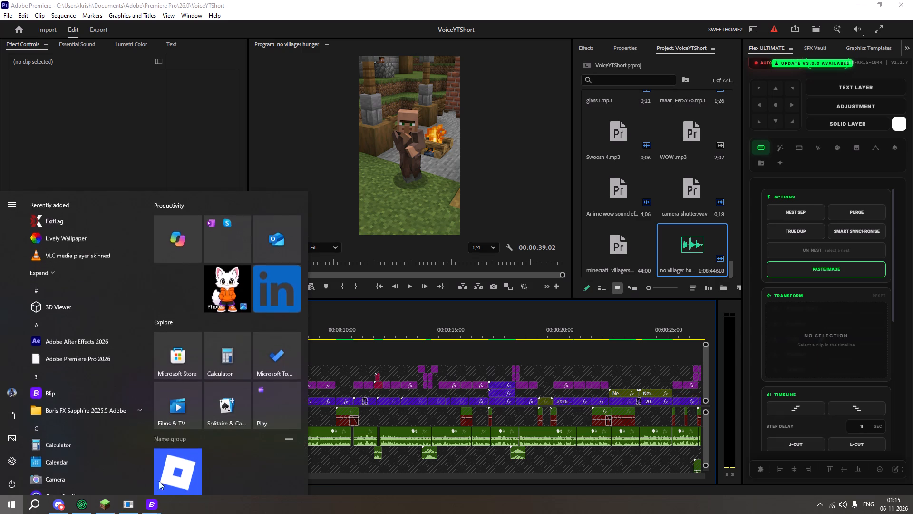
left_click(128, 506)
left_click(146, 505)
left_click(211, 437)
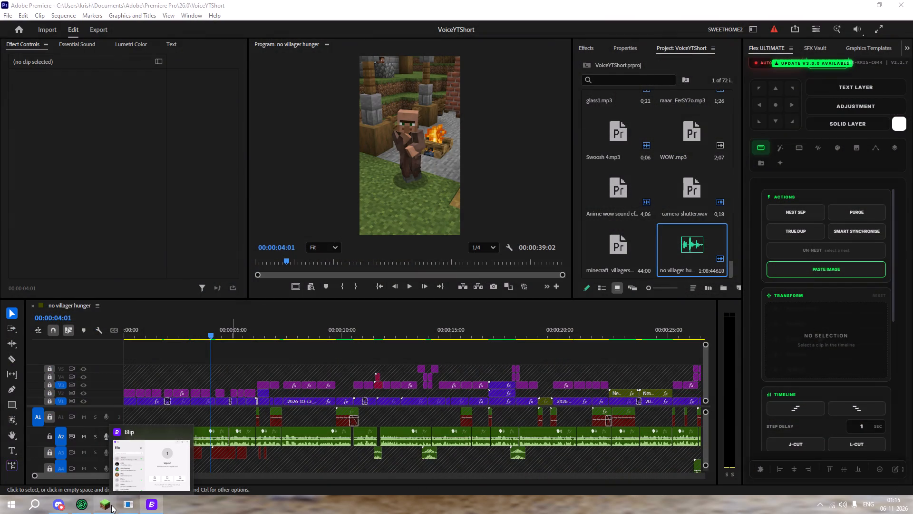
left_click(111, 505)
Fly the second clip's end point to face the villagers head-on, at about 410.5, -58.3, 115.5, angled about -269.6 and 1.7.
left_click_drag(737, 134, 789, 131)
key("a")
key("shift+s")
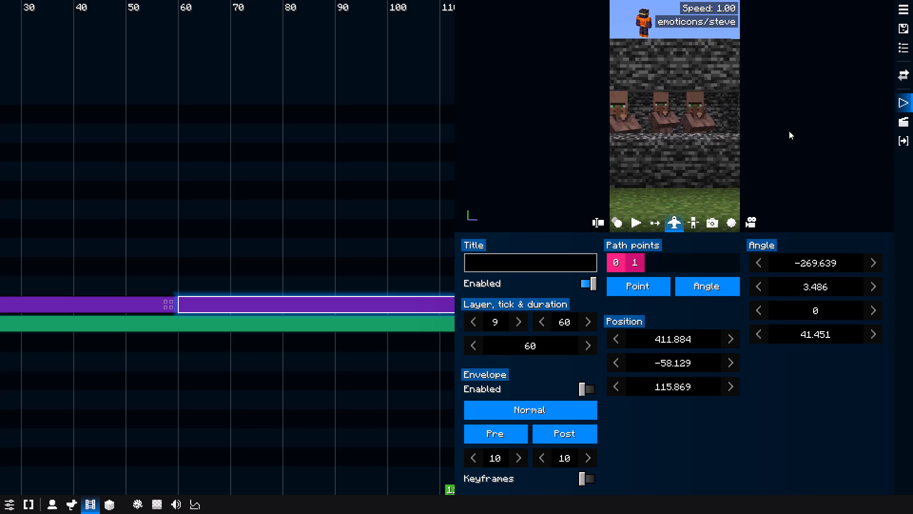
left_click_drag(789, 131, 788, 122)
key("a")
key("s")
key("s")
key("s")
key("s")
key("s")
key("s")
key("s")
key("s")
key("s")
key("s")
key("s")
key("w")
key("w")
key("w")
key("w")
key("w")
key("w")
key("w")
key("w")
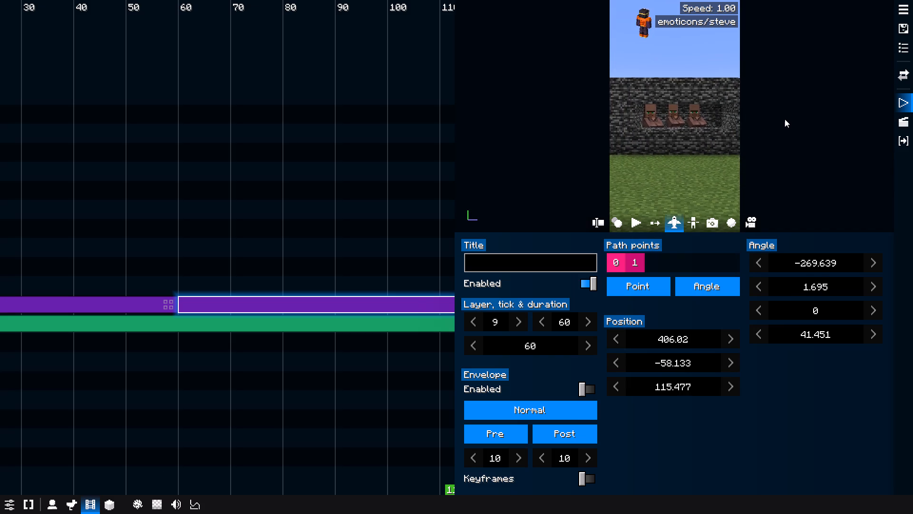
Widen the end point's field of view to about 69.
middle_click_drag(777, 122, 730, 327)
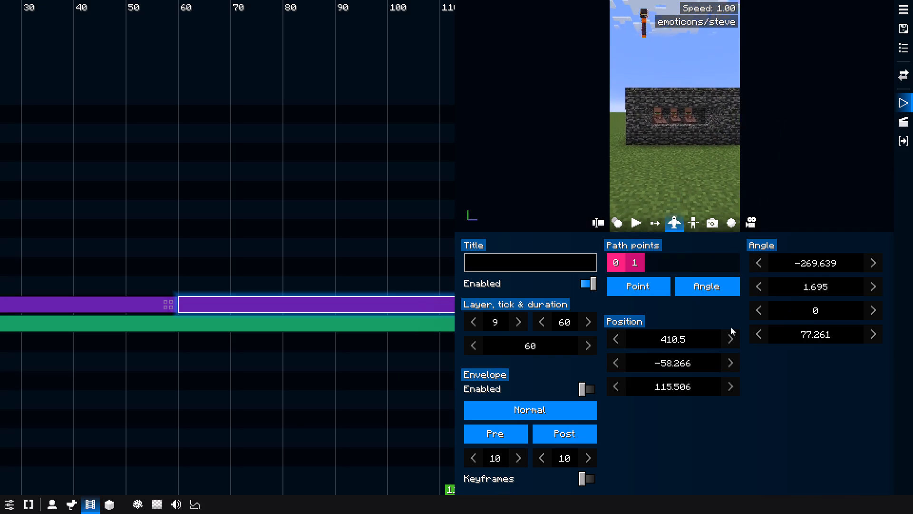
middle_click_drag(730, 327, 729, 269)
Reposition the end point to about 408.6, -58.2, 116.1, angled about -270.5 and 1.2, framing the whole wall front.
key("d")
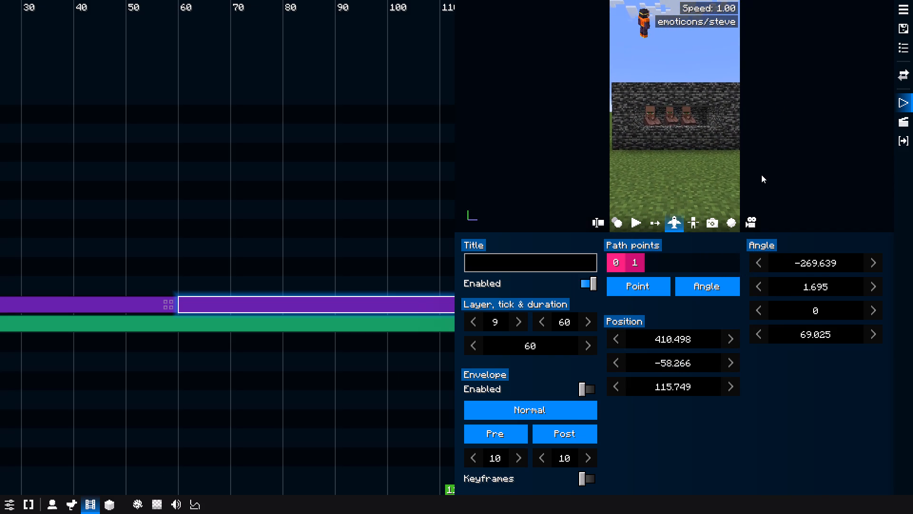
left_click_drag(761, 175, 757, 172)
key("d")
type("ss")
left_click(758, 168)
key("a")
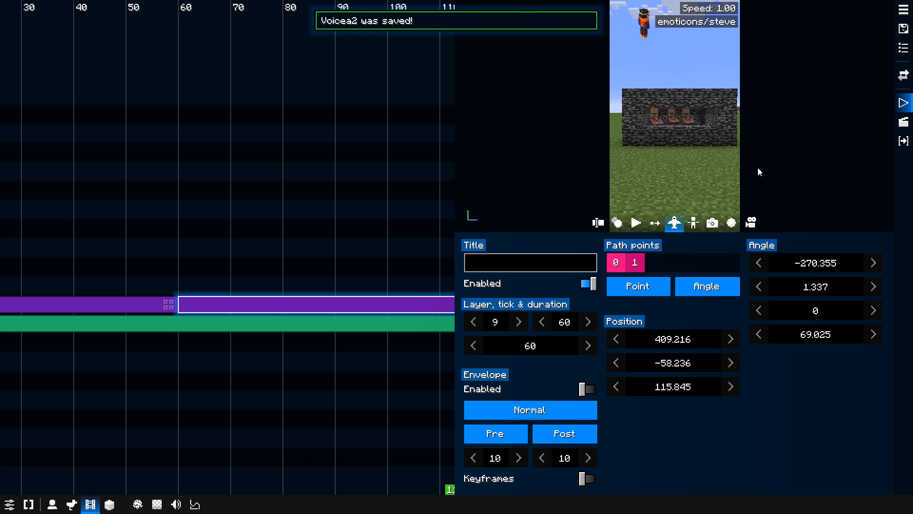
key("d")
key("s")
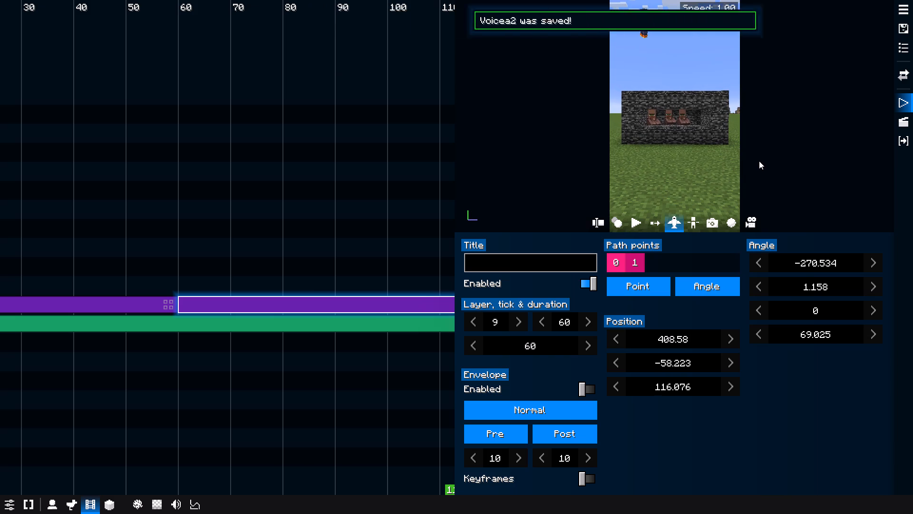
Play the second path clip from its start point to review the camera move.
left_click(628, 264)
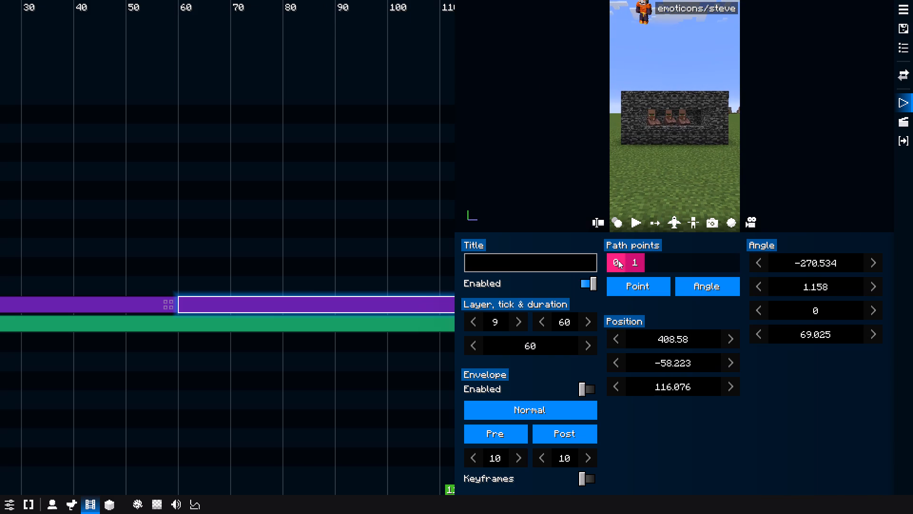
left_click(618, 260)
left_click(632, 222)
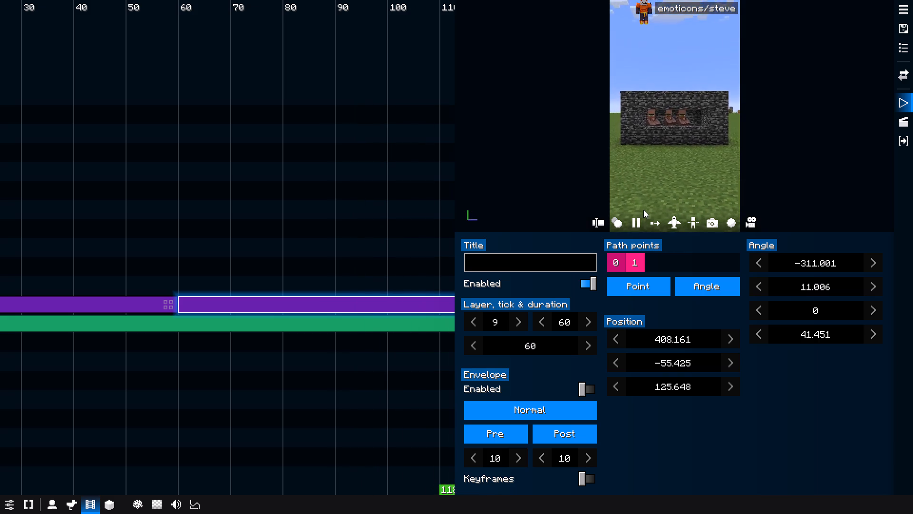
Rewind the film to tick 0, leave and reopen the film editor, and play the whole shot across both path clips.
left_click(643, 210)
left_click_drag(199, 243, 4, 268)
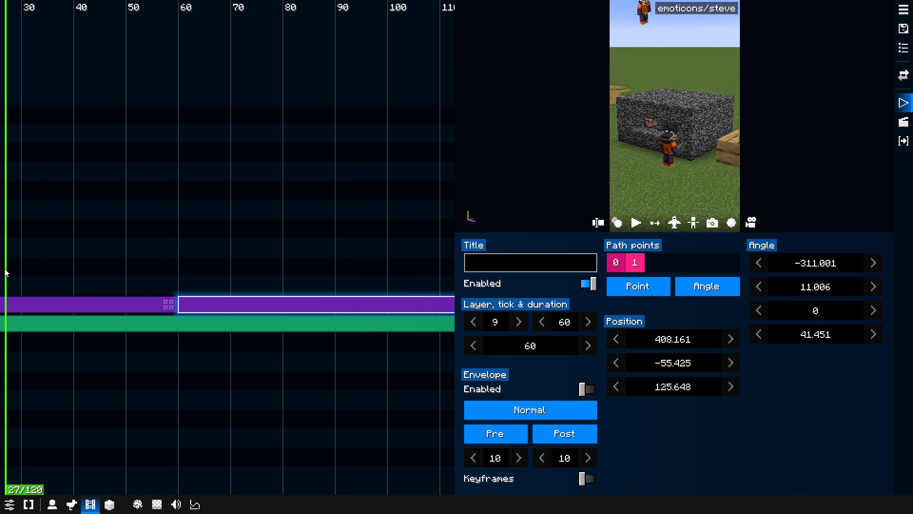
middle_click_drag(98, 209, 325, 219)
key("Escape")
key("b")
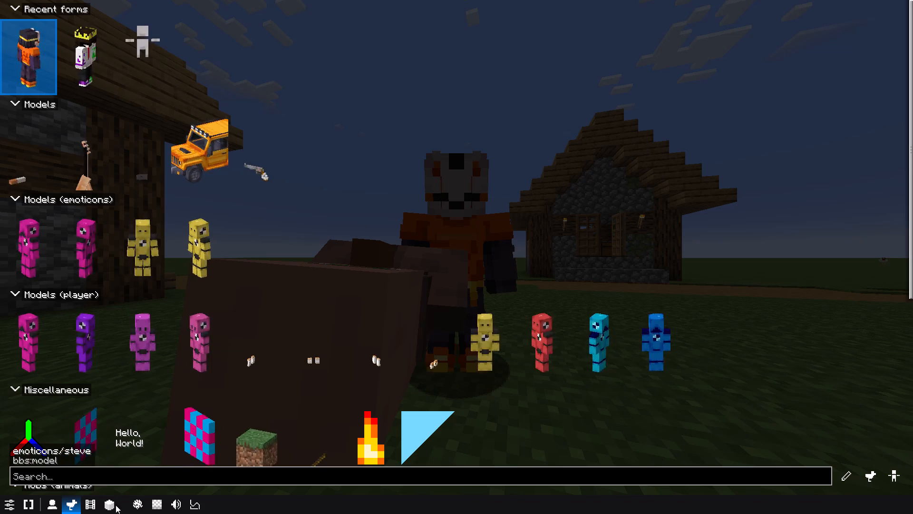
left_click(92, 505)
left_click_drag(240, 231, 0, 267)
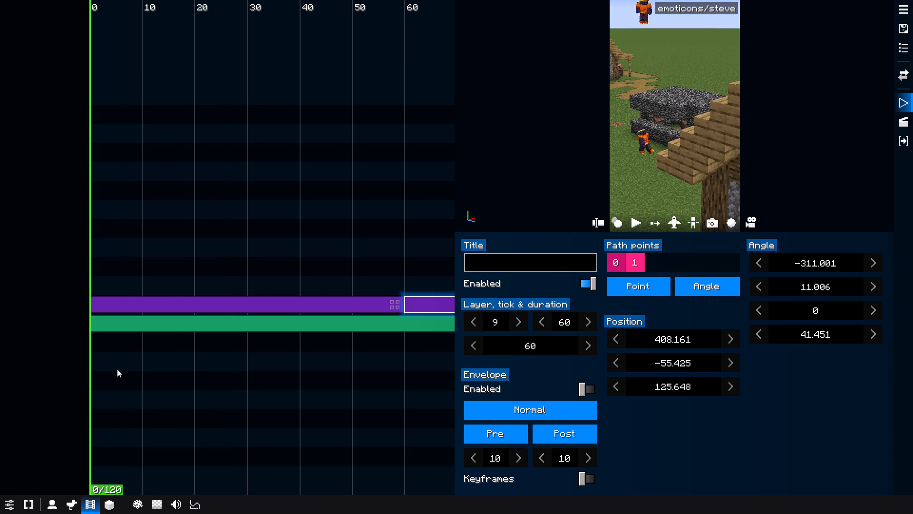
key("Escape")
type("bv")
left_click(92, 513)
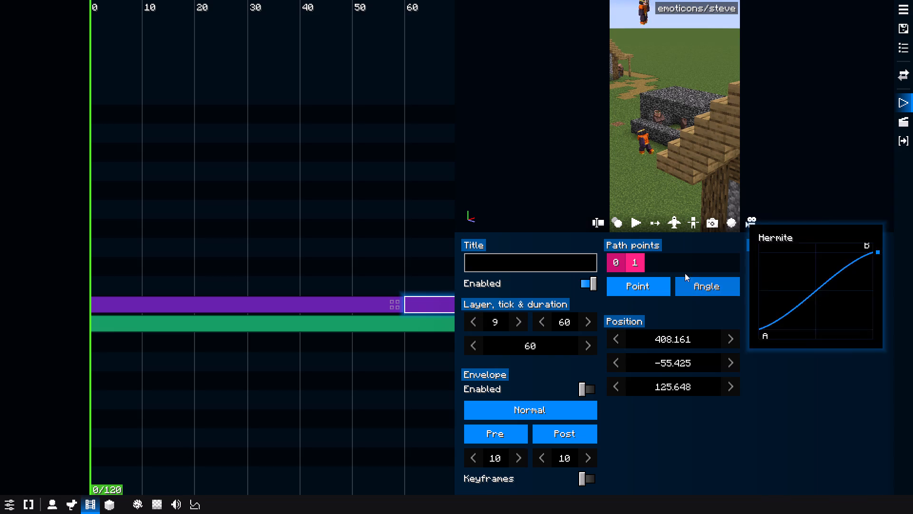
left_click(638, 227)
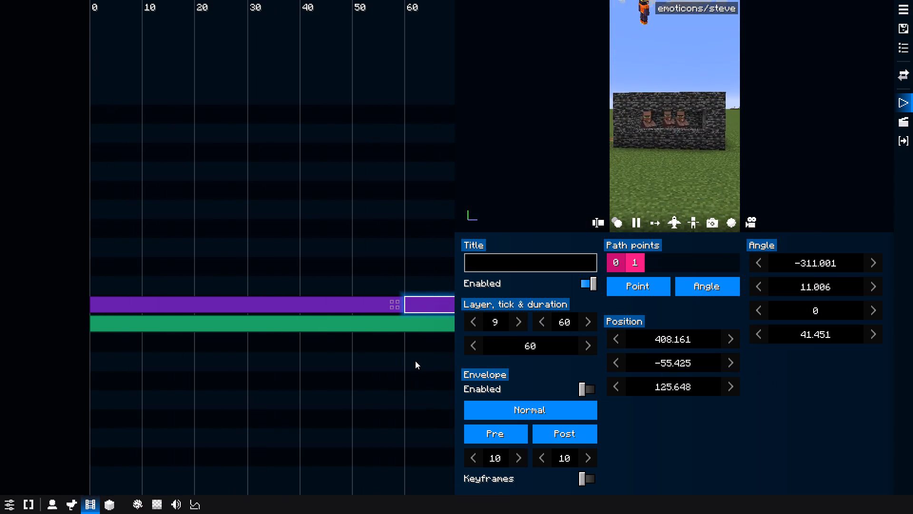
Replay the shot from tick 0 to check the camera move, stopping just past the join between the two path clips.
left_click_drag(191, 231, 0, 231)
left_click(639, 227)
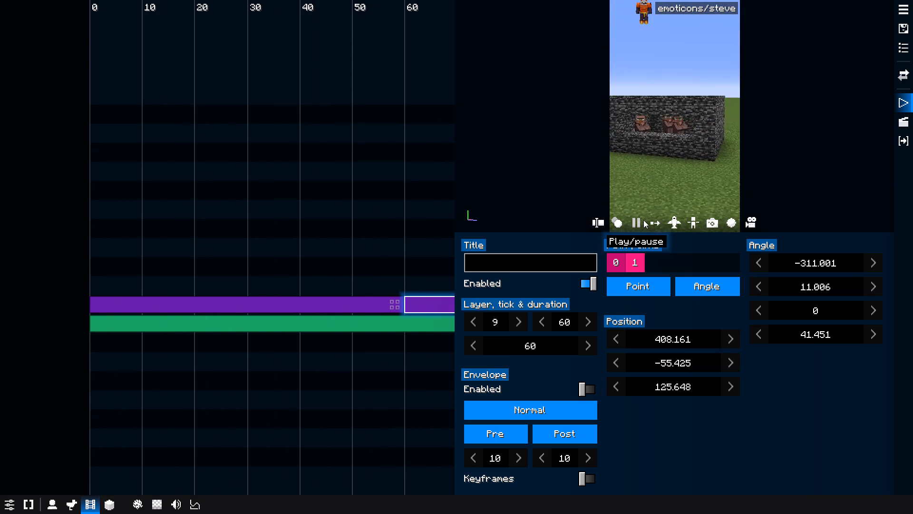
left_click(641, 220)
left_click_drag(287, 227, 4, 274)
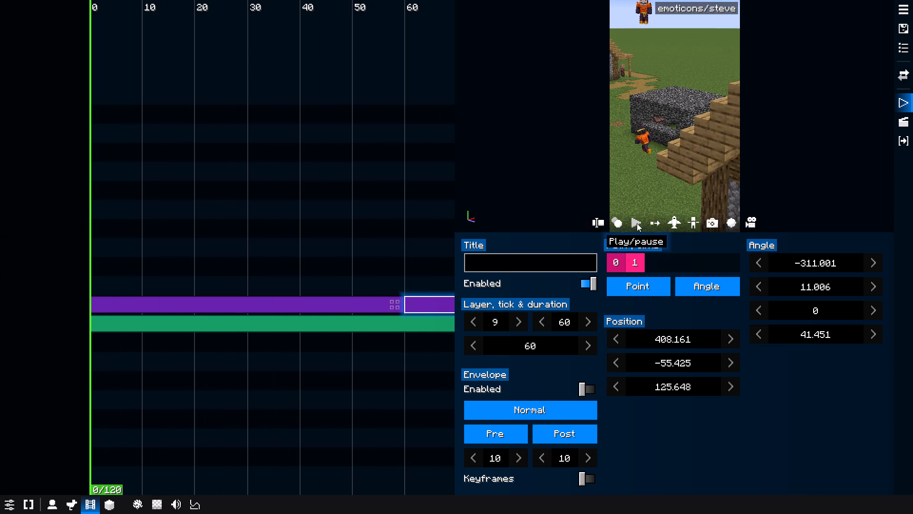
left_click(637, 223)
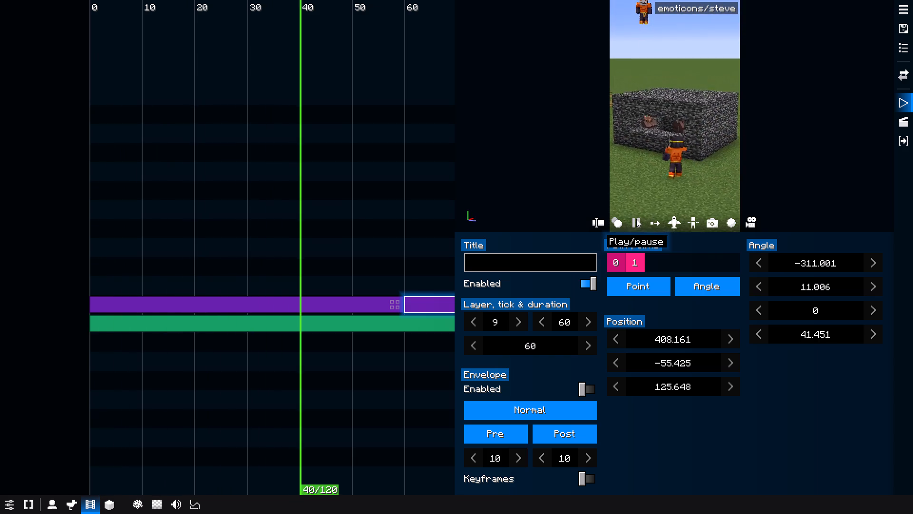
left_click(636, 219)
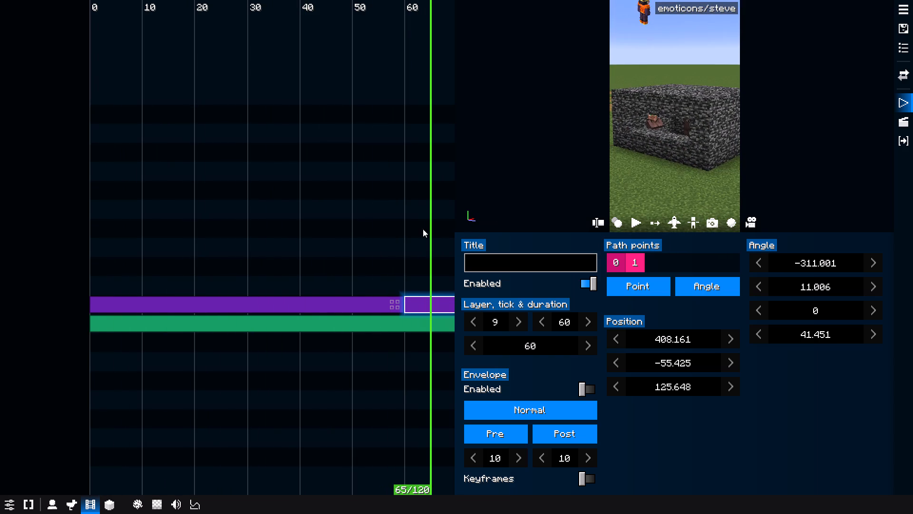
Move the playhead to tick 60, where the two path clips meet, and select the first path clip.
left_click_drag(417, 230, 400, 246)
left_click_drag(401, 248, 407, 249)
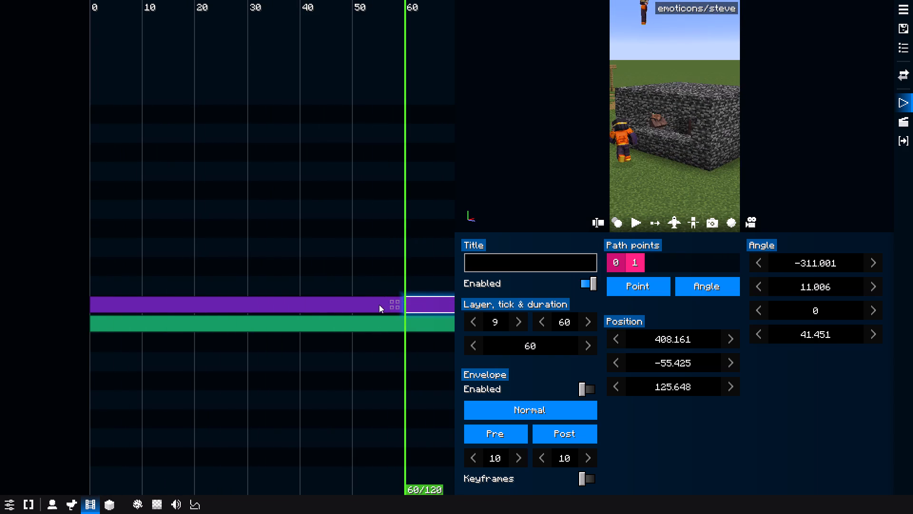
left_click(379, 306)
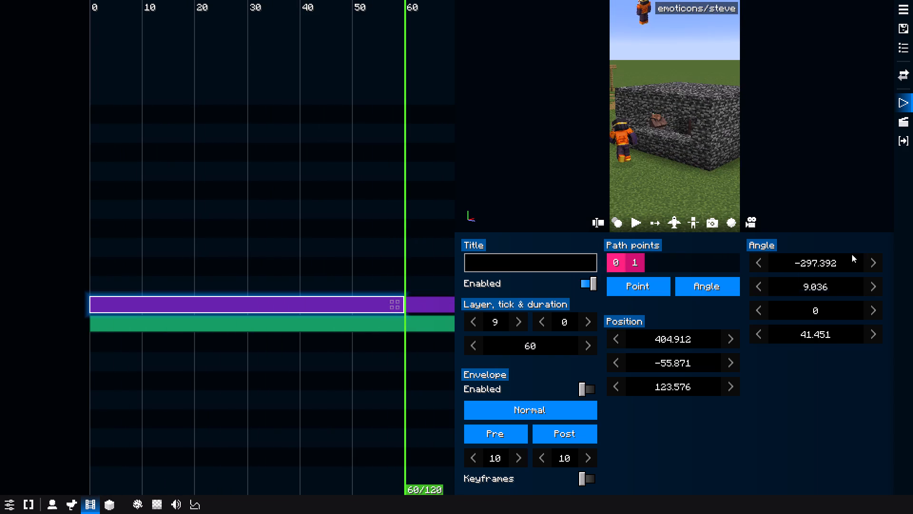
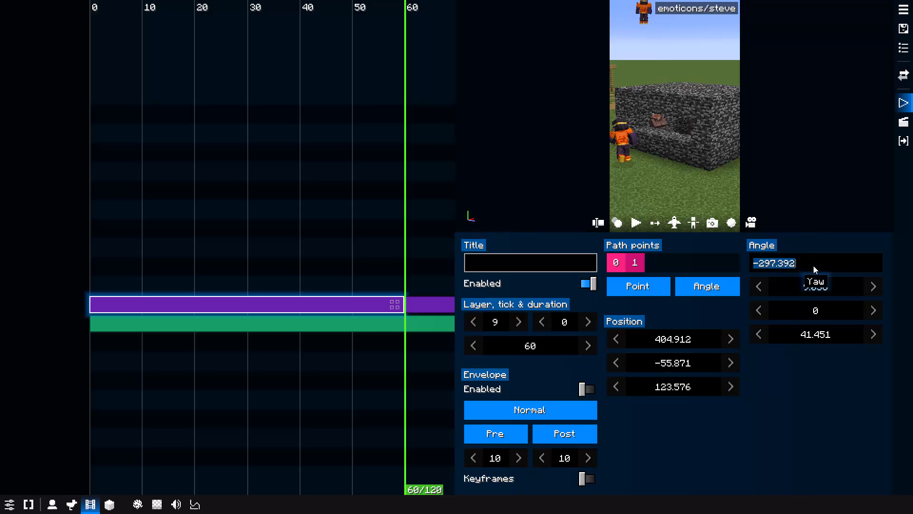
Set the yaw of the second path clip's start point to -297.392, matching the first clip's end point.
left_click(428, 305)
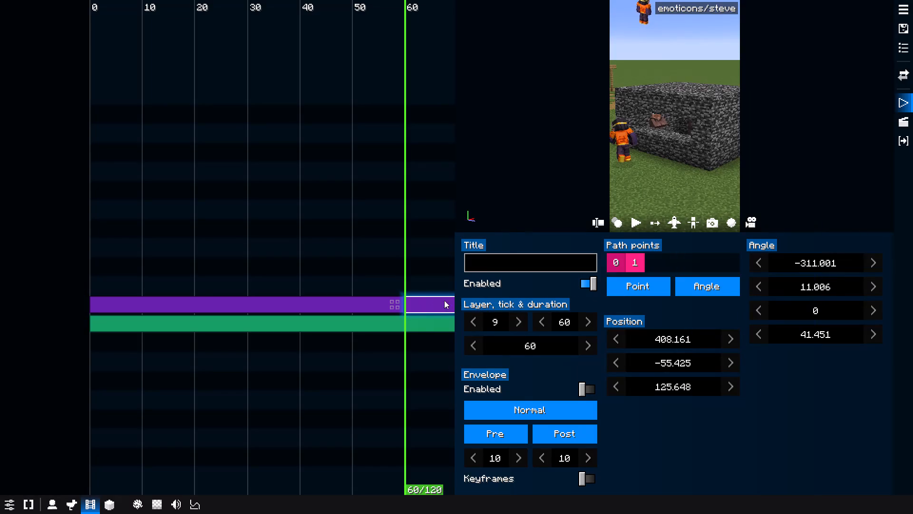
left_click(824, 269)
key("ctrl+a")
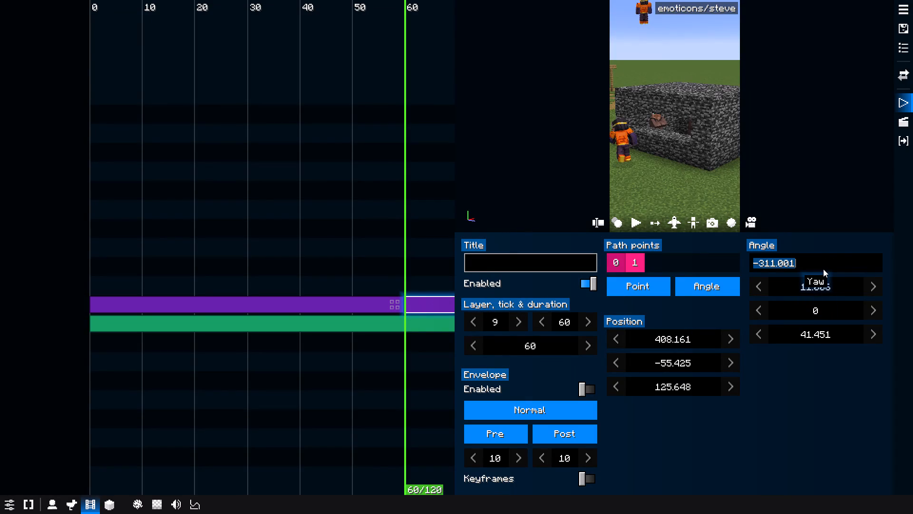
key("ctrl+v")
Copy the pitch of 9.036 from the first path clip's end point to the second clip's start point.
left_click(327, 305)
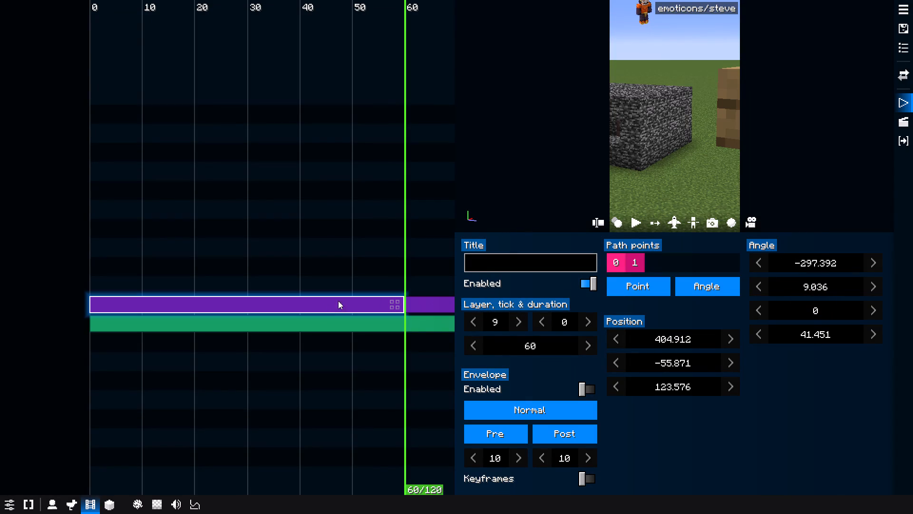
left_click(425, 310)
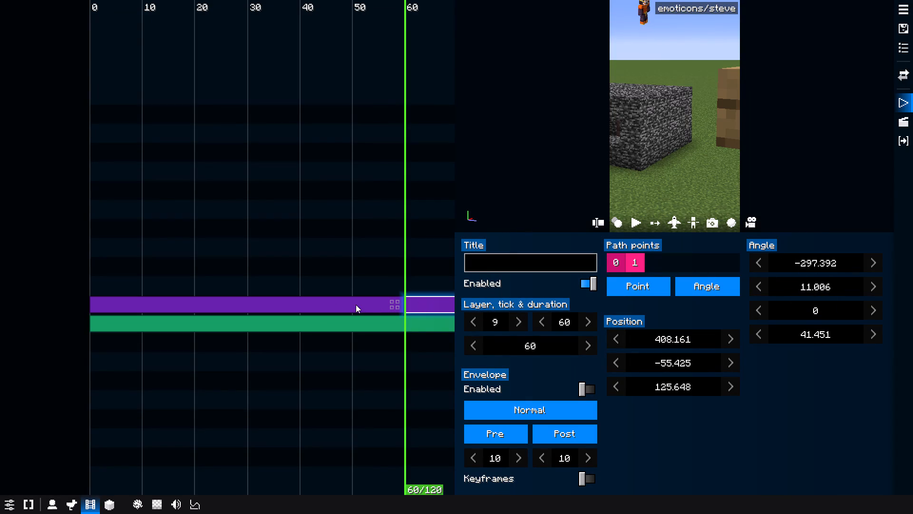
left_click(359, 302)
right_click(824, 292)
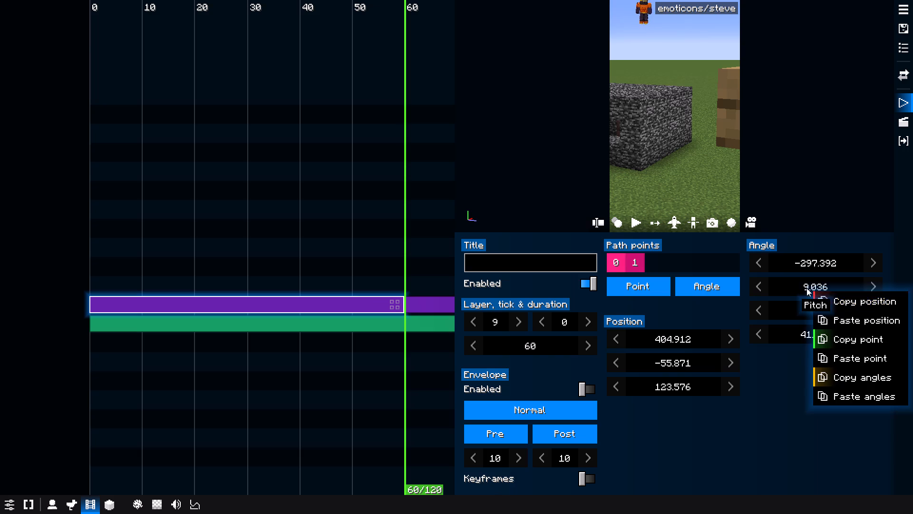
left_click(806, 288)
key("ctrl+a")
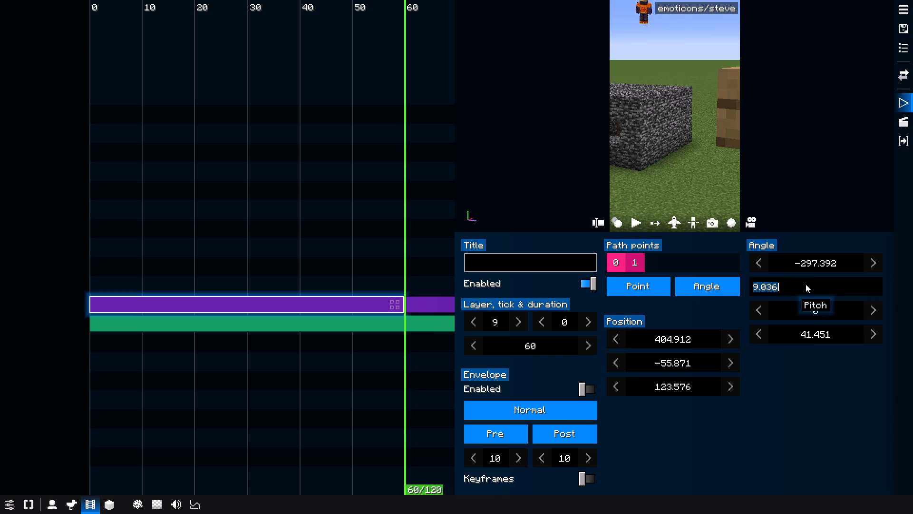
key("ctrl+c")
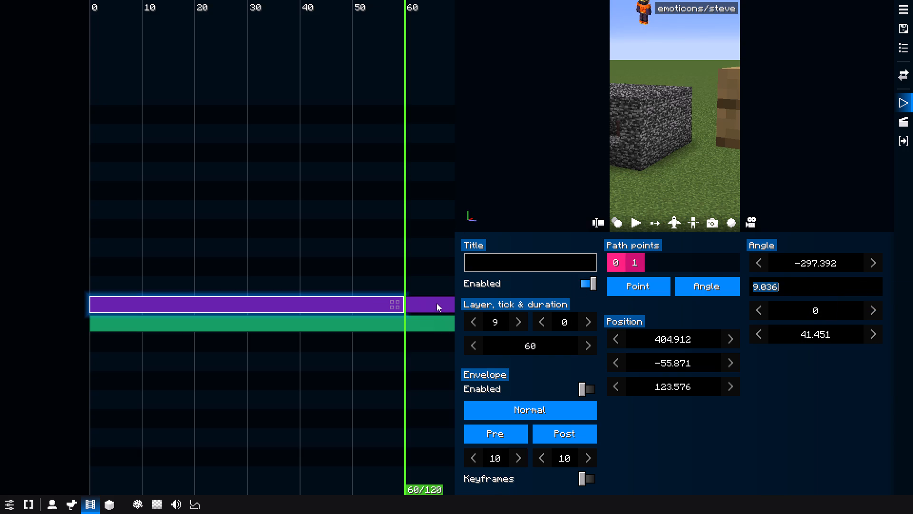
left_click(437, 303)
left_click(845, 286)
key("ctrl+a")
key("ctrl+v")
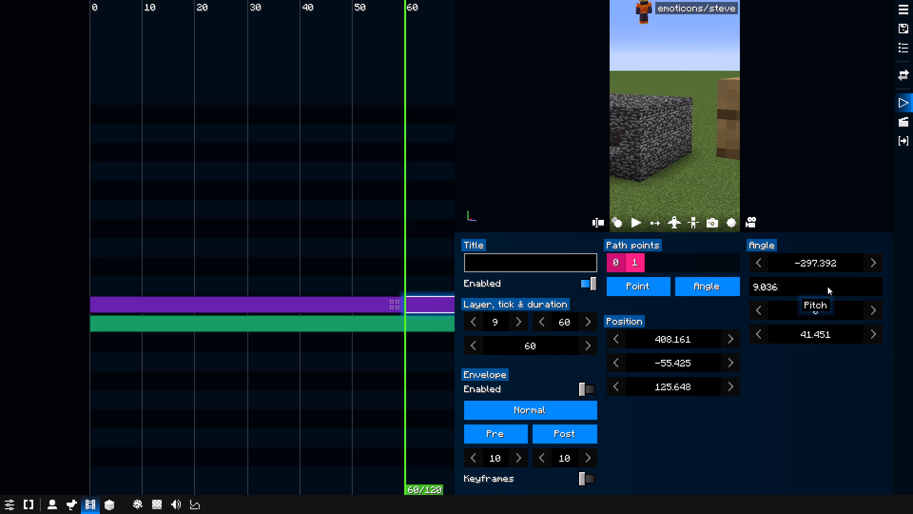
Copy the FOV of 41.451 from the first path clip's end point to the second clip's start point.
left_click(374, 304)
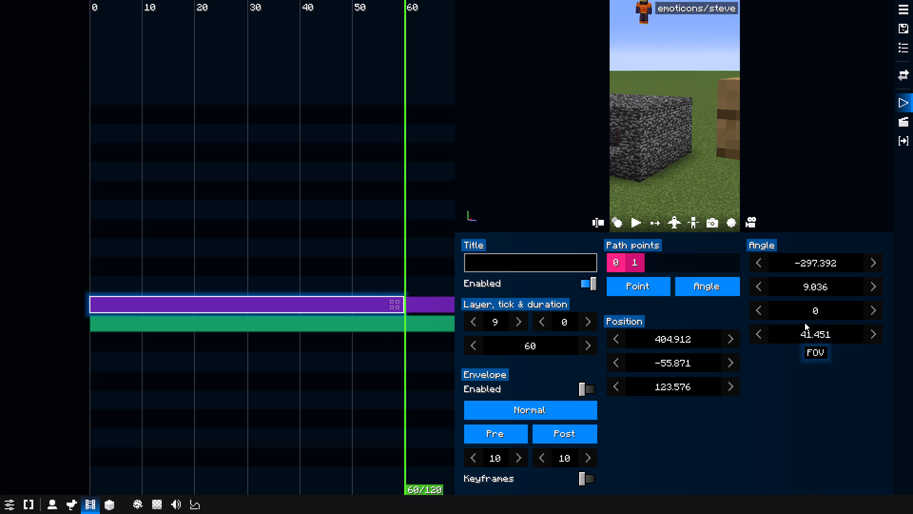
left_click(420, 303)
left_click(343, 306)
left_click(817, 337)
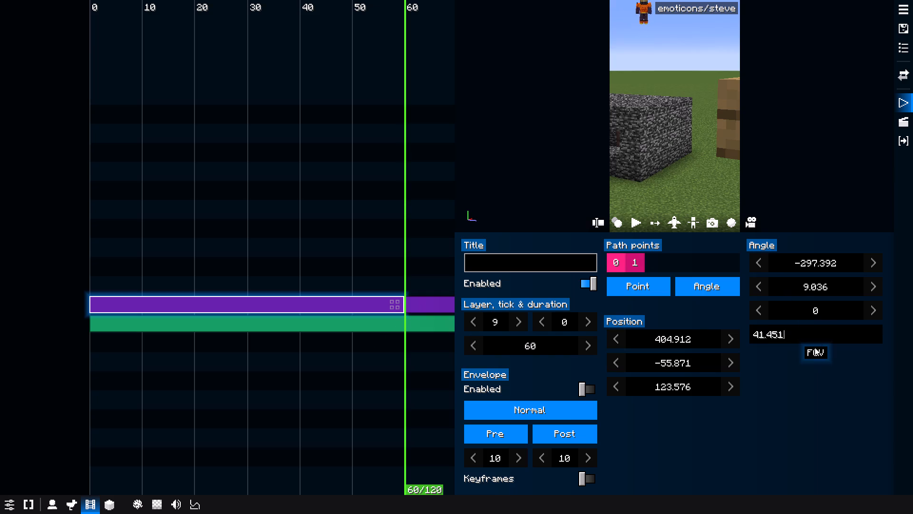
key("ctrl+a")
key("ctrl+c")
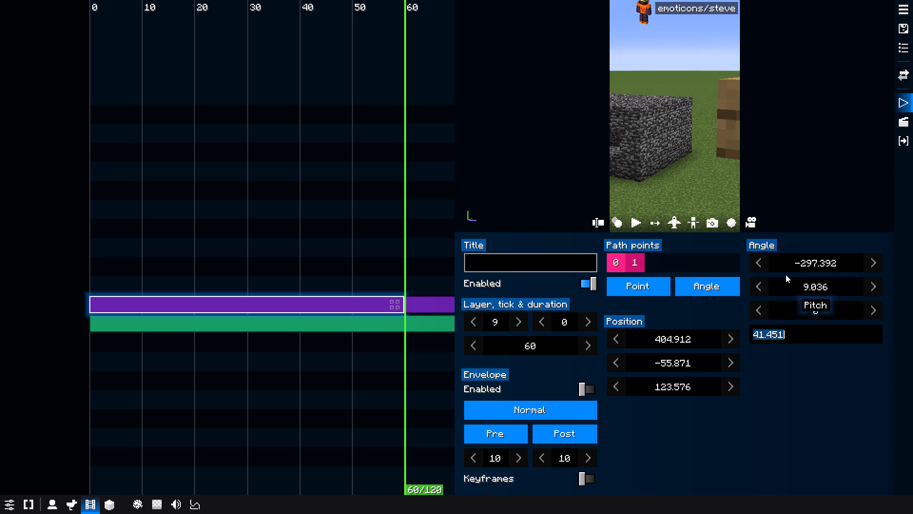
left_click(431, 299)
left_click(802, 343)
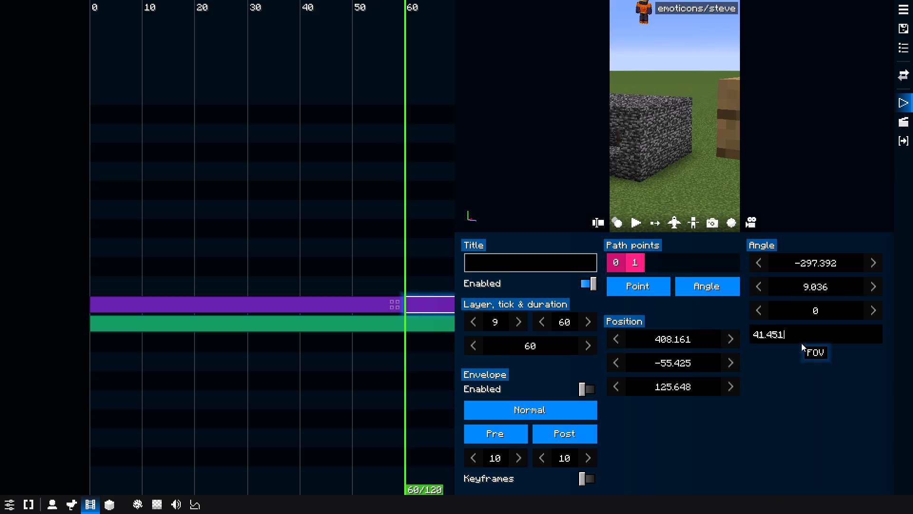
key("ctrl+a")
key("ctrl+v")
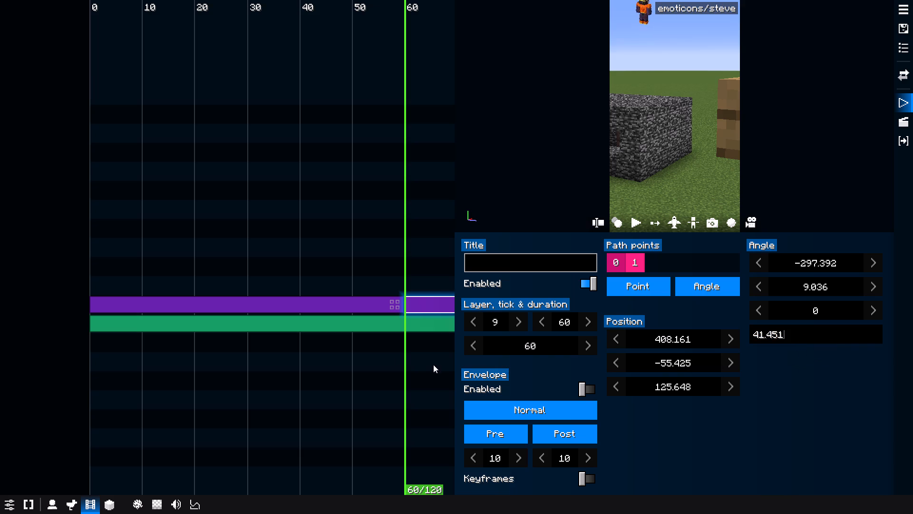
Copy the X position of 404.912 from the first path clip's end point to the second clip's start point.
left_click(371, 305)
left_click(656, 338)
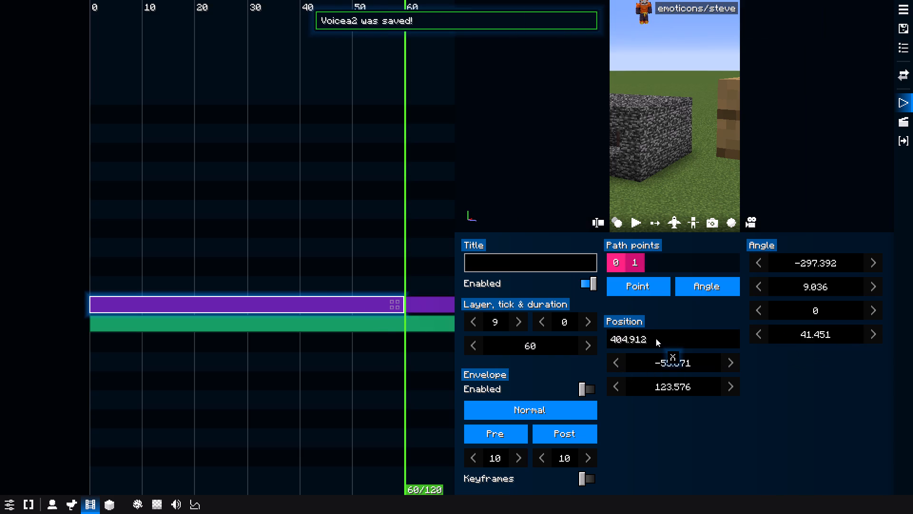
key("ctrl+a")
key("ctrl+c")
left_click(427, 304)
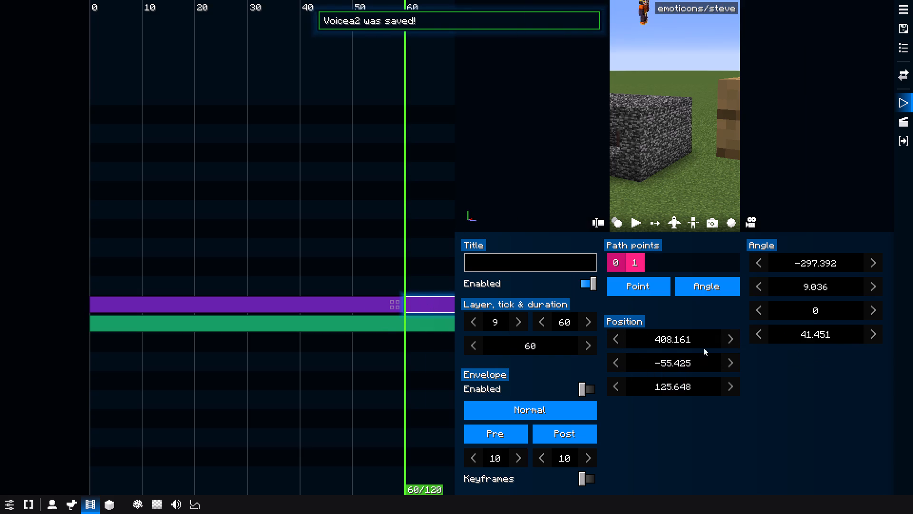
left_click(697, 342)
key("ctrl+s")
key("ctrl+a")
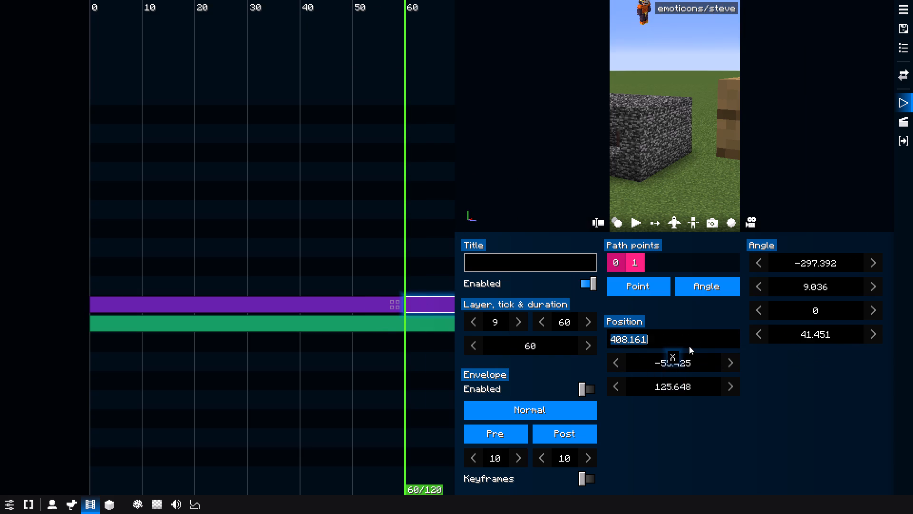
key("ctrl+v")
left_click(844, 189)
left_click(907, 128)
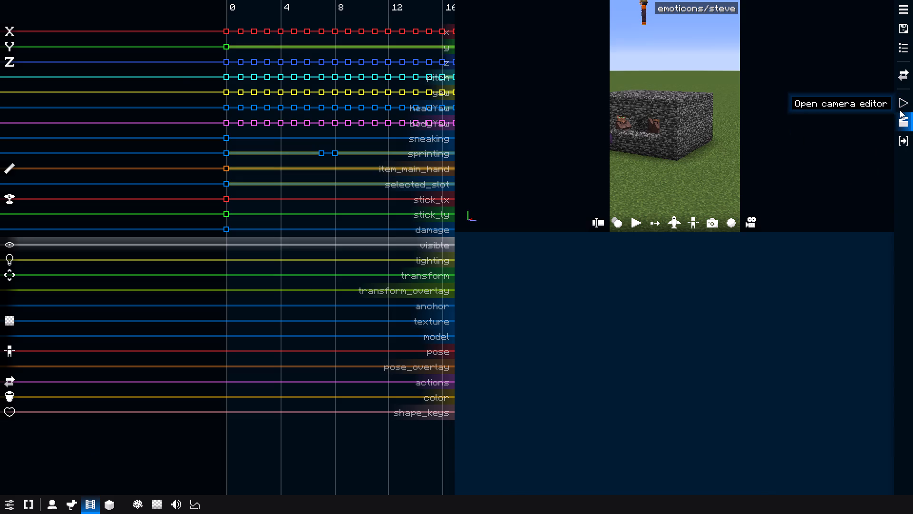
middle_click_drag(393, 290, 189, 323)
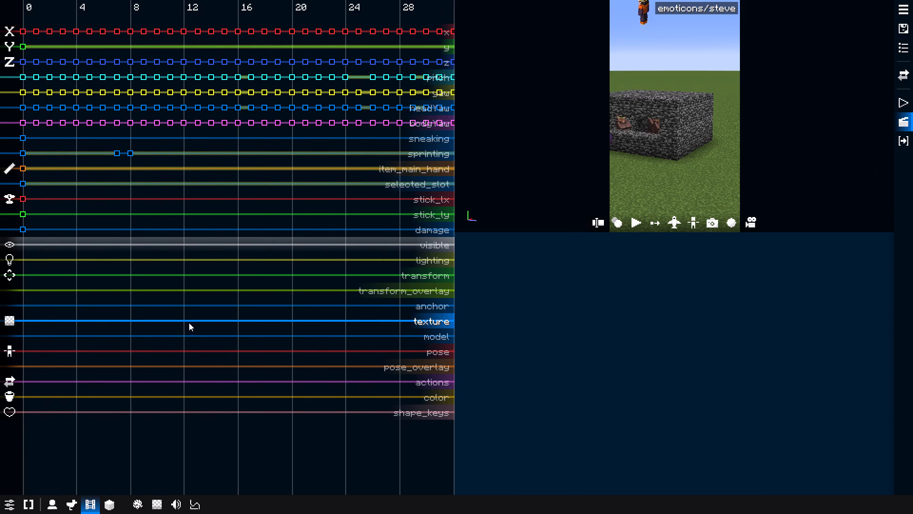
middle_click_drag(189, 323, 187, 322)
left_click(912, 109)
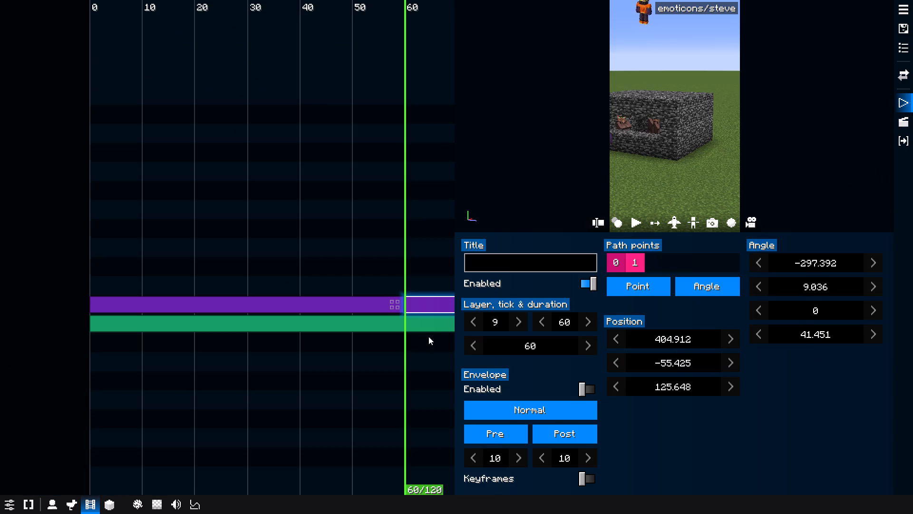
Copy the Y position of -55.871 from the first path clip's end point to the second clip's start point.
left_click(379, 310)
left_click(659, 363)
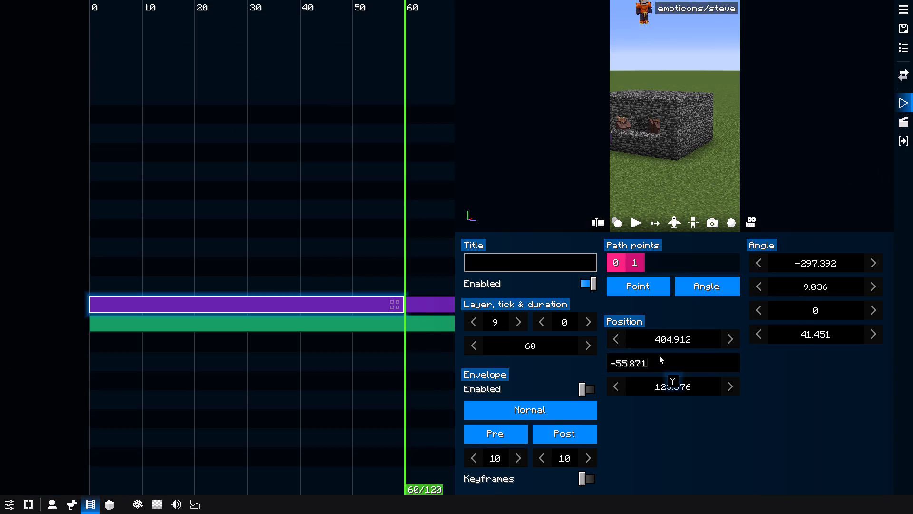
key("ctrl+a")
key("ctrl+c")
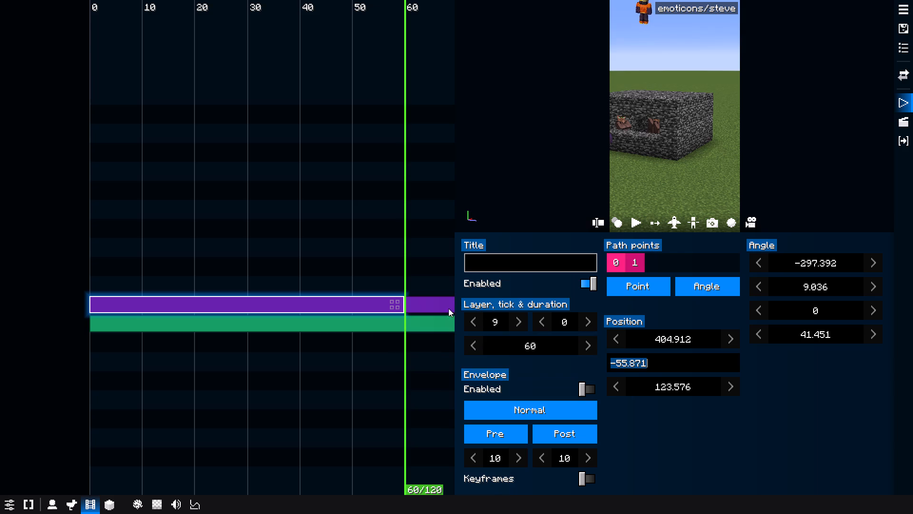
left_click(436, 306)
left_click(670, 361)
key("ctrl+a")
key("ctrl+v")
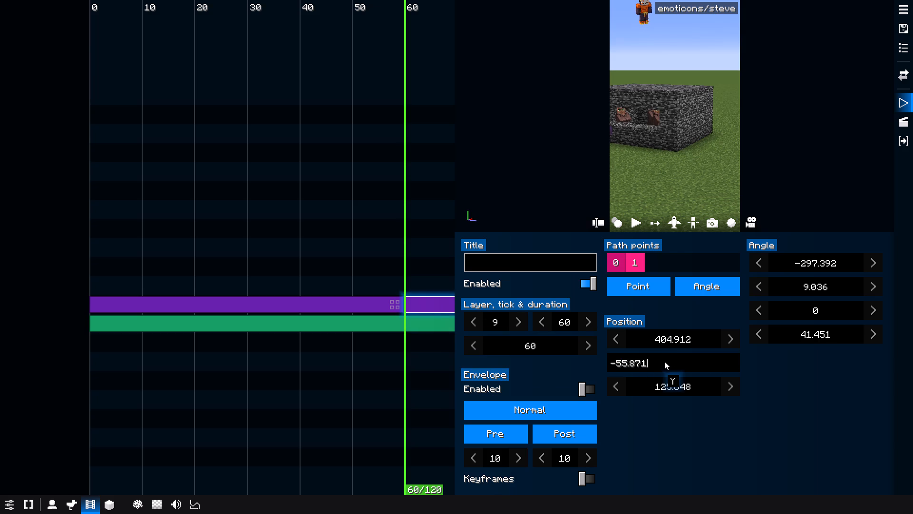
Copy the Z position of 123.576 from the first path clip's end point to the second clip's start point.
left_click(358, 305)
left_click(667, 393)
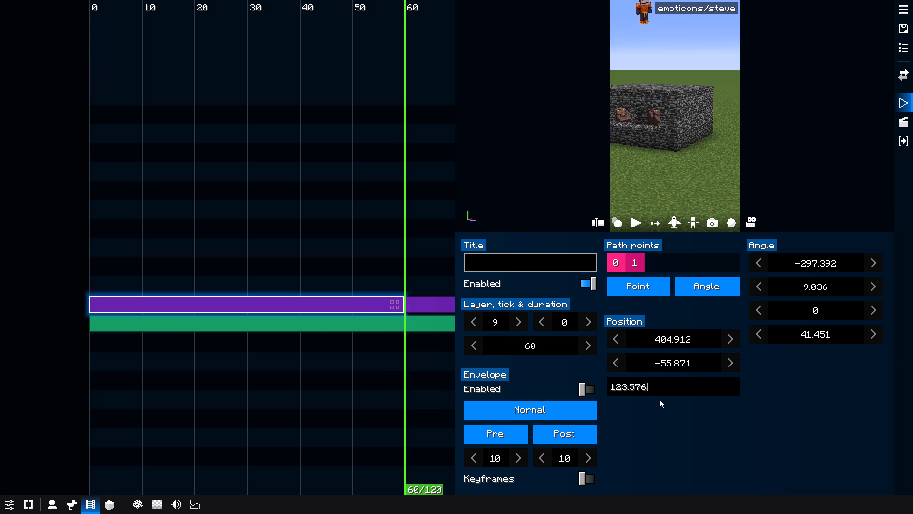
key("ctrl+a")
key("ctrl+a")
key("ctrl+c")
left_click(415, 304)
left_click(705, 398)
left_click(697, 397)
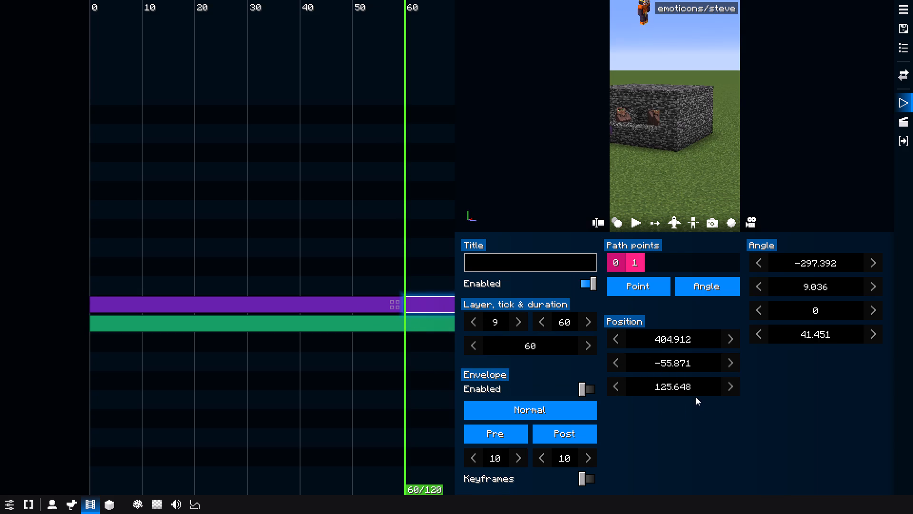
left_click(693, 393)
key("ctrl+a")
right_click(684, 395, "ctrl")
key("ctrl+v")
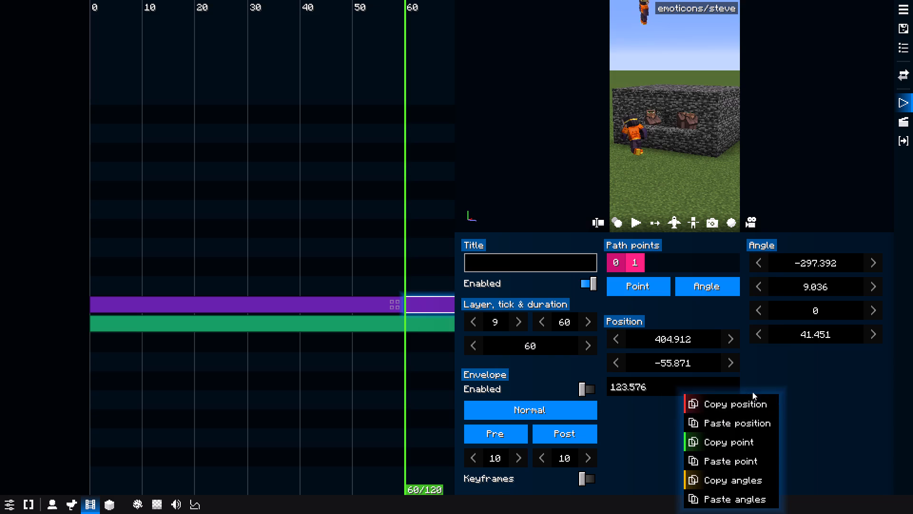
left_click(784, 389)
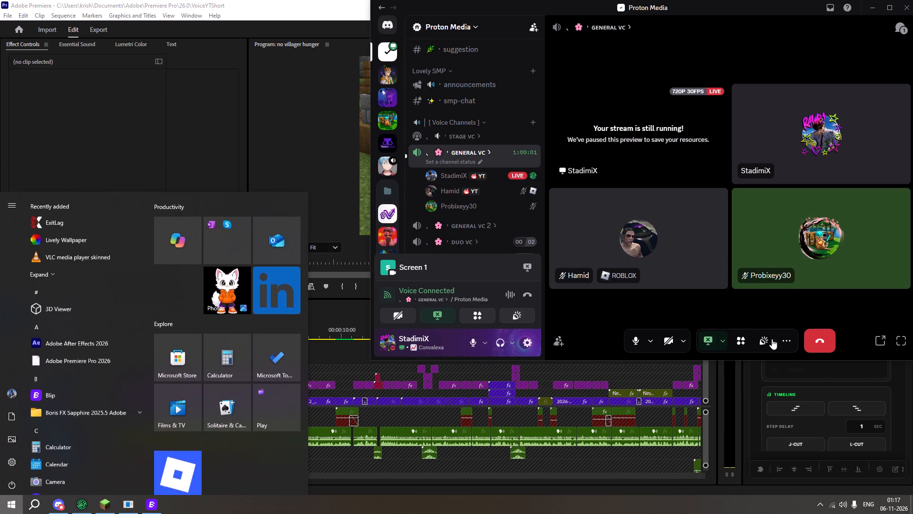
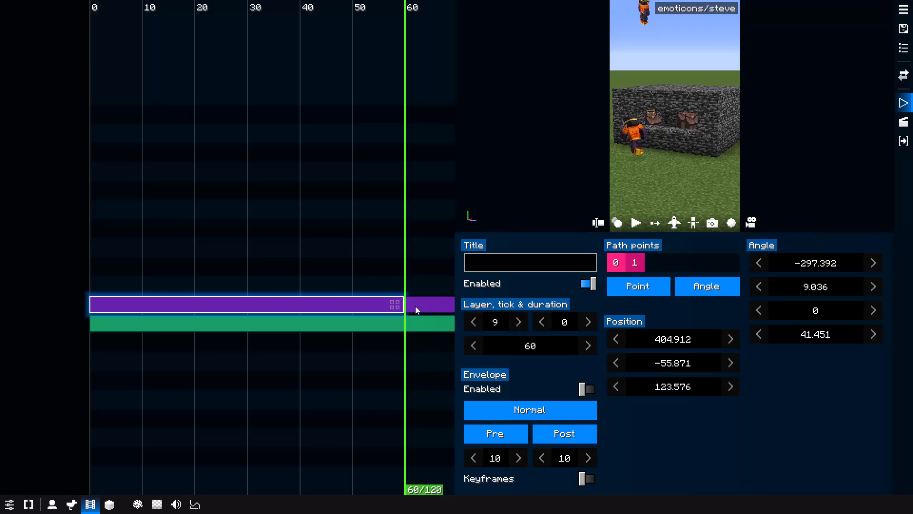
Play back the camera move from tick 45 across the join between the two path clips to check the transition.
left_click(418, 284)
left_click_drag(415, 259, 328, 270)
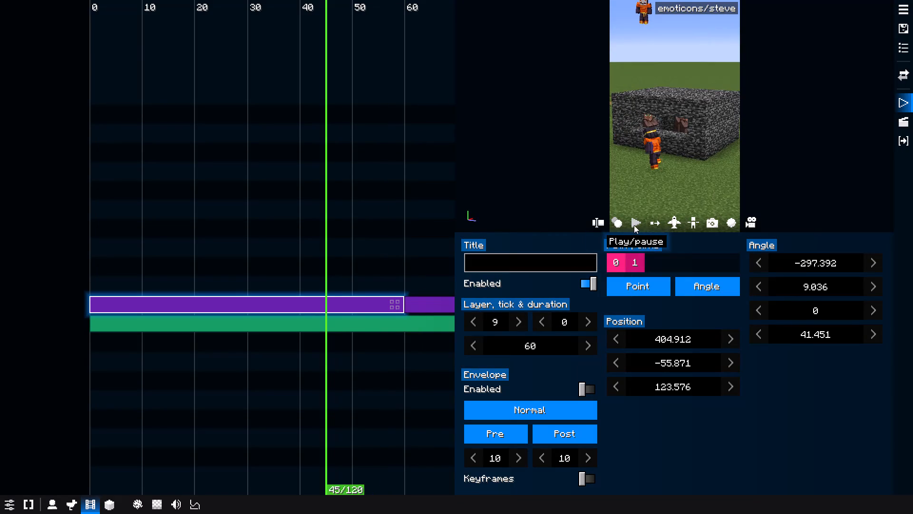
left_click(634, 225)
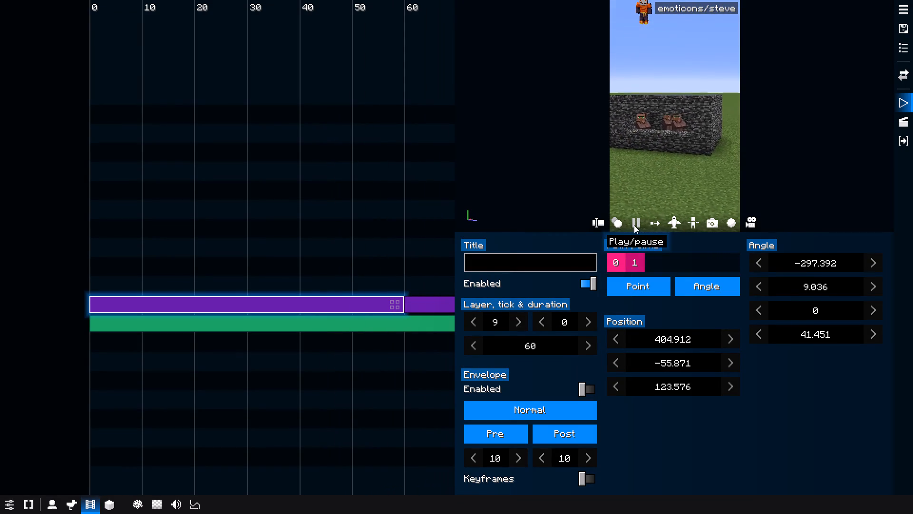
left_click(634, 225)
middle_click_drag(382, 233, 379, 234)
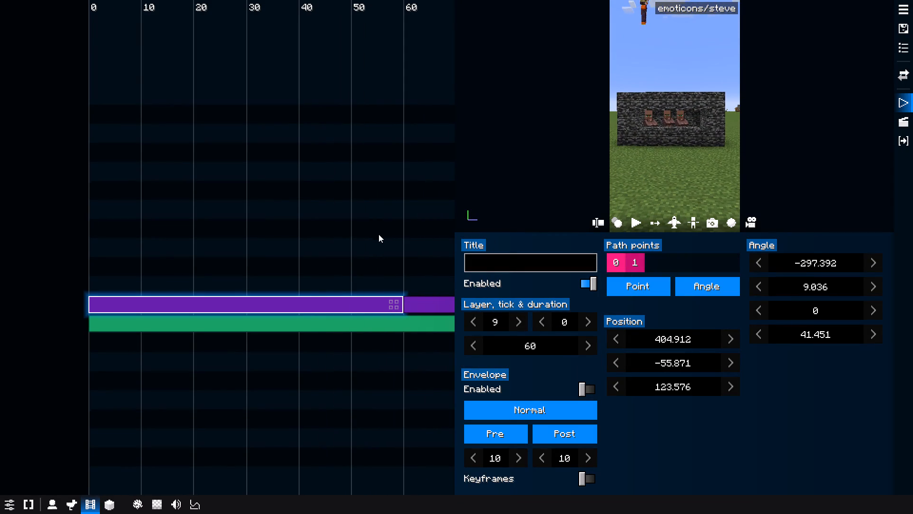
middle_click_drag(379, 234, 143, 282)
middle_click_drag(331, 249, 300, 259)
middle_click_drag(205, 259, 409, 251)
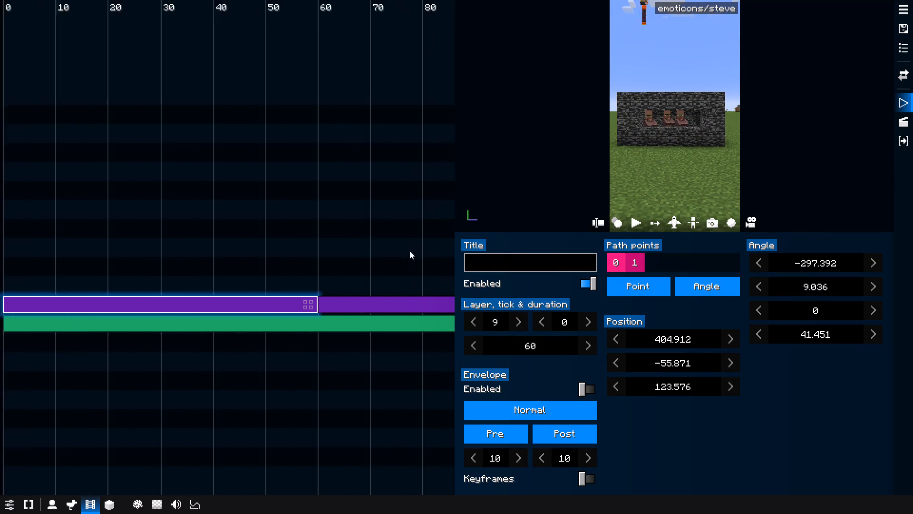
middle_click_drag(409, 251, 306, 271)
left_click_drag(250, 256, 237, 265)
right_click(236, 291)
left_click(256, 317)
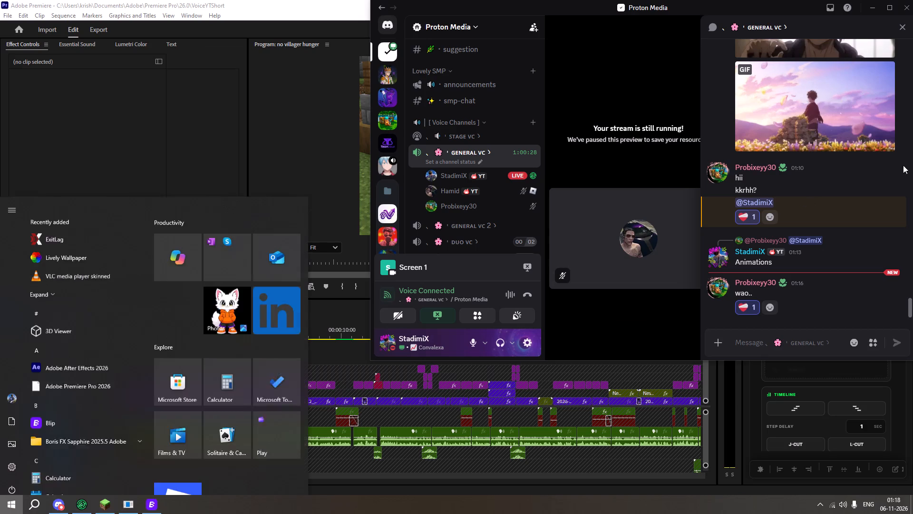
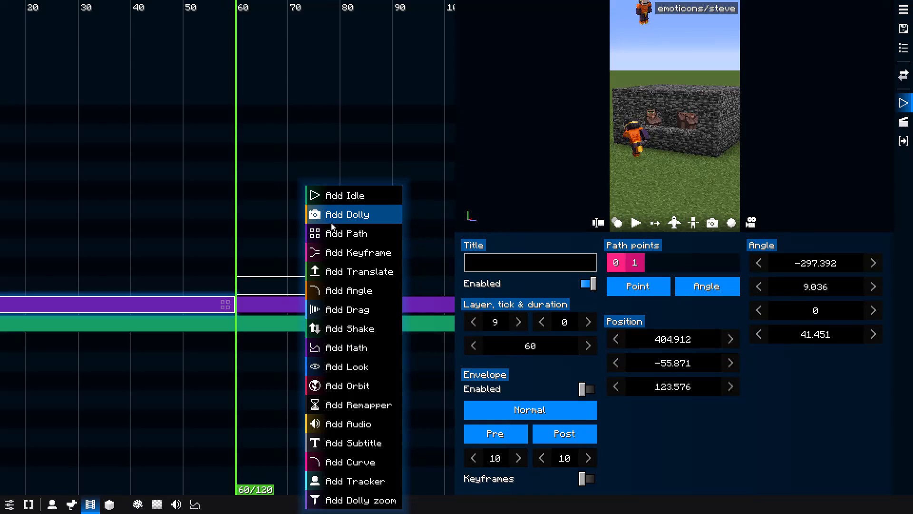
Add a Dolly clip on layer 10 at tick 60 and lengthen it to 57 ticks.
left_click(333, 208)
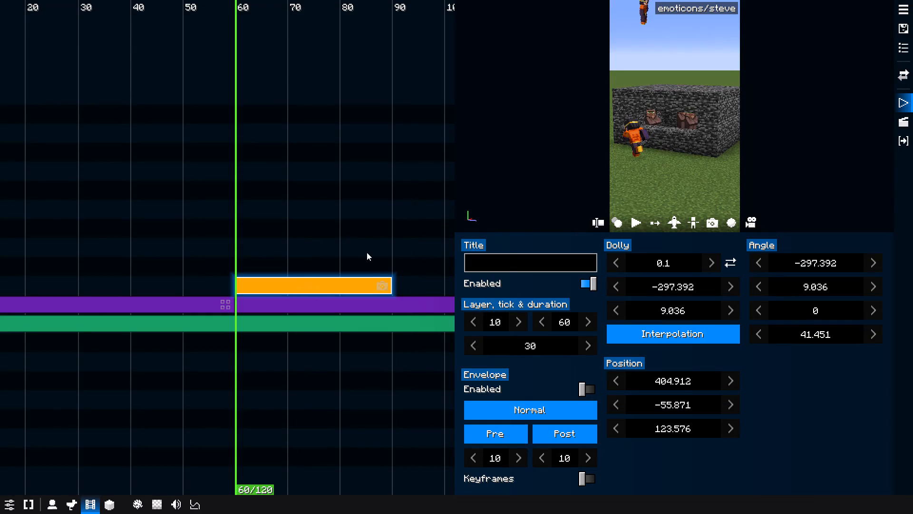
middle_click_drag(362, 244, 192, 280)
left_click_drag(220, 290, 366, 292)
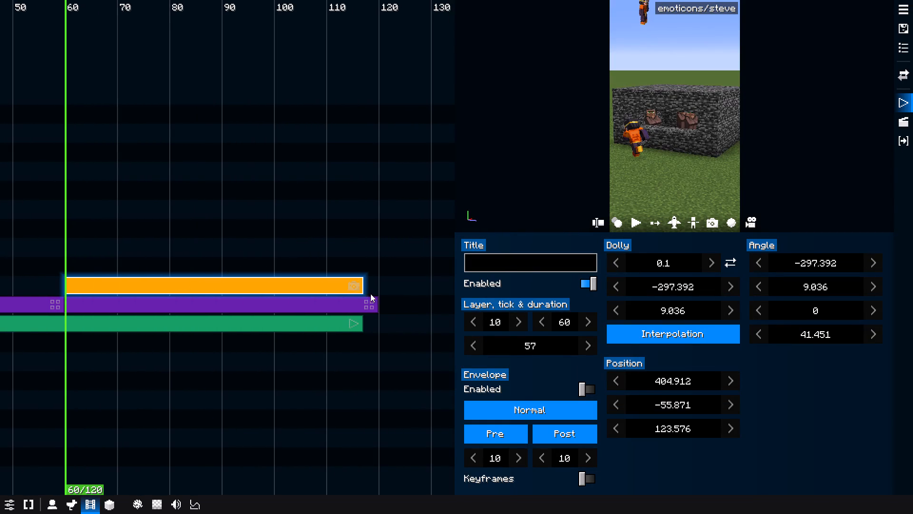
Shorten the second path clip on layer 9 to a duration of 57 ticks.
left_click_drag(378, 305, 366, 307)
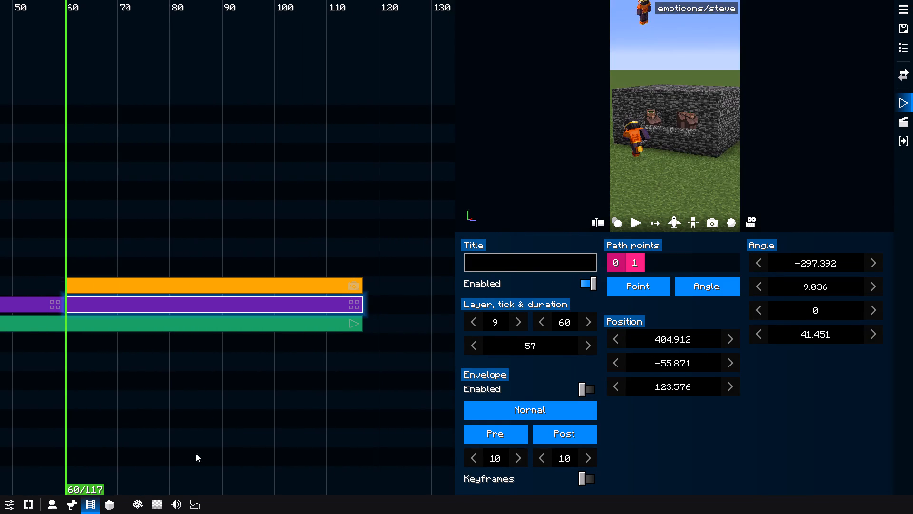
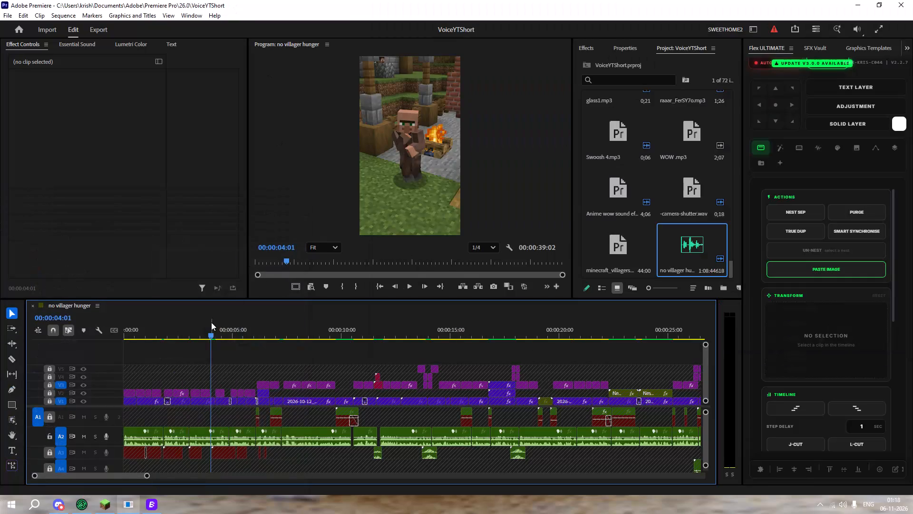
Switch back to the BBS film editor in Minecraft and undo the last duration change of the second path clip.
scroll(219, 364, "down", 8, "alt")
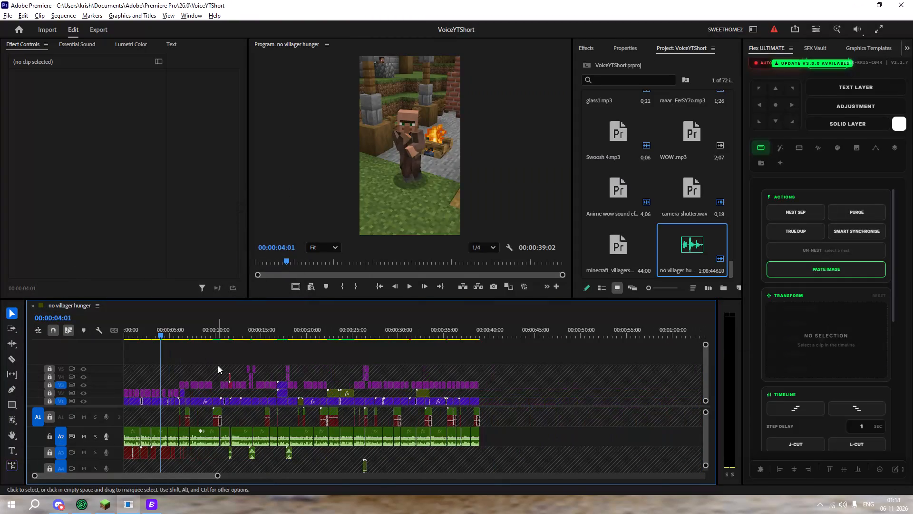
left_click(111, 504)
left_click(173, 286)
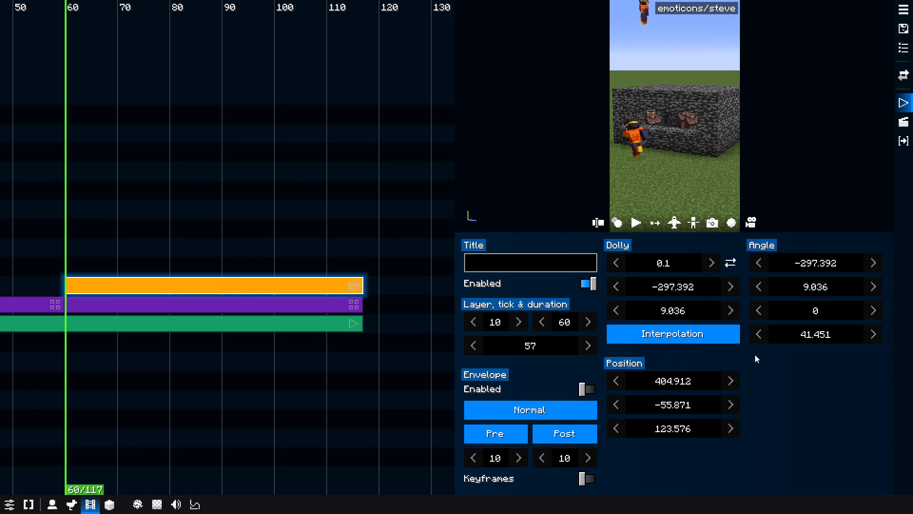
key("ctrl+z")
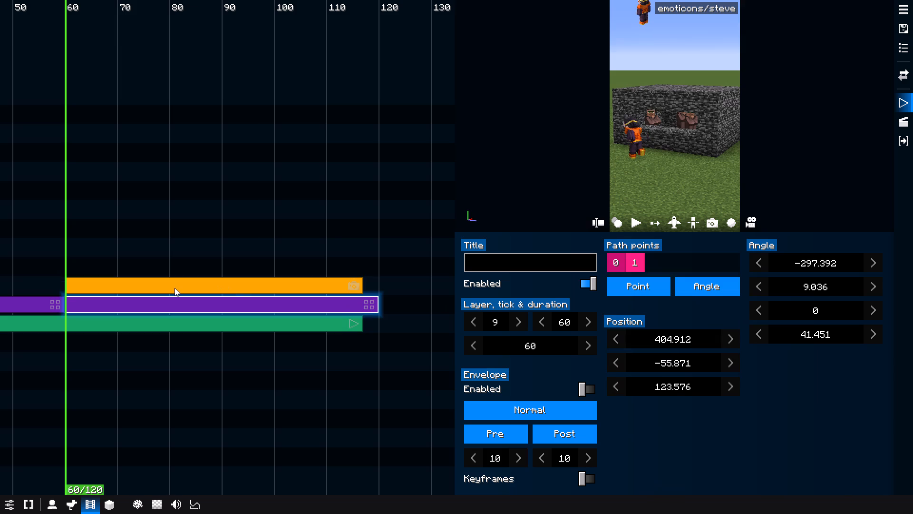
Shorten the second path clip on layer 9 to a duration of 57 ticks.
left_click(175, 287)
left_click_drag(375, 308, 362, 308)
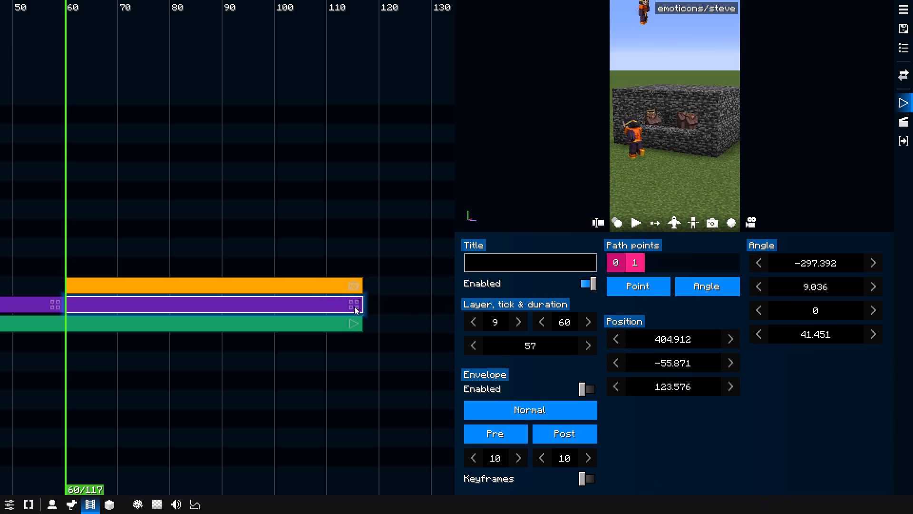
Delete the Dolly clip on layer 10 above the second path clip.
left_click(315, 288)
key("Delete")
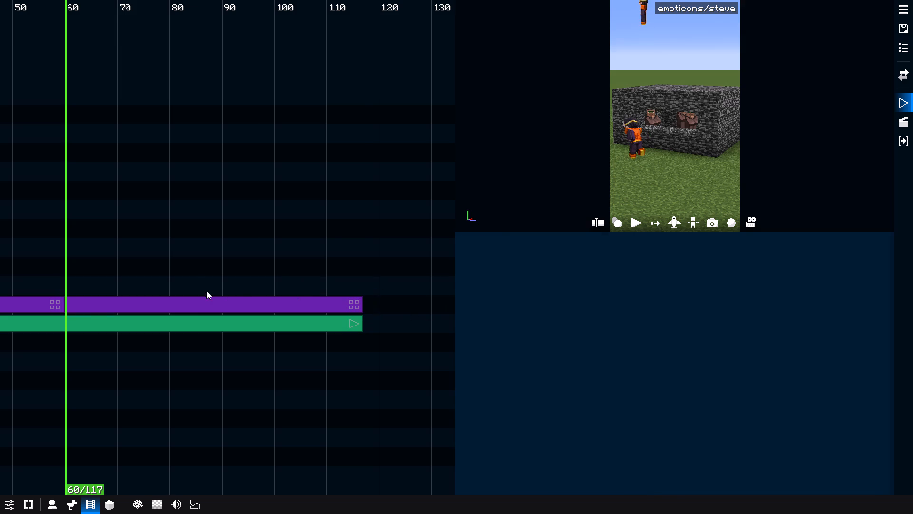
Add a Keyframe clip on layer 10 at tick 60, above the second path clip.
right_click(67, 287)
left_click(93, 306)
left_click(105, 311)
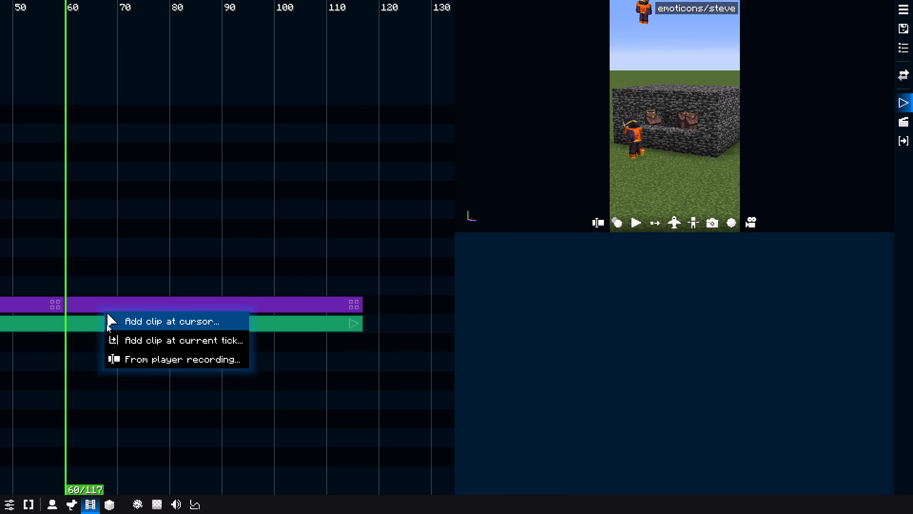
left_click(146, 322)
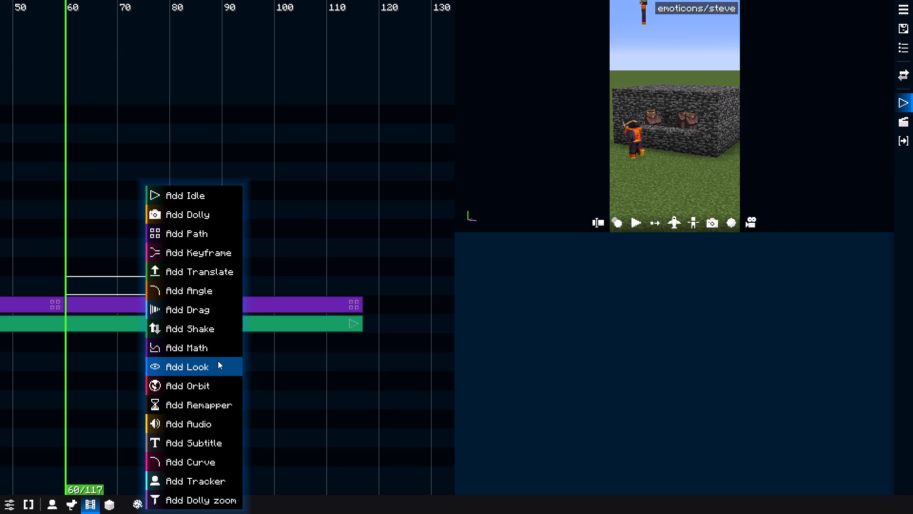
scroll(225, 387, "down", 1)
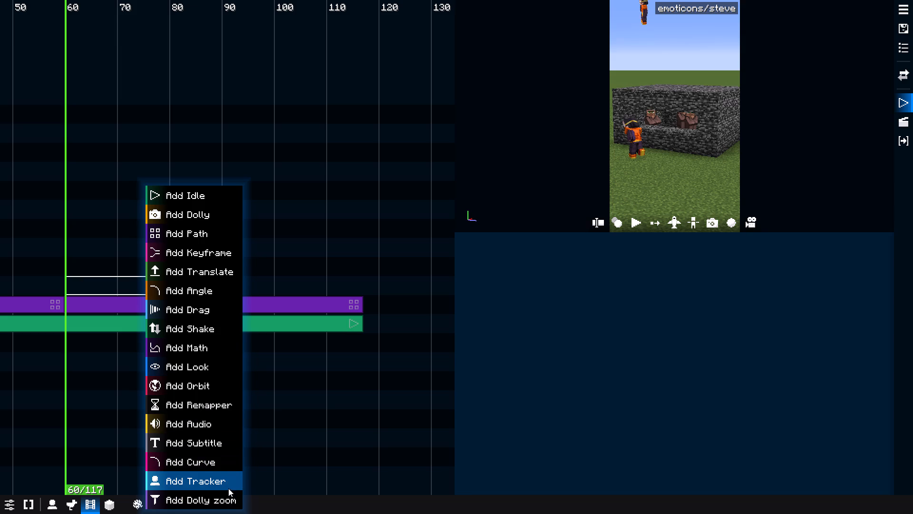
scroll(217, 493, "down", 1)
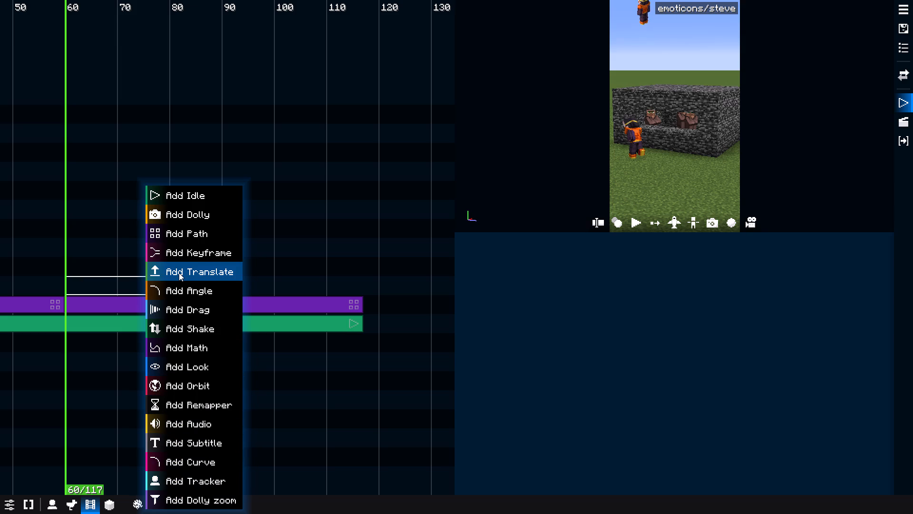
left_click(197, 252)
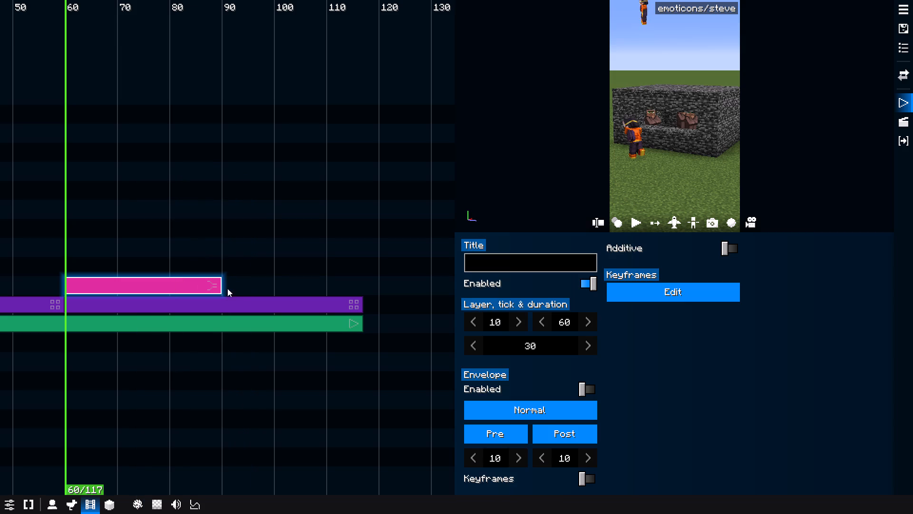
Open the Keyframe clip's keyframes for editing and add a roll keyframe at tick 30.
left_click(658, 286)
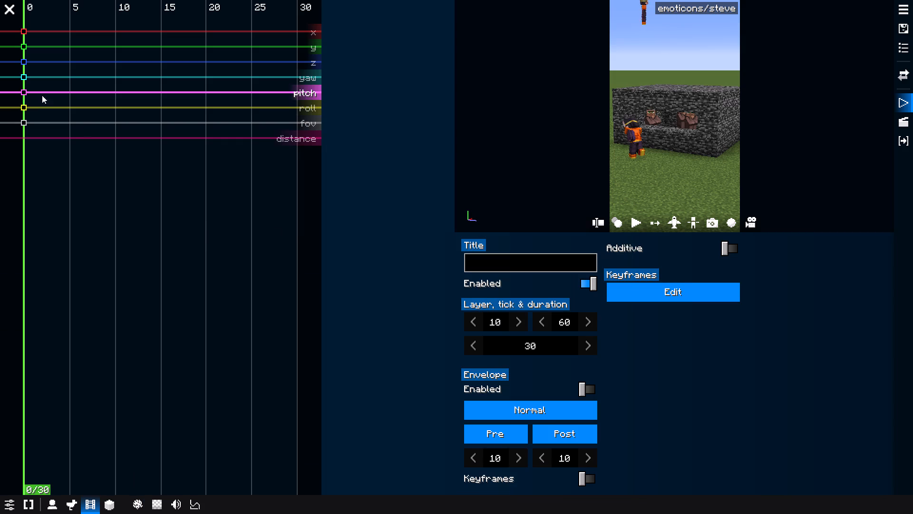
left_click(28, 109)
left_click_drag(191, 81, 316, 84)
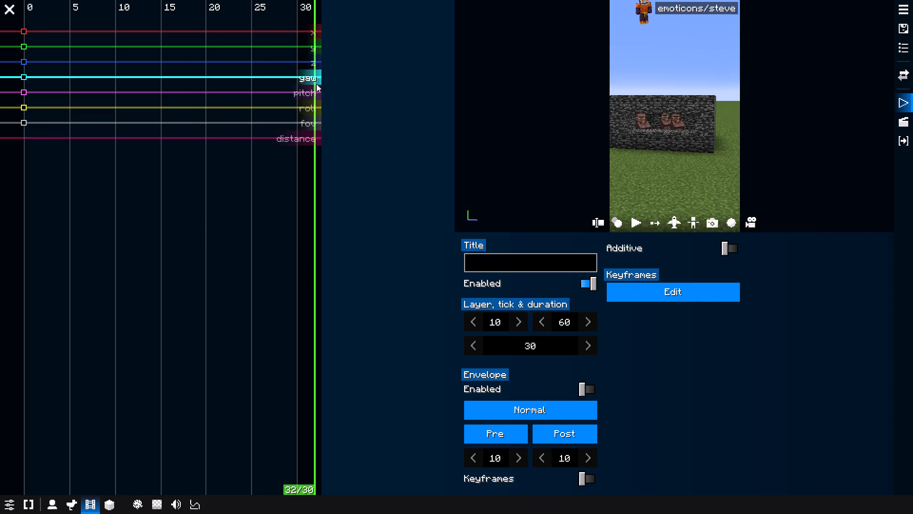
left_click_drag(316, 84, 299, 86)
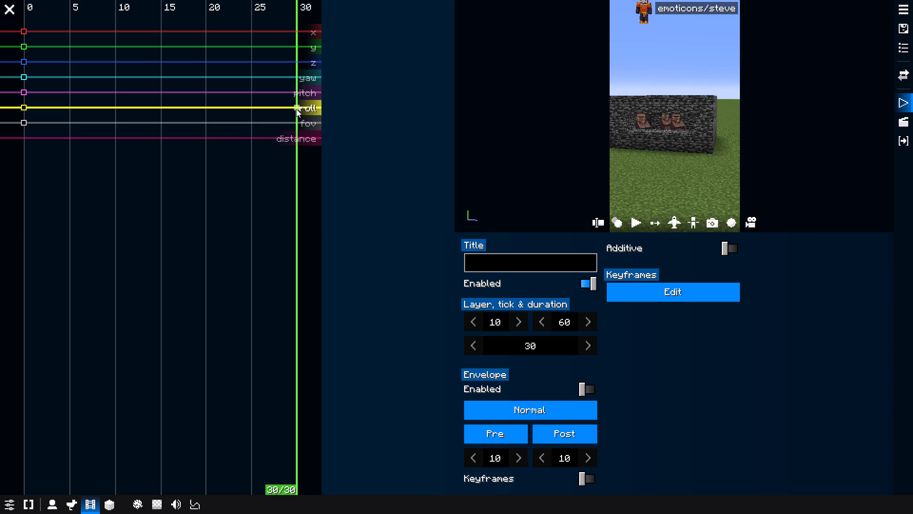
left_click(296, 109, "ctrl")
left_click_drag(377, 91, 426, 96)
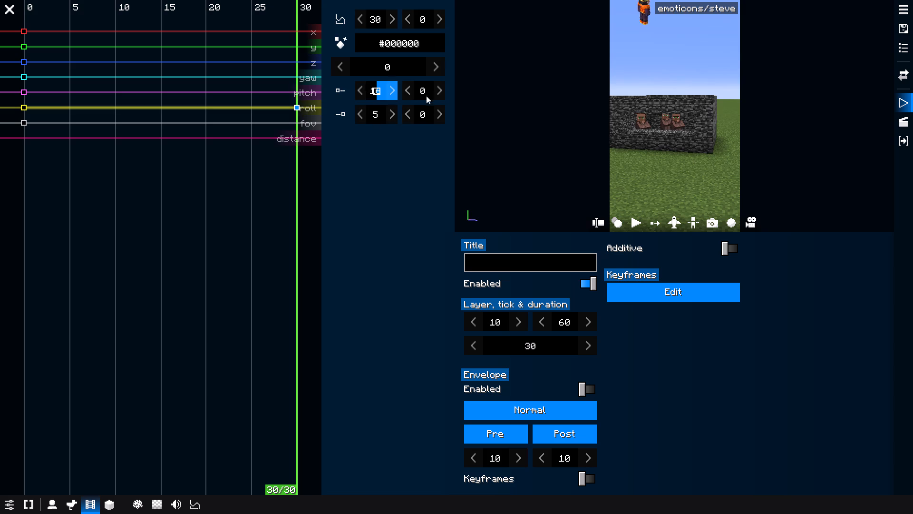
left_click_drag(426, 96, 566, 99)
Play back the Keyframe clip from its beginning to check the camera motion.
left_click_drag(268, 81, 0, 106)
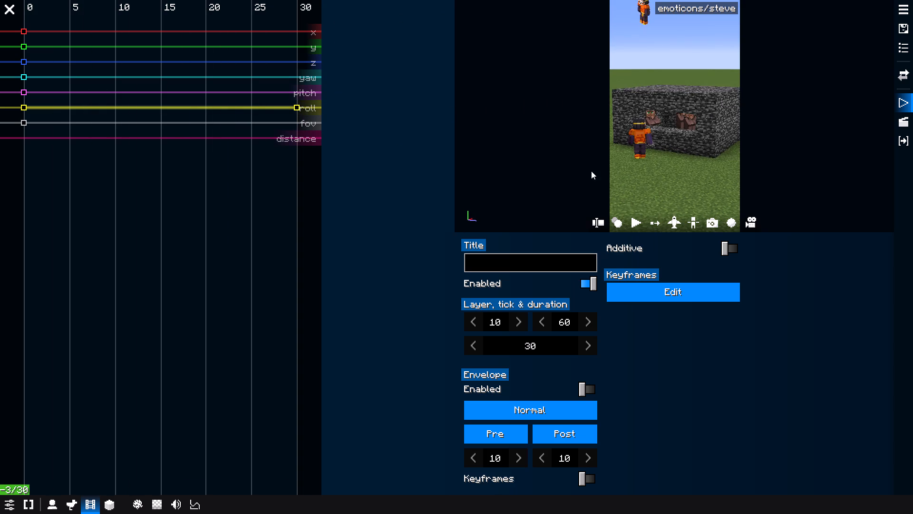
left_click(634, 217)
left_click(636, 219)
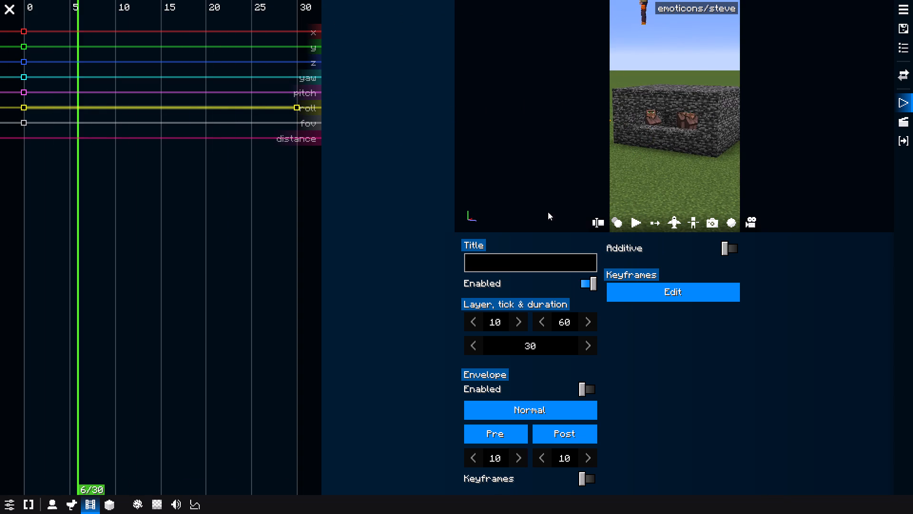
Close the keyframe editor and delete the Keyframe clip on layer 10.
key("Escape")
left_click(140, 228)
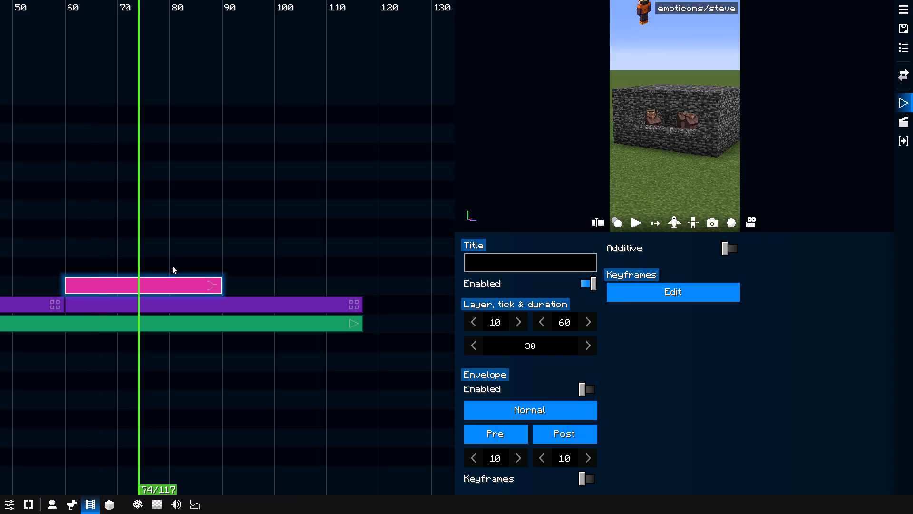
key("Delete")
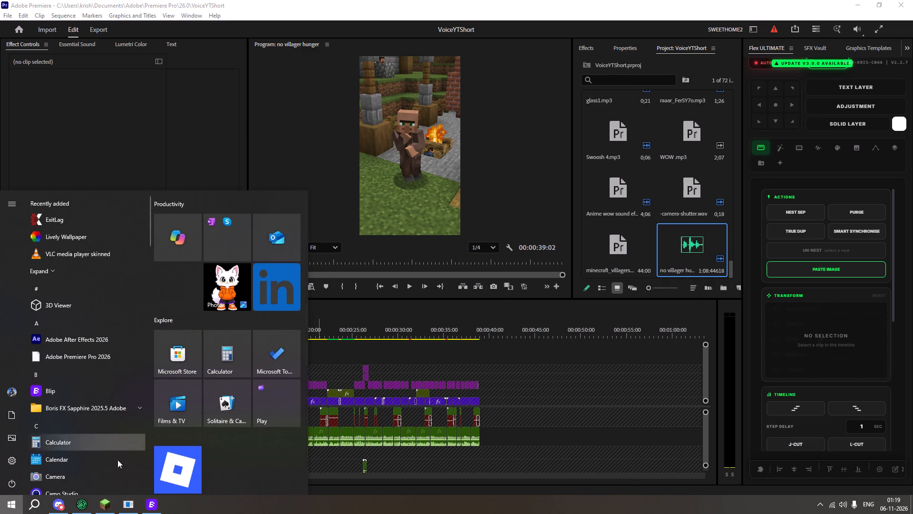
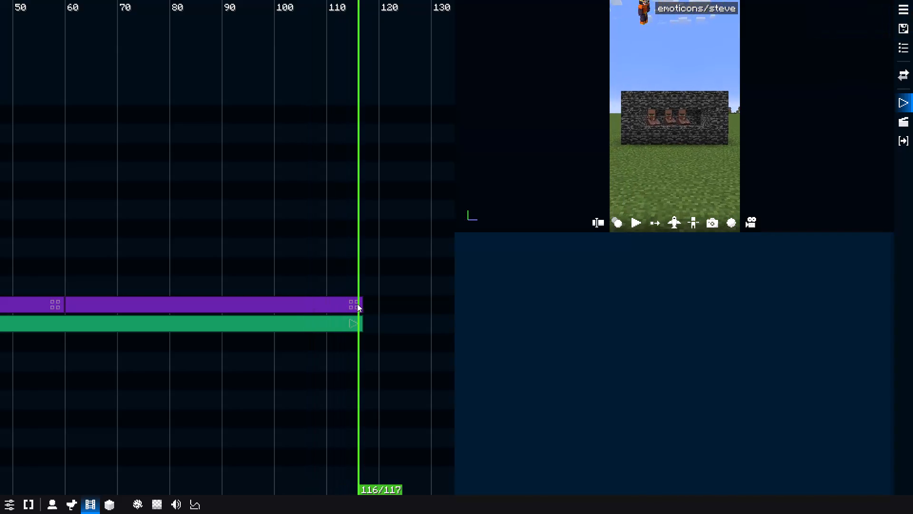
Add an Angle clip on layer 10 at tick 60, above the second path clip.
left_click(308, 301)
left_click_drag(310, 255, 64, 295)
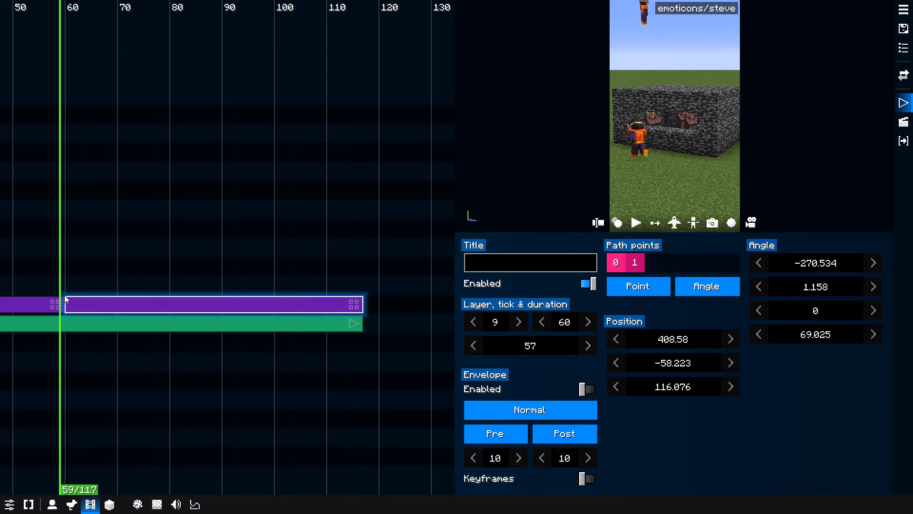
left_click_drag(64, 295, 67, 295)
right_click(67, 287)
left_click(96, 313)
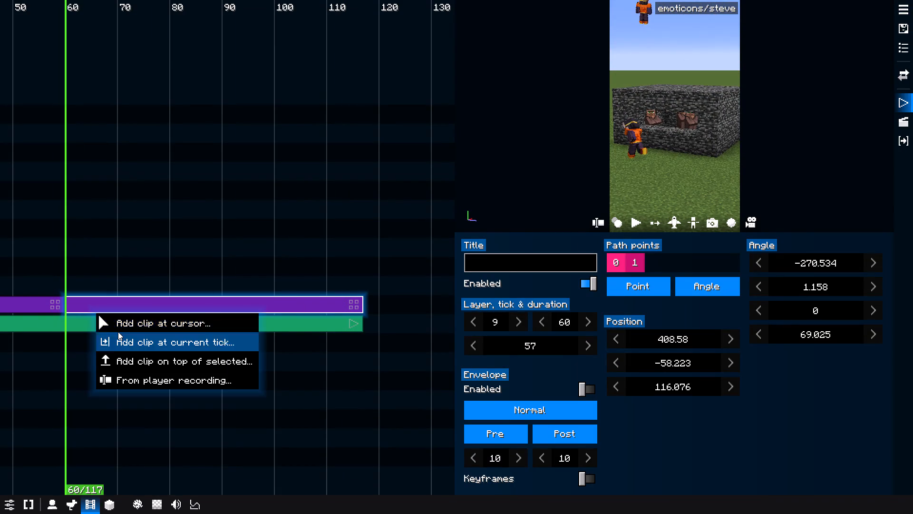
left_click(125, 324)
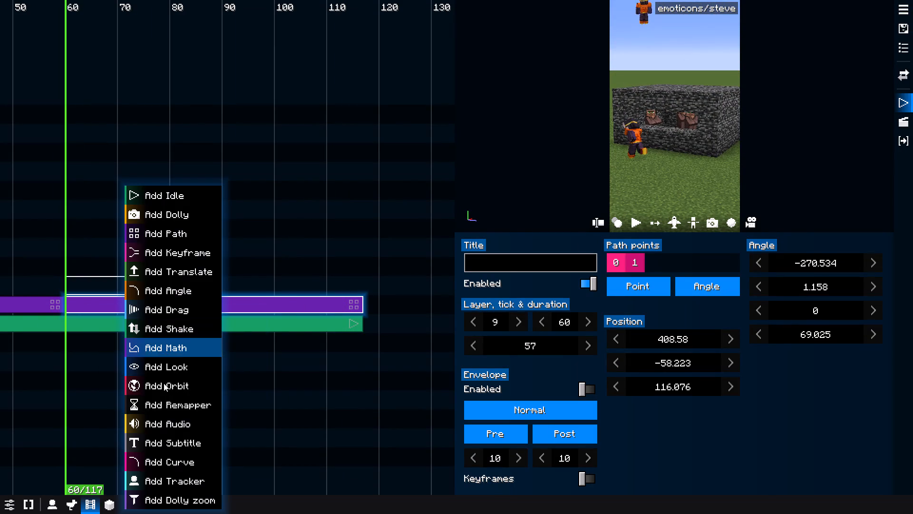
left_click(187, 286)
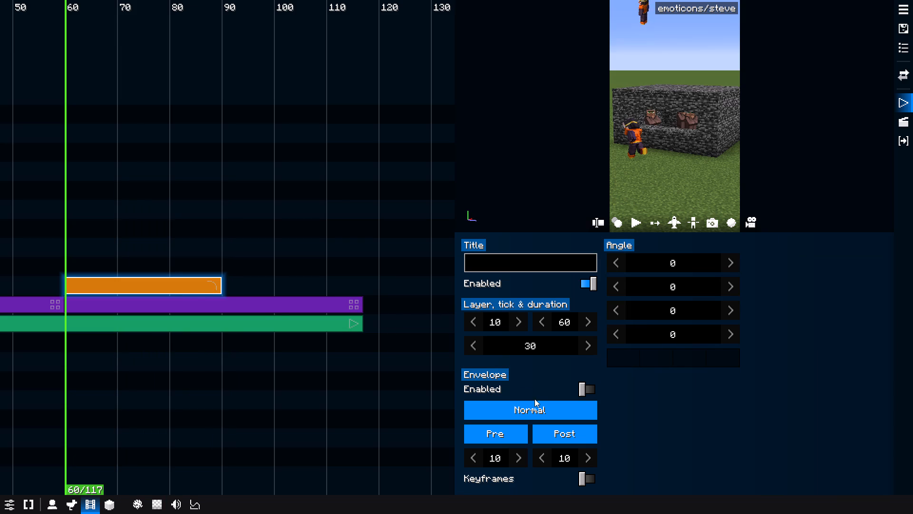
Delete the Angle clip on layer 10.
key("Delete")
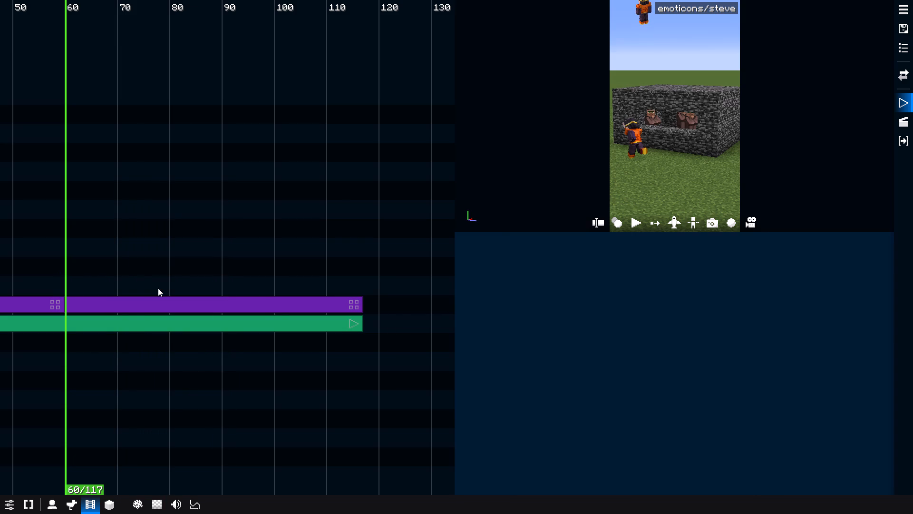
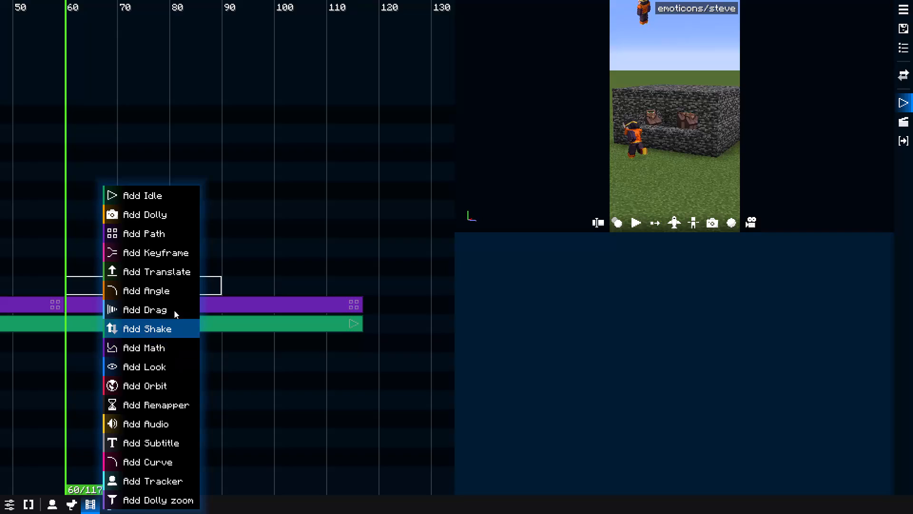
Take Minecraft out of full screen, move its window up and capture a snip of it showing the whole add-clip list.
scroll(162, 339, "down", 3)
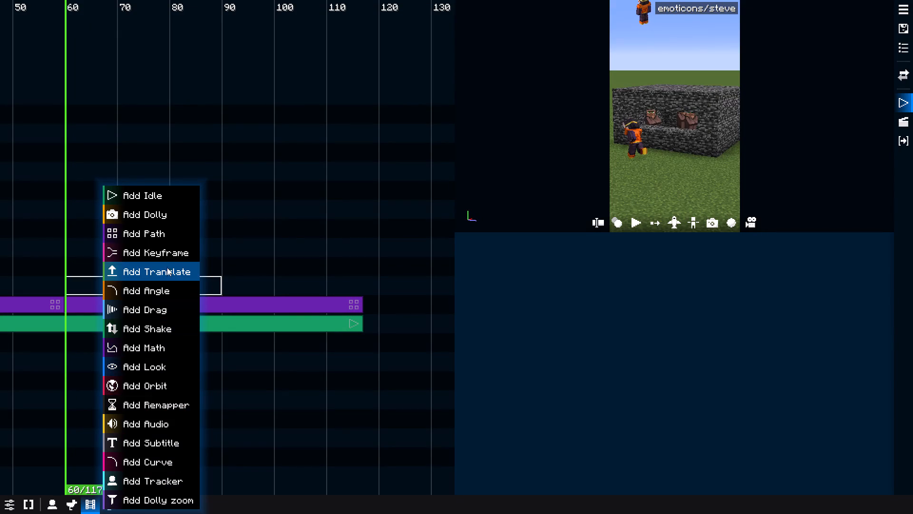
key("F11")
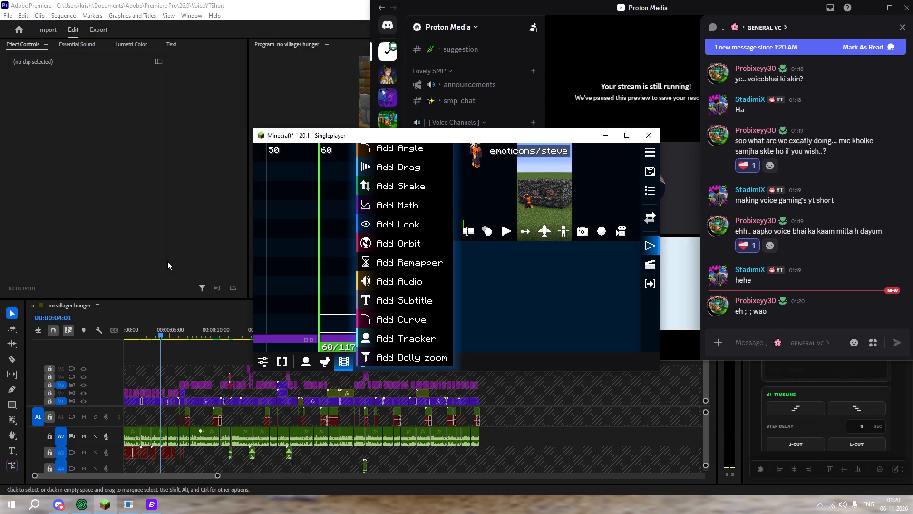
left_click_drag(404, 129, 409, 35)
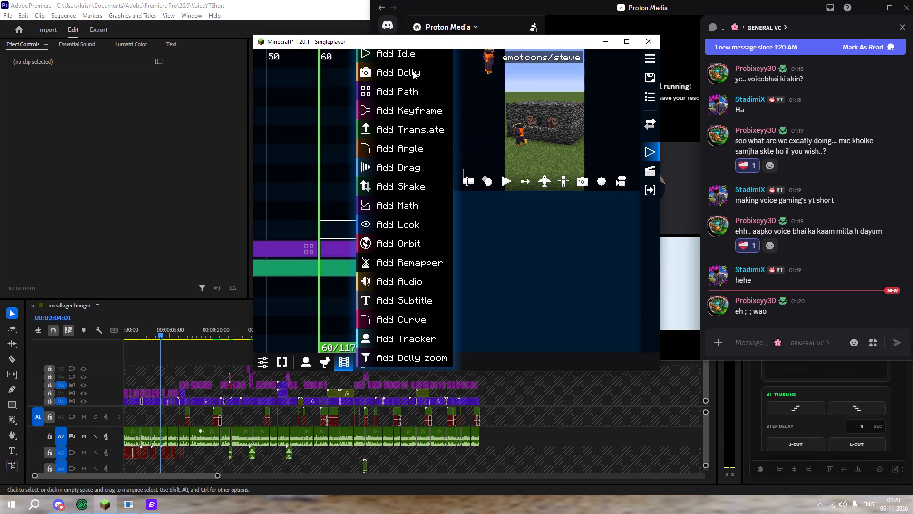
left_click(471, 374)
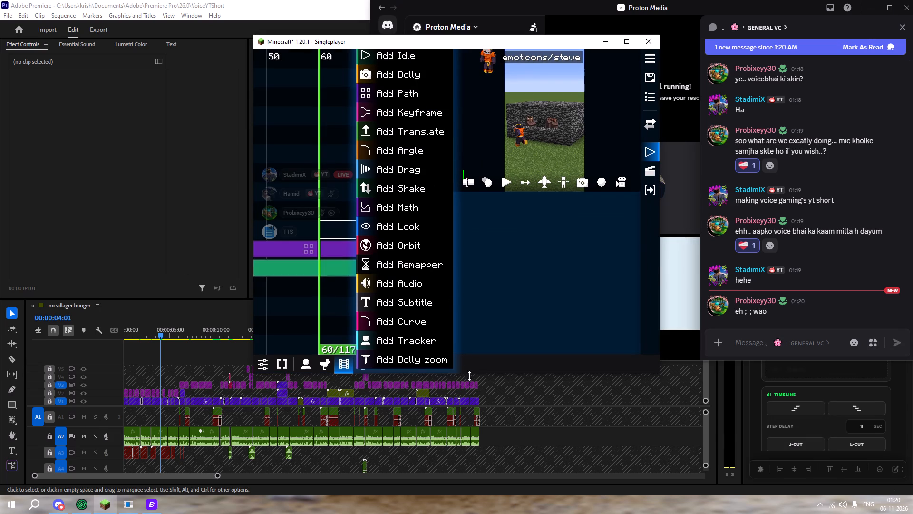
key("shift+super+s")
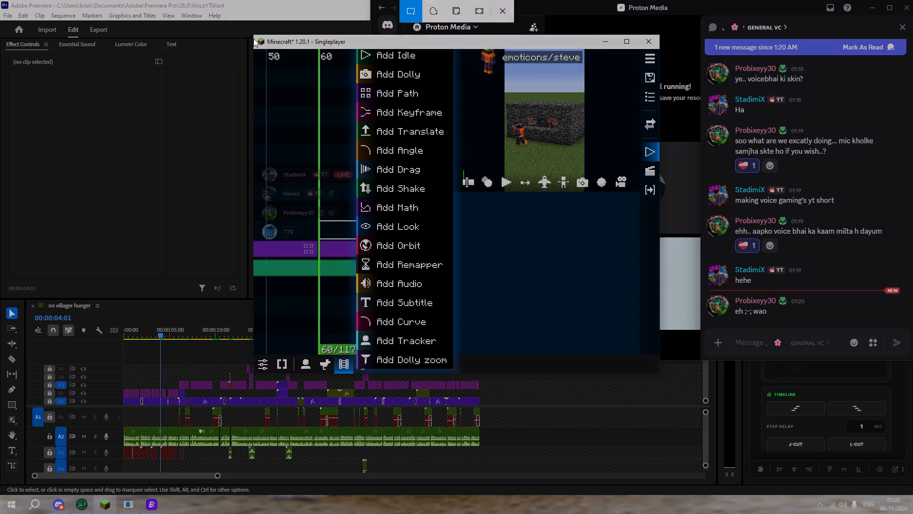
left_click_drag(253, 35, 660, 373)
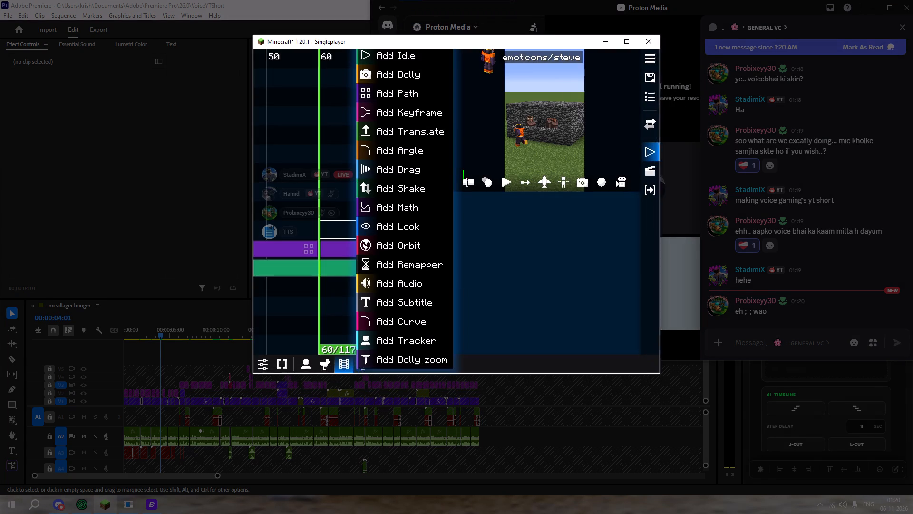
left_click_drag(660, 373, 661, 370)
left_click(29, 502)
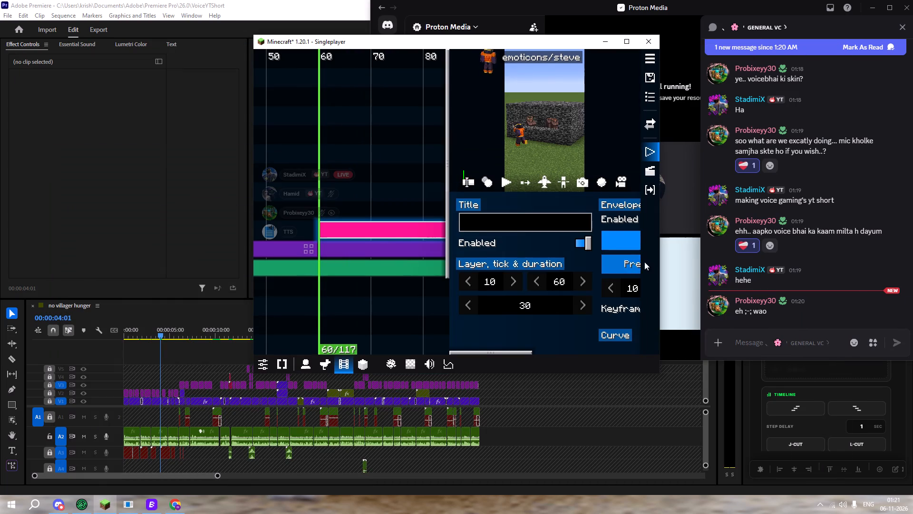
key("F11")
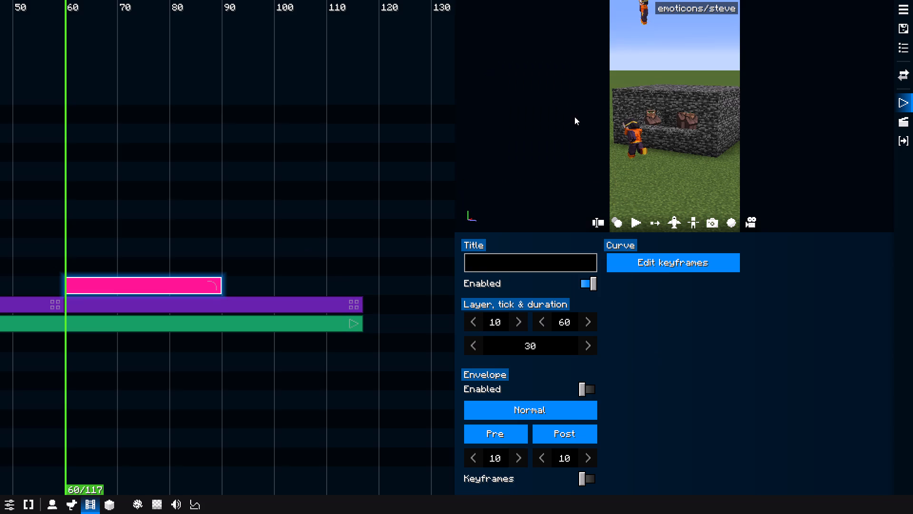
Open the Curve clip's keyframes and place sun_rotation keyframes at ticks 0 and 30.
left_click(655, 247)
left_click(650, 263)
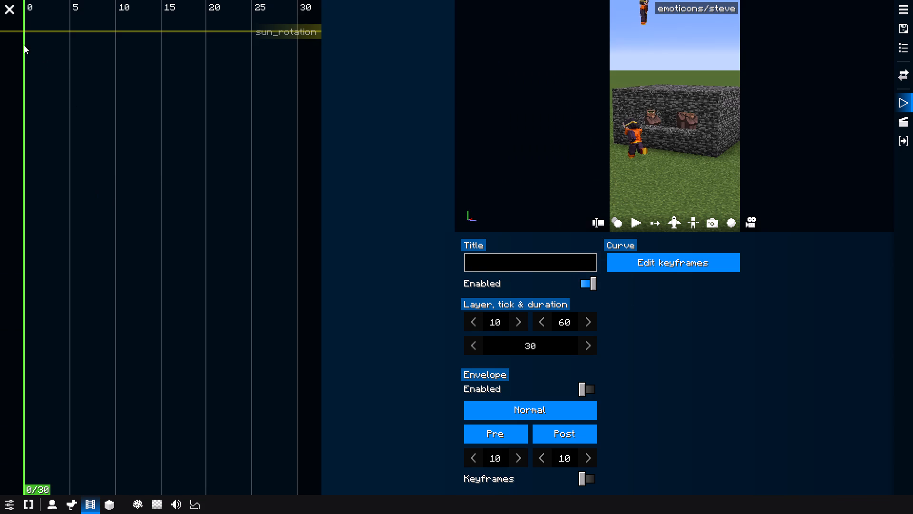
left_click(25, 33, "ctrl")
left_click(296, 31, "ctrl")
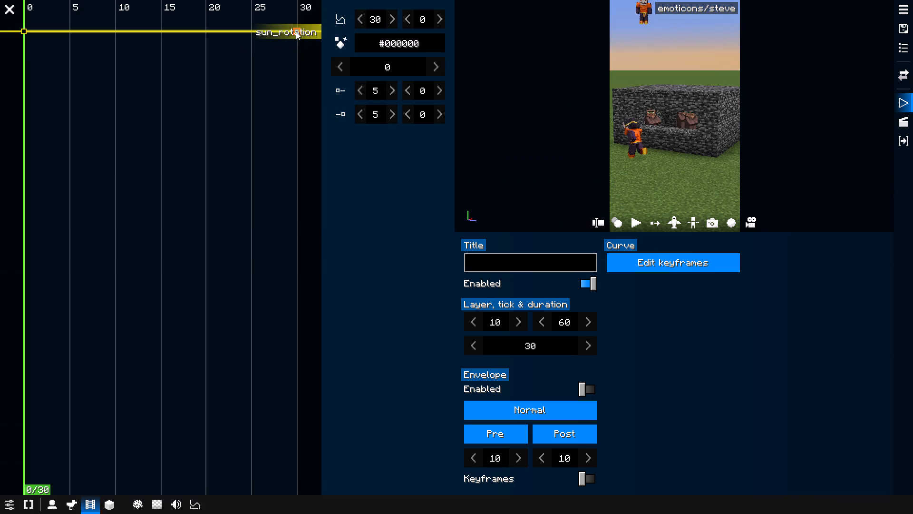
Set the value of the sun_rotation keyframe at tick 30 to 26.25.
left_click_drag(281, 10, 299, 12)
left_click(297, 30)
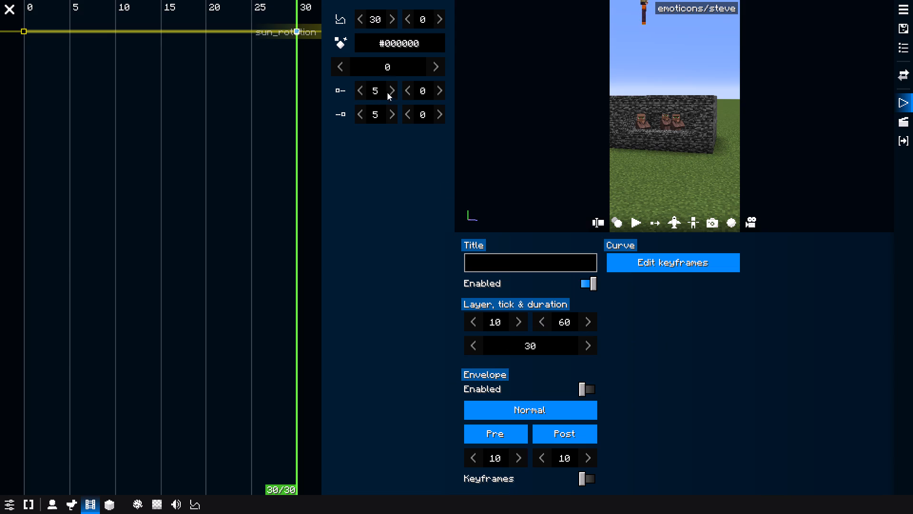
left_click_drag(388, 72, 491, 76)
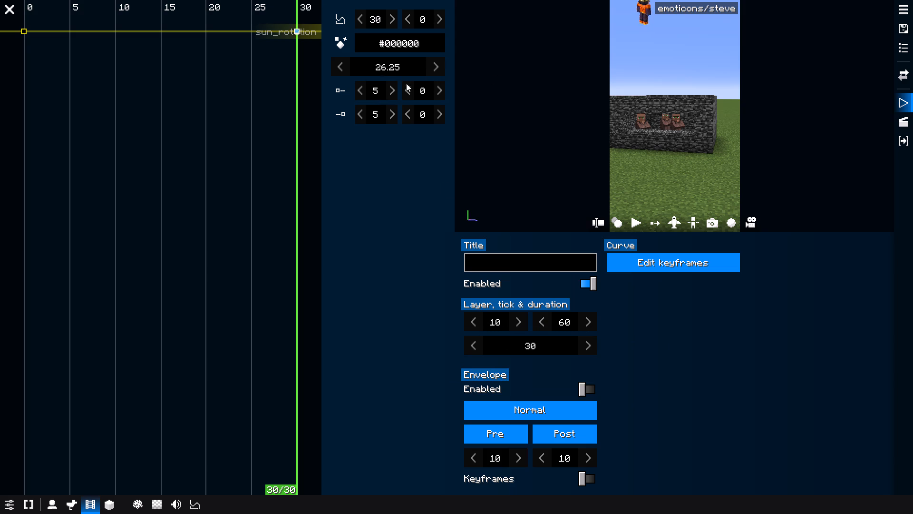
Play the Curve clip from its start to check the sky change.
left_click_drag(284, 87, 0, 177)
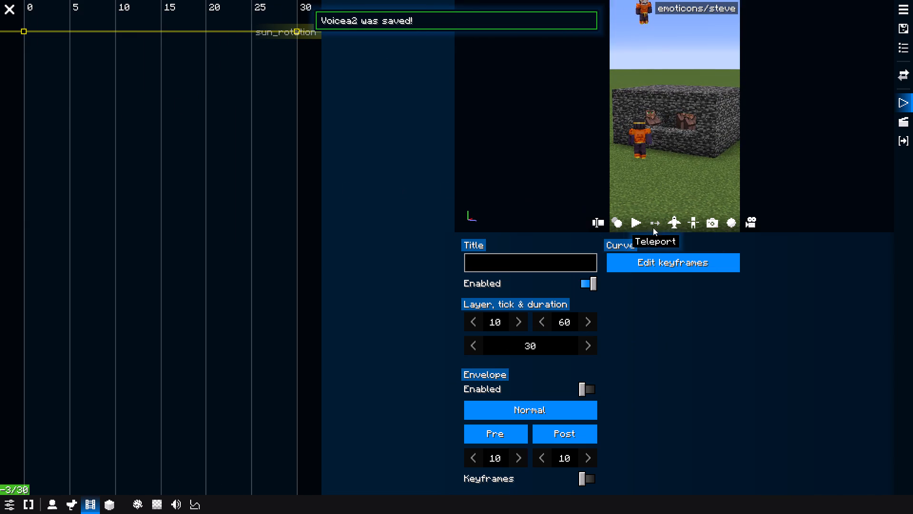
left_click(637, 227)
left_click(639, 226)
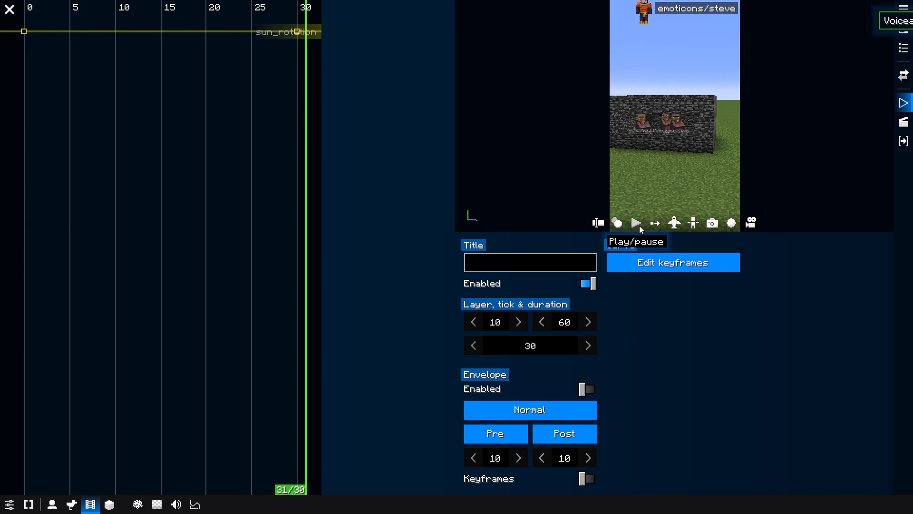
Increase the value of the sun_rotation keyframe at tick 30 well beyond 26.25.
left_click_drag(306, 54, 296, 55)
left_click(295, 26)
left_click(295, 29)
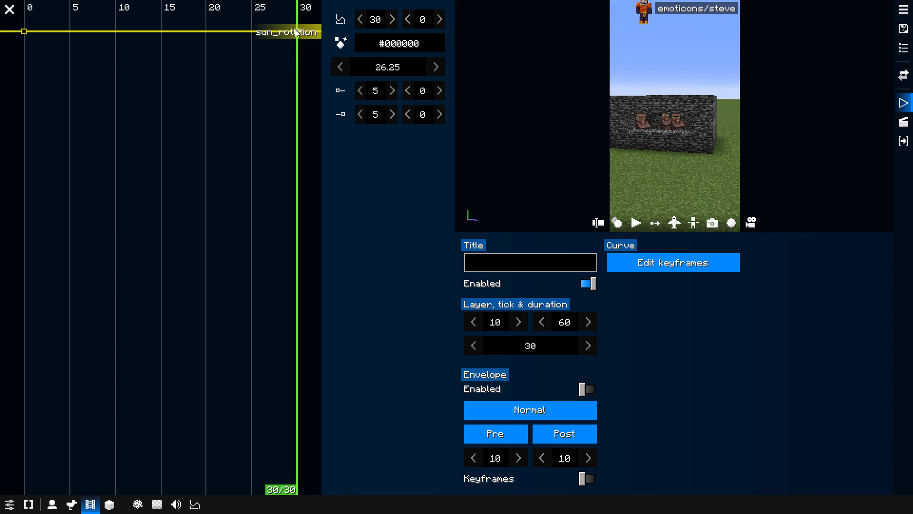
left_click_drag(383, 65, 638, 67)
Play and scrub through the Curve clip's 30 ticks to examine the day-to-night sky transition.
left_click_drag(312, 66, 266, 74)
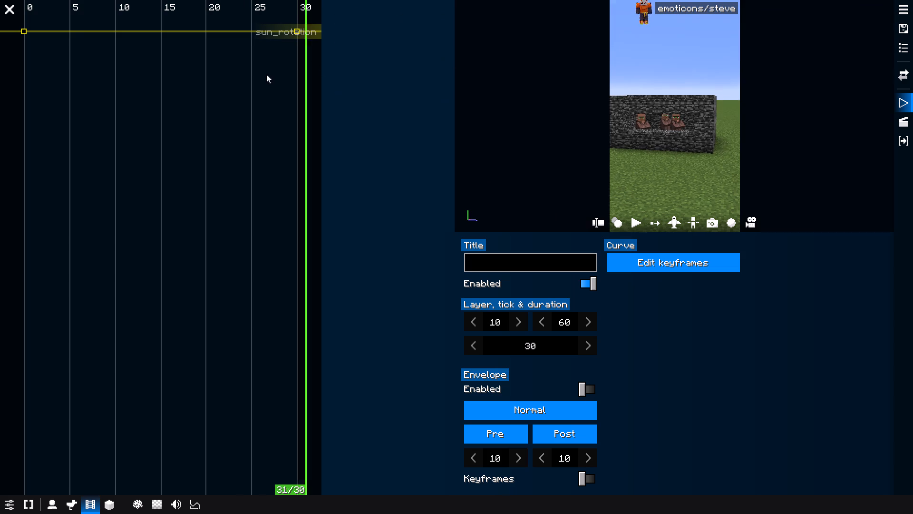
left_click_drag(266, 74, 29, 112)
left_click(633, 225)
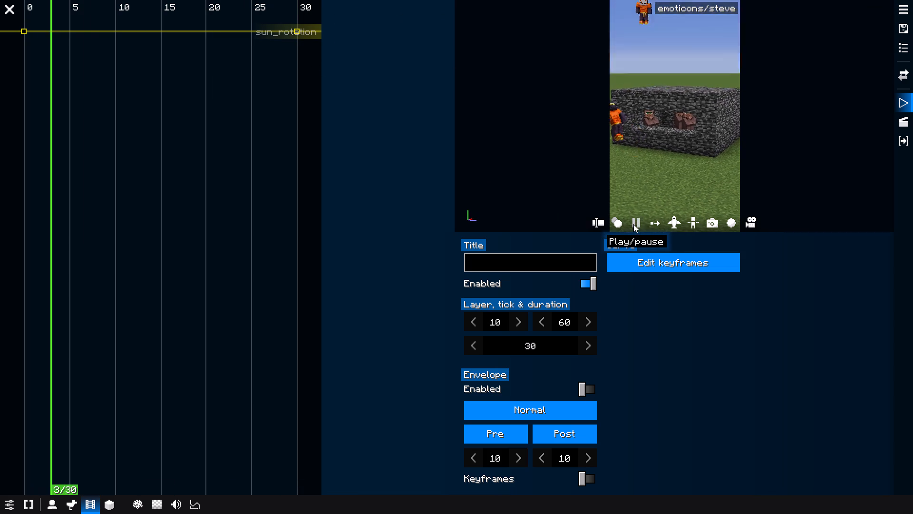
left_click(633, 224)
left_click_drag(262, 122, 280, 118)
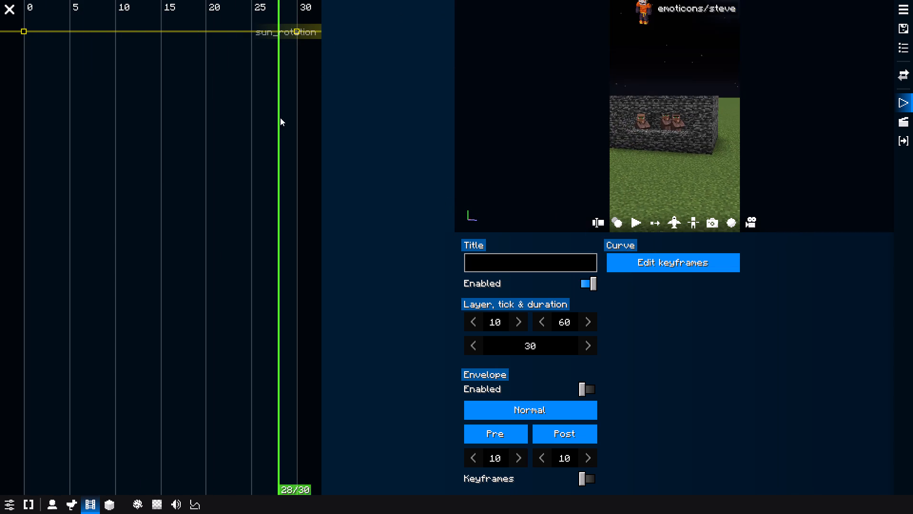
left_click_drag(280, 118, 299, 119)
left_click_drag(292, 106, 118, 125)
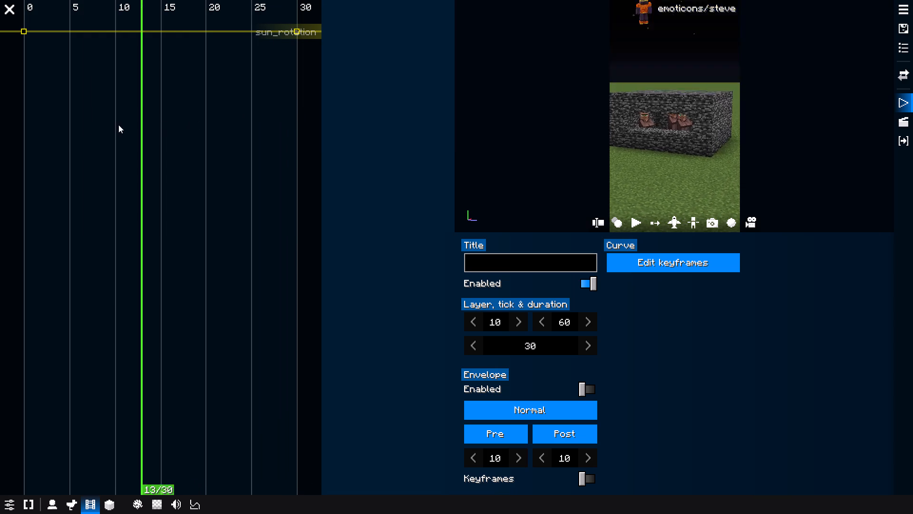
left_click_drag(118, 125, 297, 132)
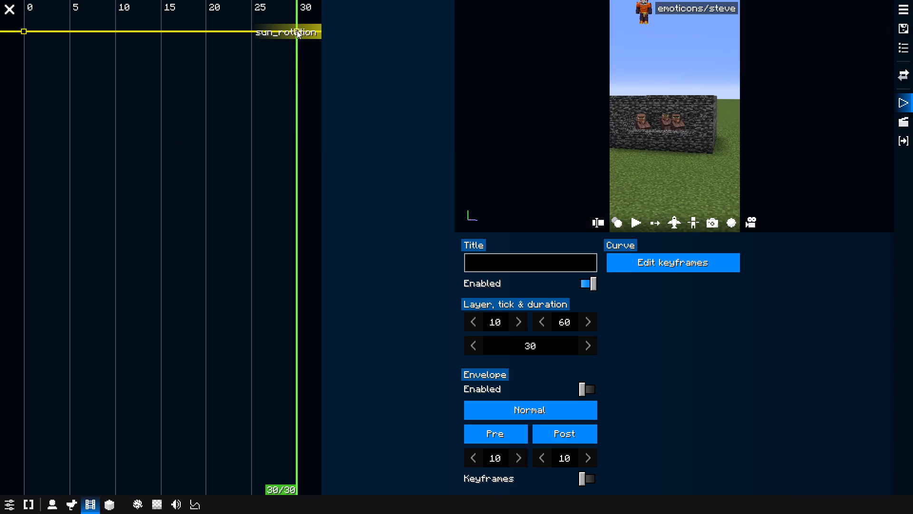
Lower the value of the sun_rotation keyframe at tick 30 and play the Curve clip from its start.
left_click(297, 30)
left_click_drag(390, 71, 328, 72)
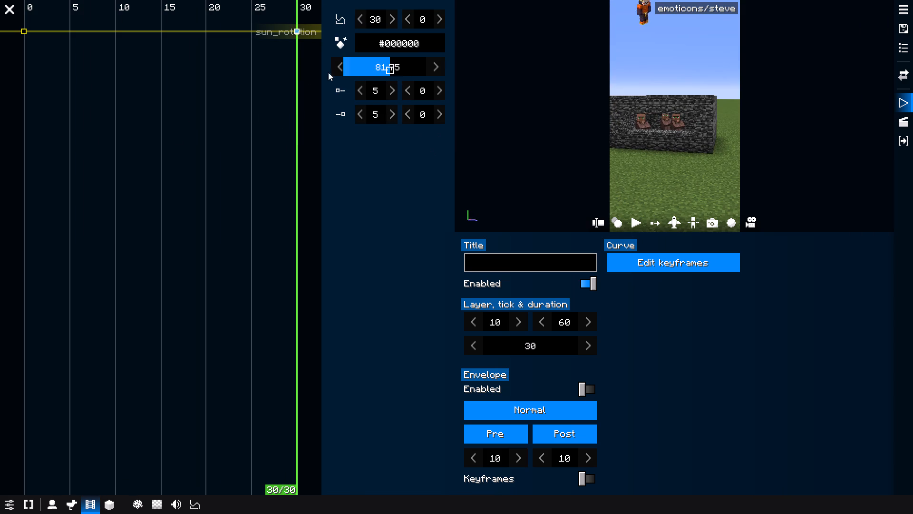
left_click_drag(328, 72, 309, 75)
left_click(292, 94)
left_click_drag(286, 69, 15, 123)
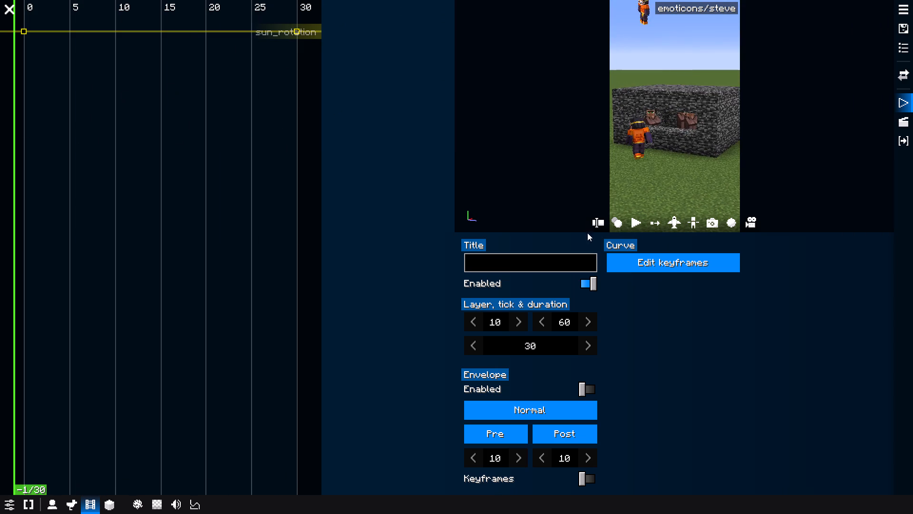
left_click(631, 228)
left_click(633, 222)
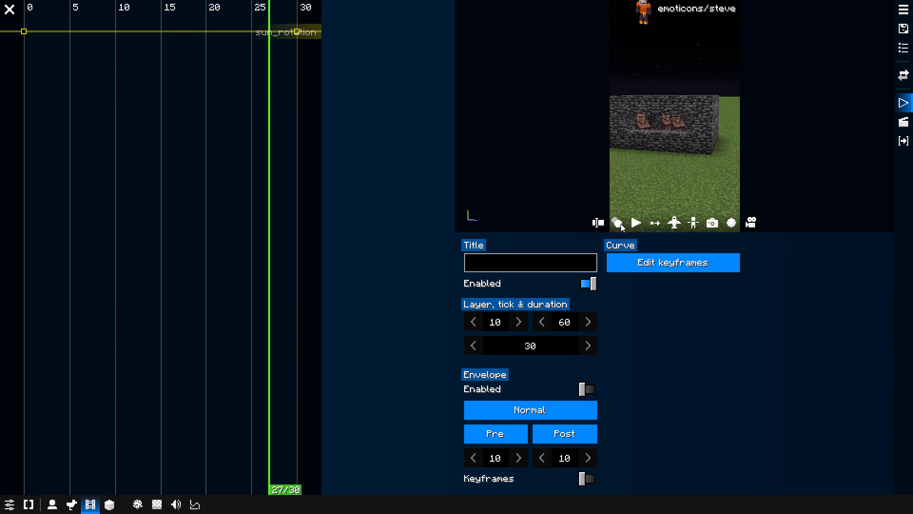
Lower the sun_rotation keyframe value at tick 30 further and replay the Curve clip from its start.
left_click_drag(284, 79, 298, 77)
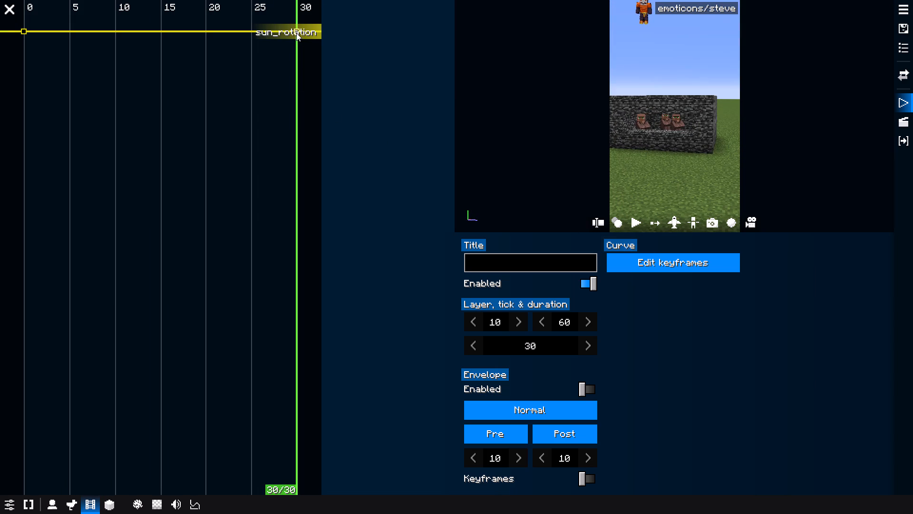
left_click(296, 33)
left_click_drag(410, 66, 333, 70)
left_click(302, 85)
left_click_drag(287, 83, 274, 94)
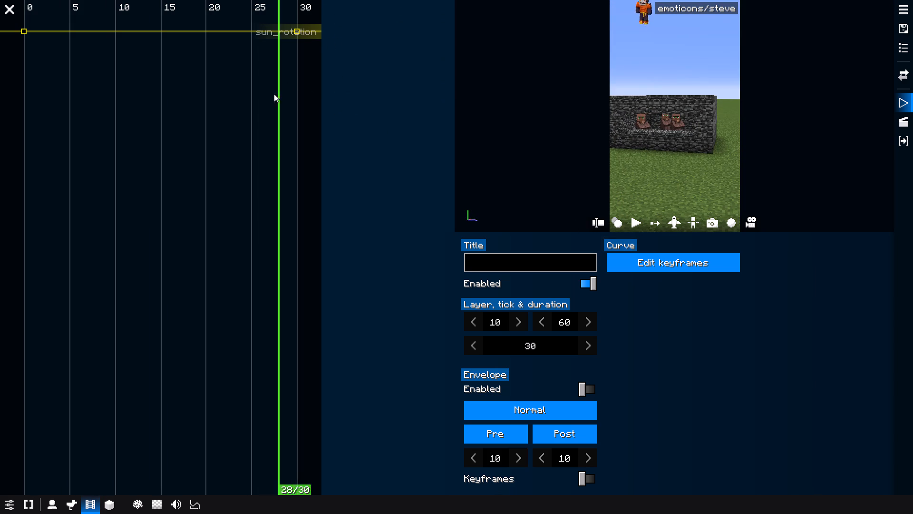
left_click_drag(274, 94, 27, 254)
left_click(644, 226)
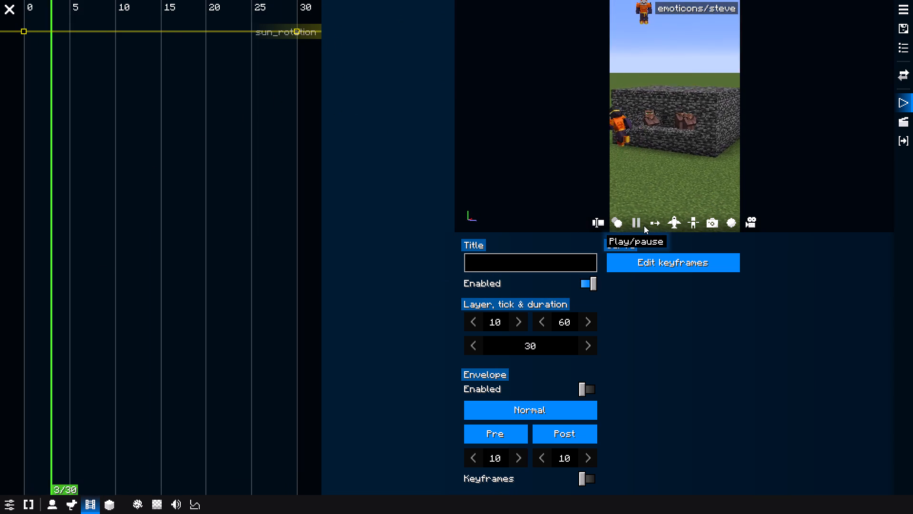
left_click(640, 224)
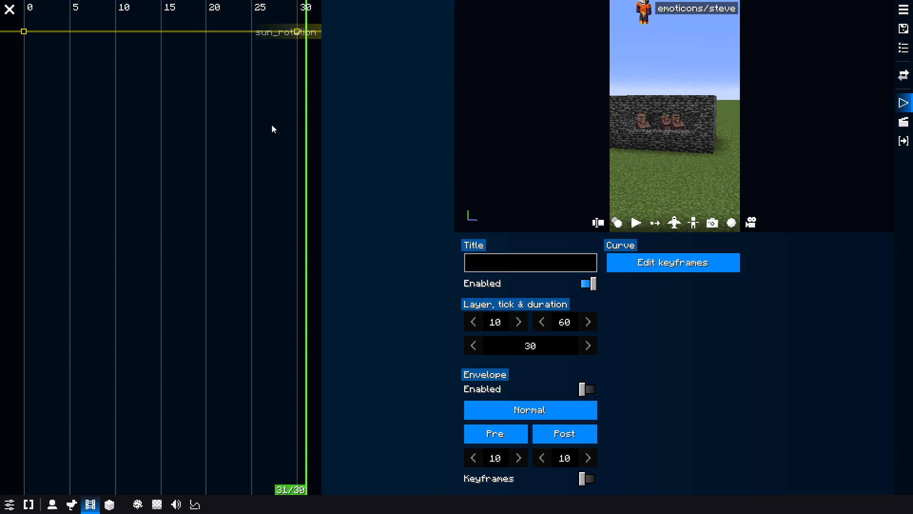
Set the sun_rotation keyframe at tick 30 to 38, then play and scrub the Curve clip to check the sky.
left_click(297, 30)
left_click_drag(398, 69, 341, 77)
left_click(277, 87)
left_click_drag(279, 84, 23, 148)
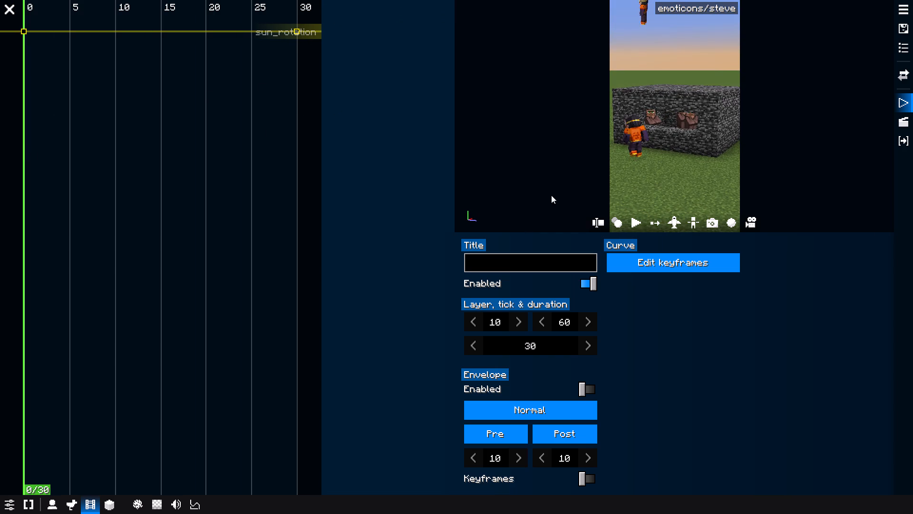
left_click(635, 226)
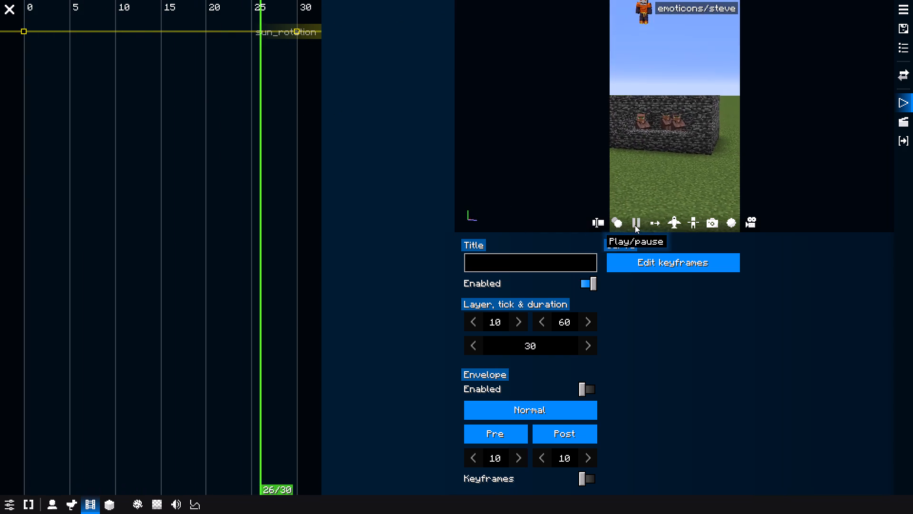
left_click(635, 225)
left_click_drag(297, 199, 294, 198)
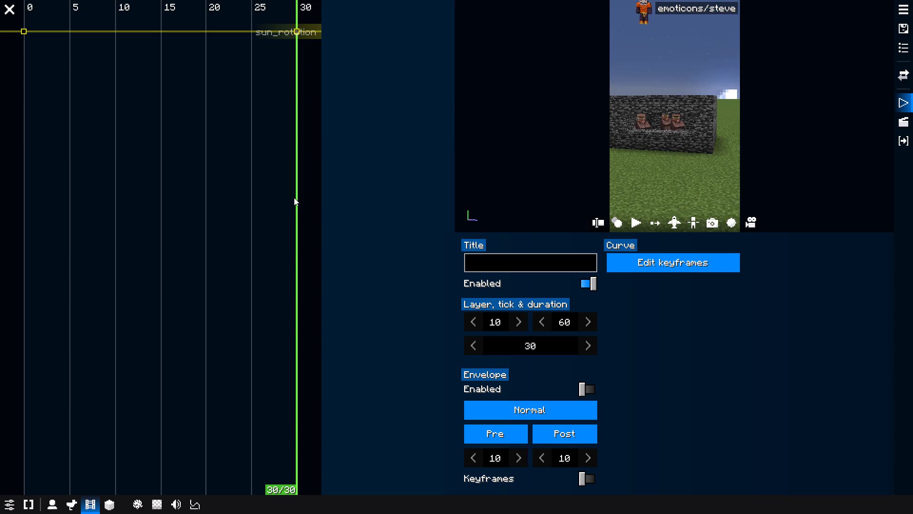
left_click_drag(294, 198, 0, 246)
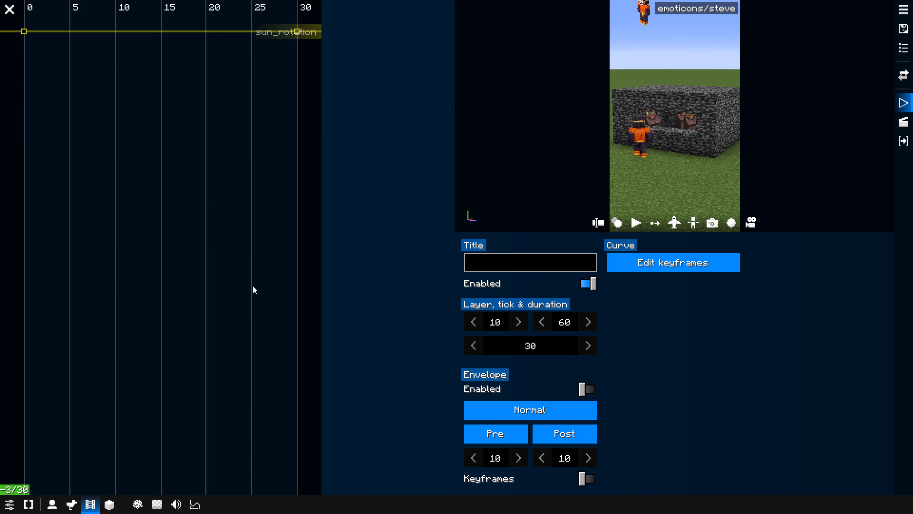
Extend the Curve clip's duration to 57 ticks so it ends together with the camera clip below it.
key("Escape")
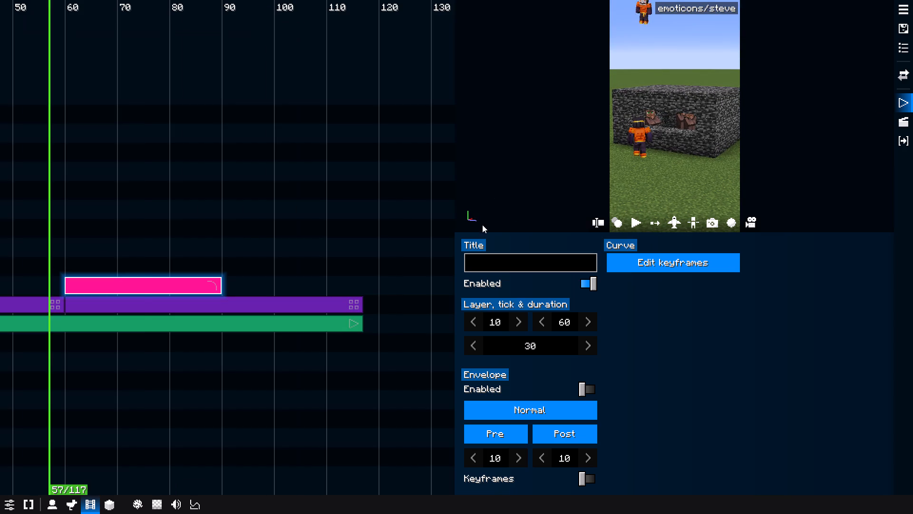
left_click_drag(152, 238, 146, 241)
left_click_drag(219, 284, 350, 284)
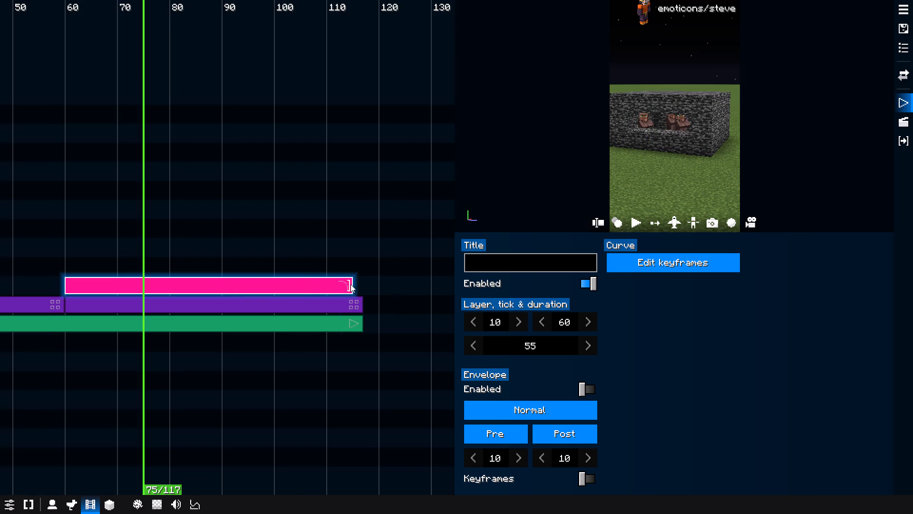
right_click(349, 284)
left_click_drag(350, 284, 351, 284)
left_click(337, 246)
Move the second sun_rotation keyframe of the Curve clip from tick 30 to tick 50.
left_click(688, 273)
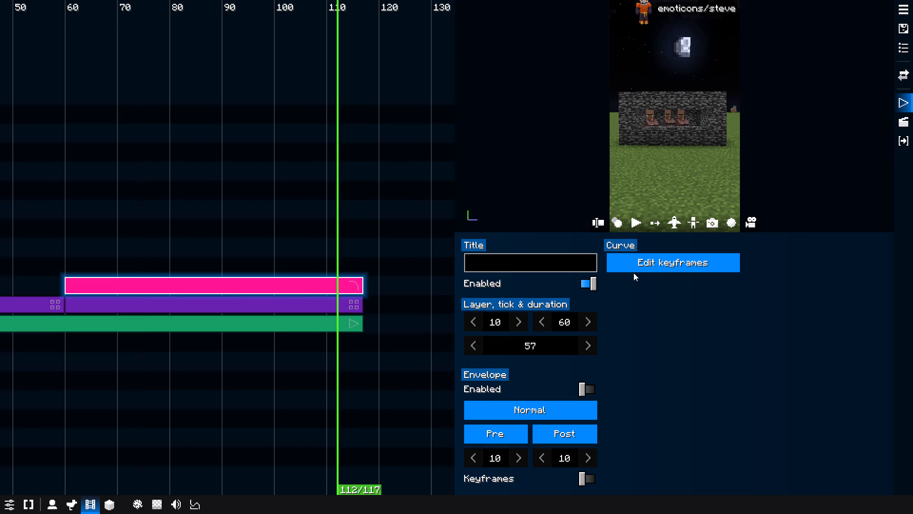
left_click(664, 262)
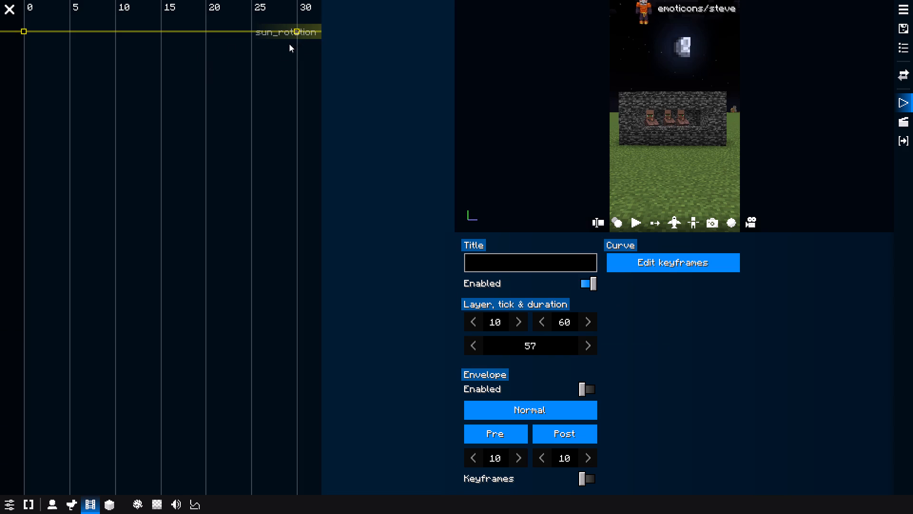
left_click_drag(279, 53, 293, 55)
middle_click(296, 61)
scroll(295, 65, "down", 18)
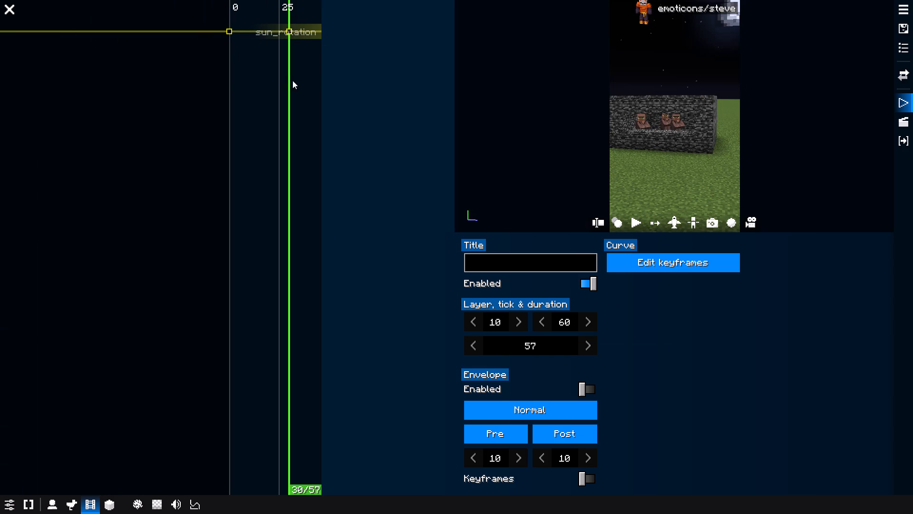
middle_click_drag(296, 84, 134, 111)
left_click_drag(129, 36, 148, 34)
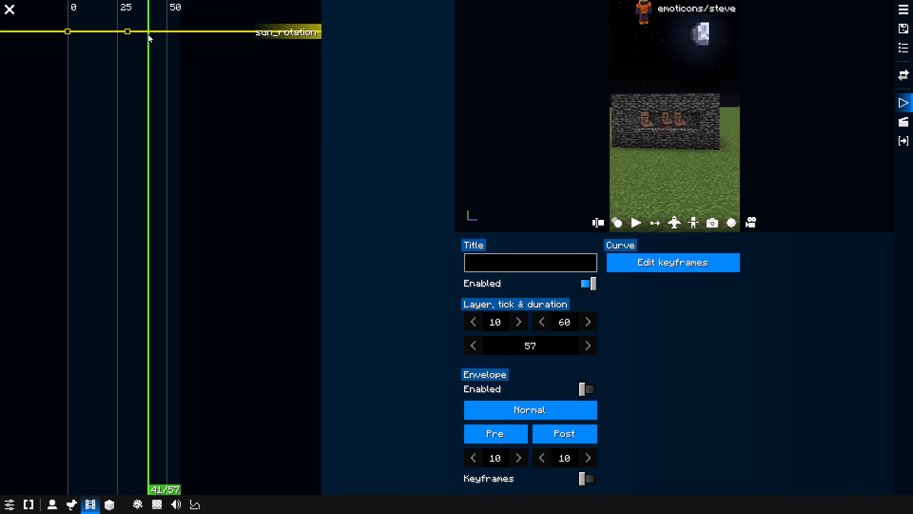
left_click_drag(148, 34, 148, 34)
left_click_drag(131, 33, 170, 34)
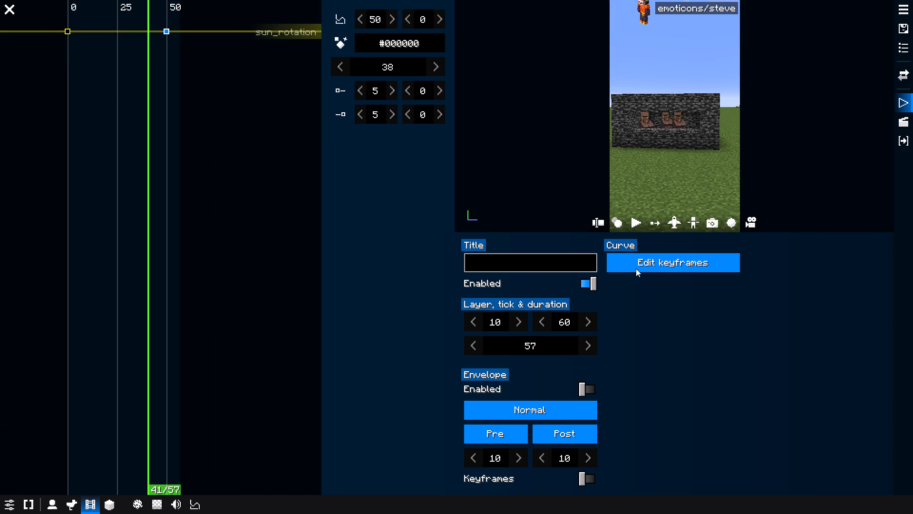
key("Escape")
Scrub through the extended Curve clip between ticks 60 and 117 to examine the sky change.
left_click_drag(356, 255, 362, 257)
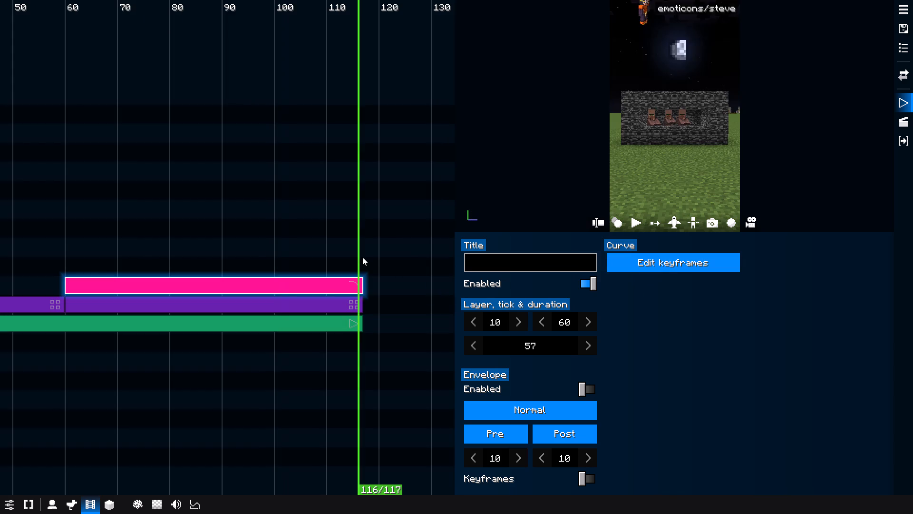
left_click_drag(362, 257, 362, 257)
left_click_drag(361, 254, 66, 292)
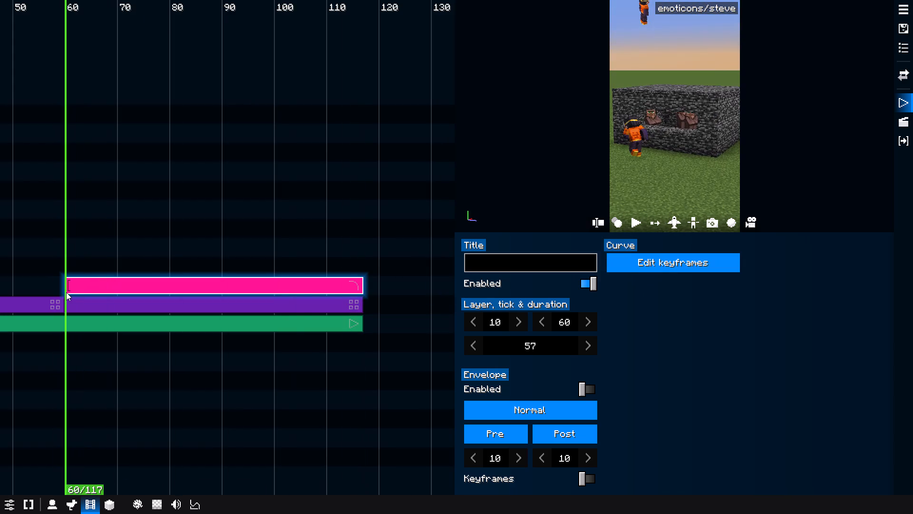
left_click_drag(66, 292, 361, 296)
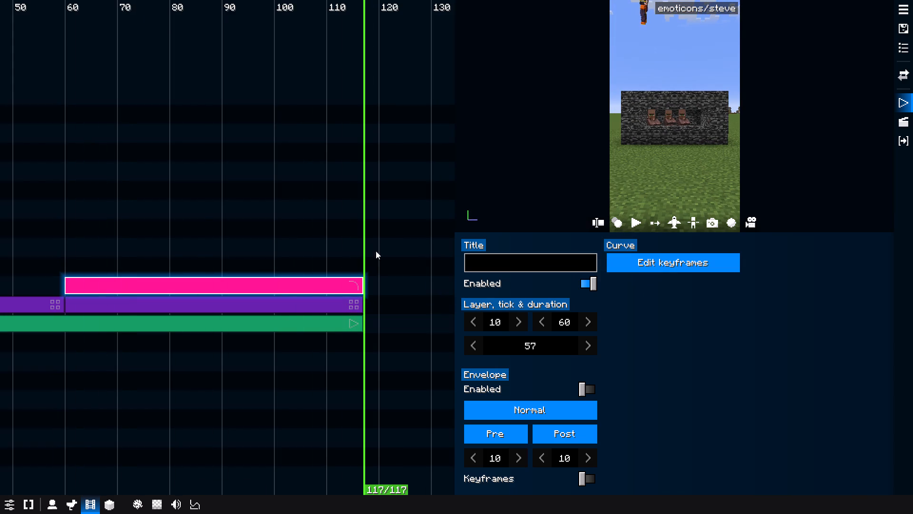
Move the last sun_rotation keyframe to tick 57, the very end of the Curve clip.
left_click(678, 266)
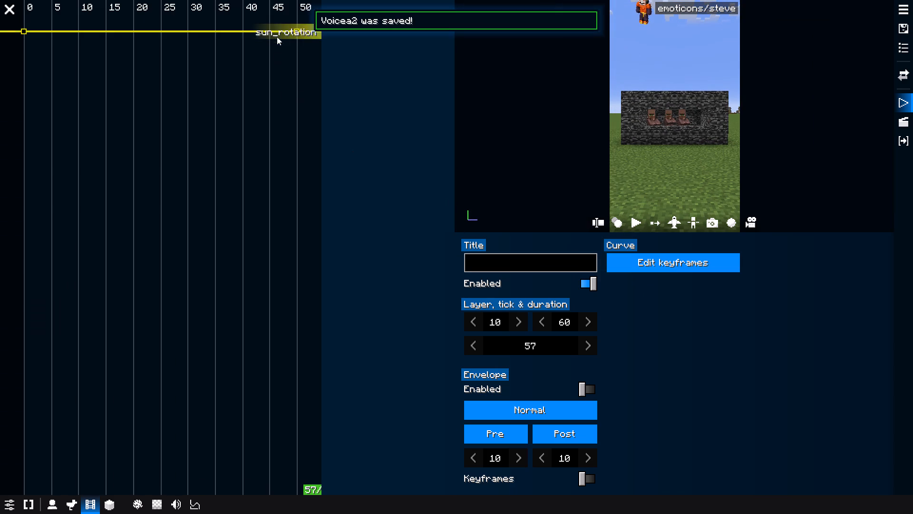
scroll(305, 45, "up", 20)
scroll(305, 45, "up", 7)
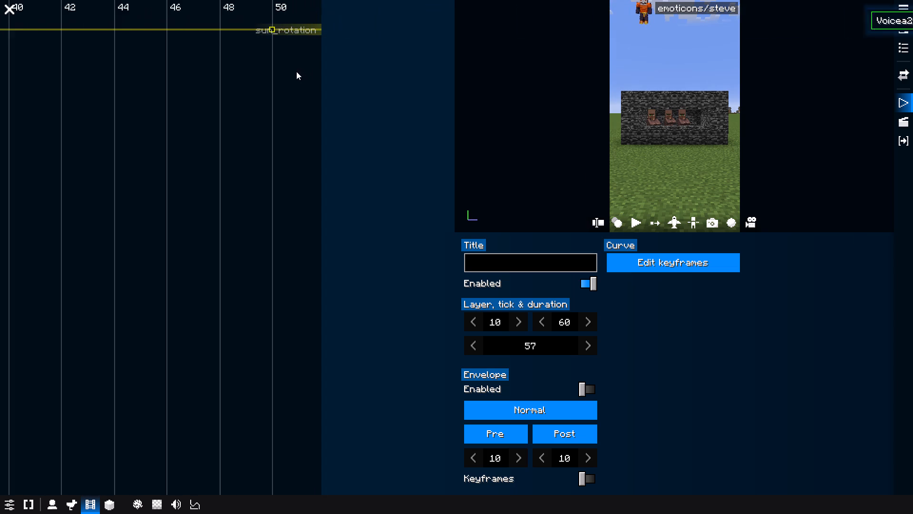
scroll(296, 71, "up", 5)
middle_click_drag(287, 87, 92, 177)
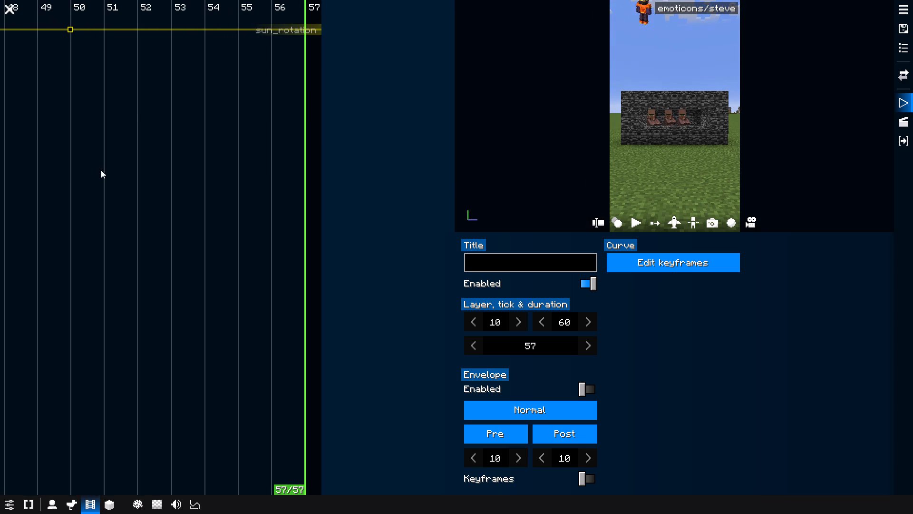
left_click_drag(68, 32, 305, 35)
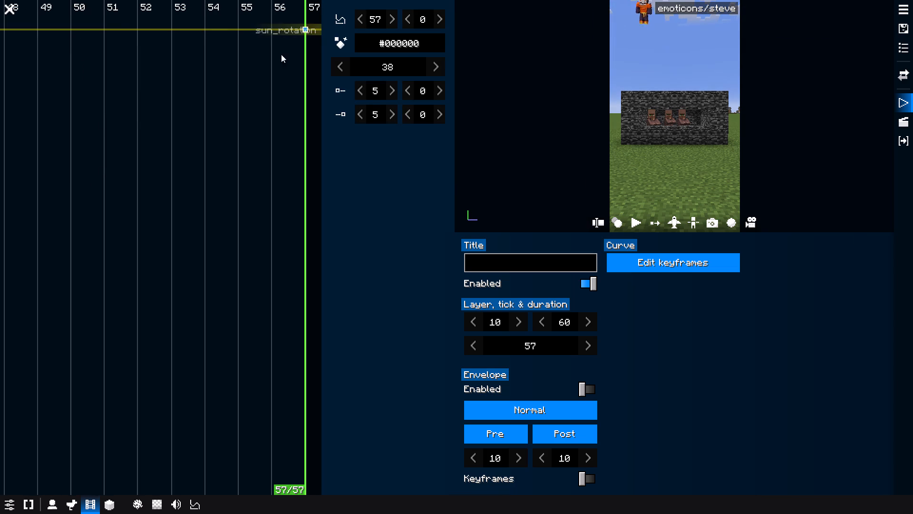
middle_click_drag(234, 75, 259, 74)
left_click_drag(241, 79, 143, 88)
key("Escape")
Play the film from about tick 60 to check the stretched day-night transition.
left_click_drag(302, 126, 82, 166)
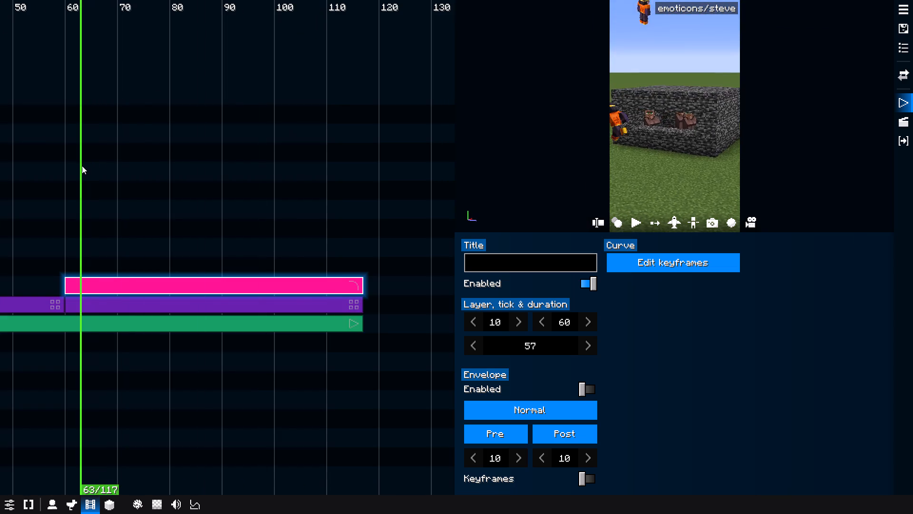
left_click_drag(82, 166, 67, 173)
key("space")
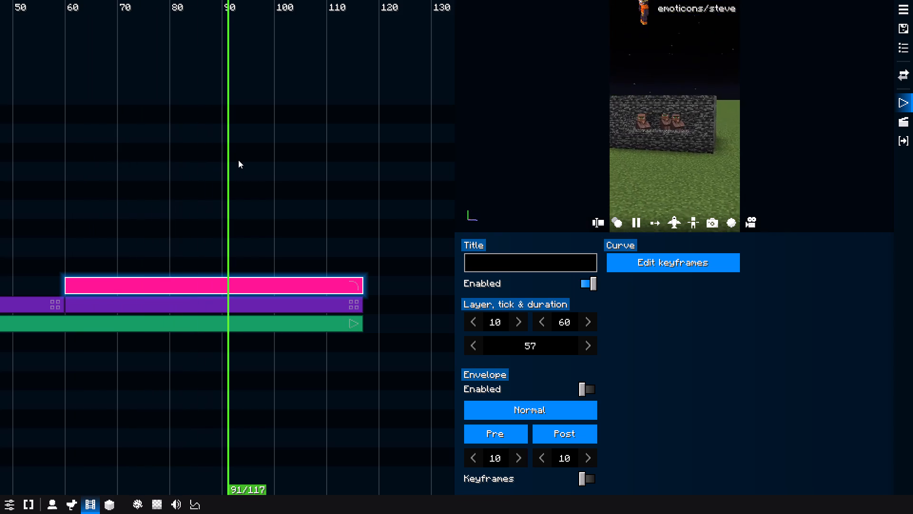
key("space")
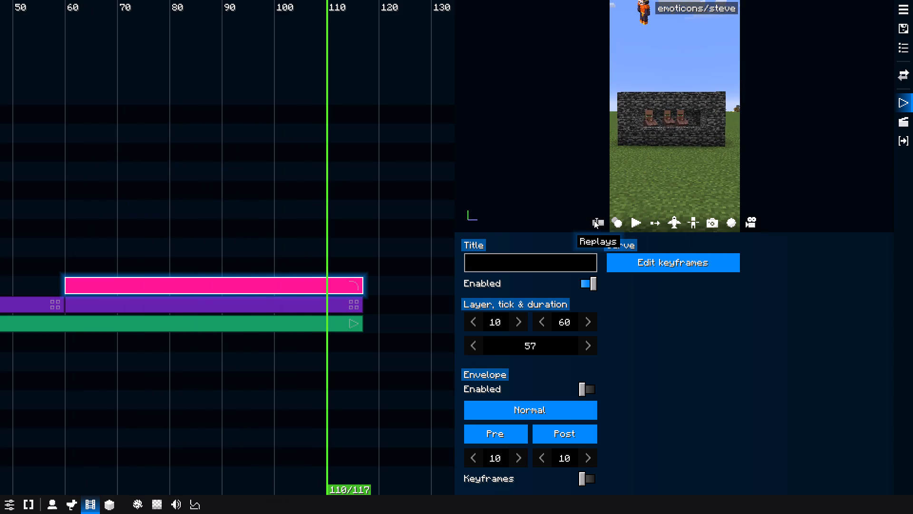
Set the value of the sun_rotation keyframe at tick 57 to 43.
left_click(698, 271)
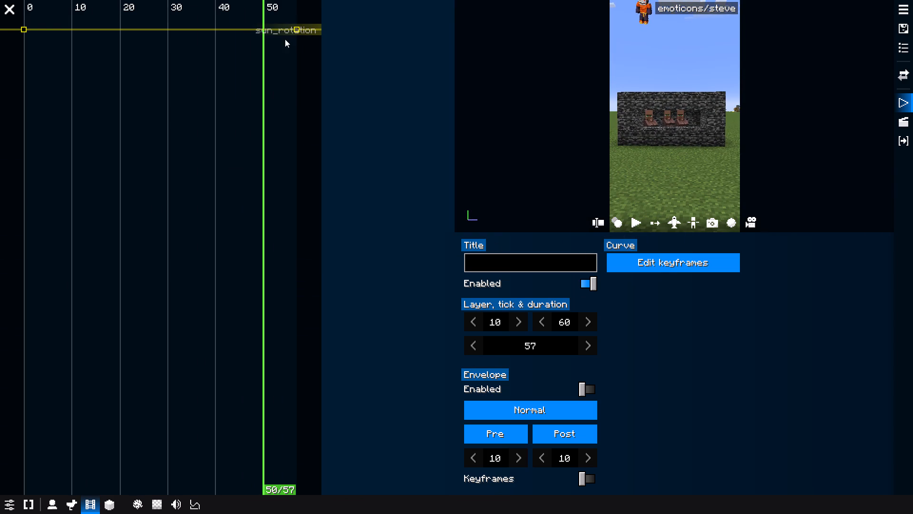
left_click_drag(257, 42, 296, 45)
left_click(293, 32)
left_click(293, 27)
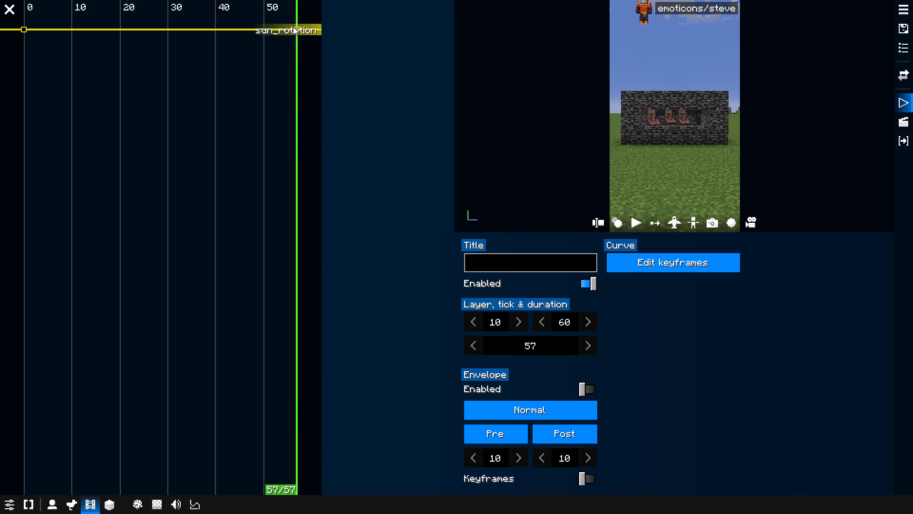
left_click(298, 30)
left_click_drag(385, 68, 407, 68)
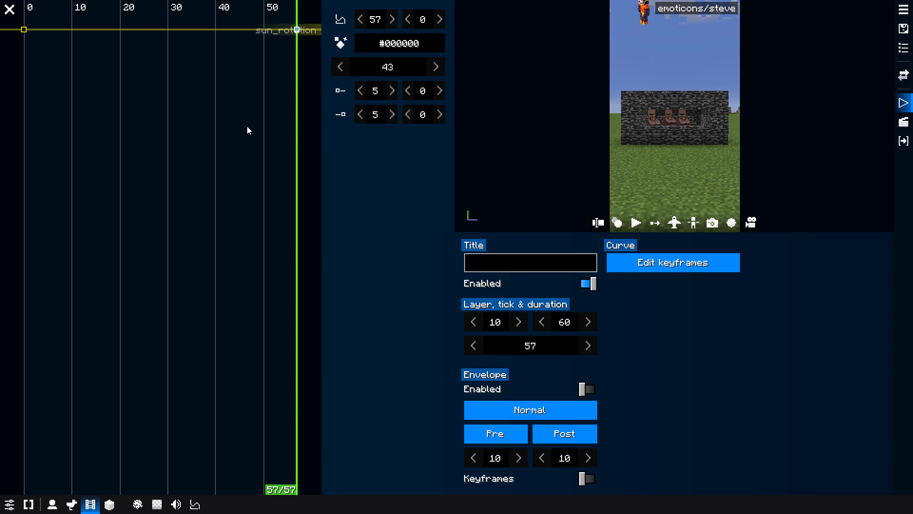
Leave the film editor for the game world and walk backwards away from the villagers' bedrock enclosure.
key("Escape")
key("Escape")
key("s")
key("s")
key("s")
key("s")
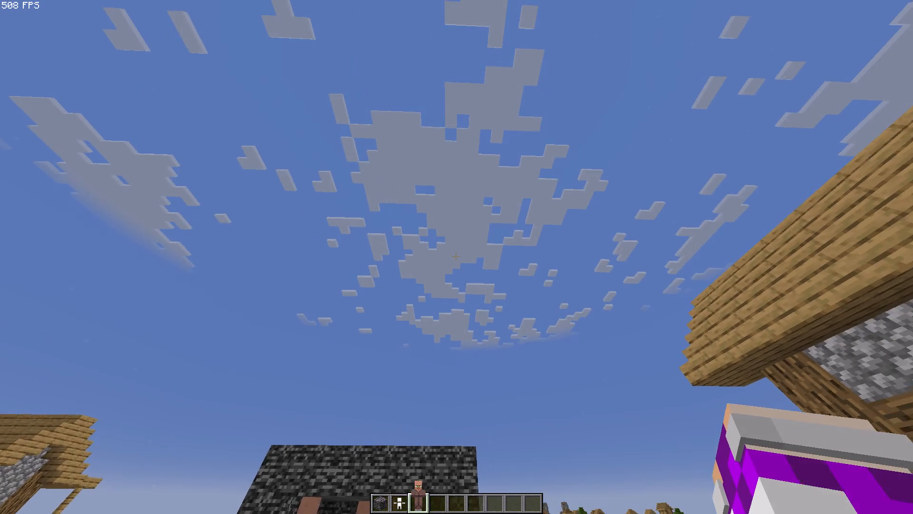
key("s")
Set the Cloud Height video option to 47, apply it and return to the game world.
key("Escape")
left_click(418, 207)
left_click(407, 158)
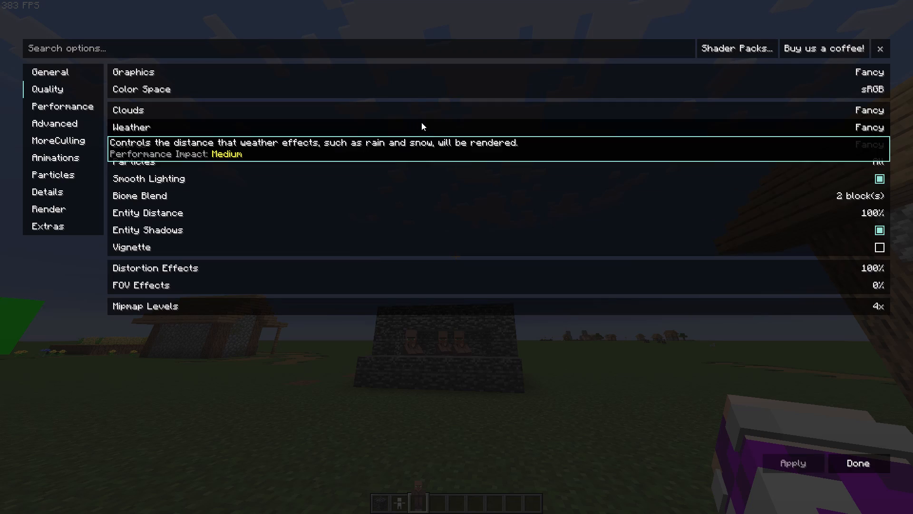
left_click(66, 231)
left_click(76, 208)
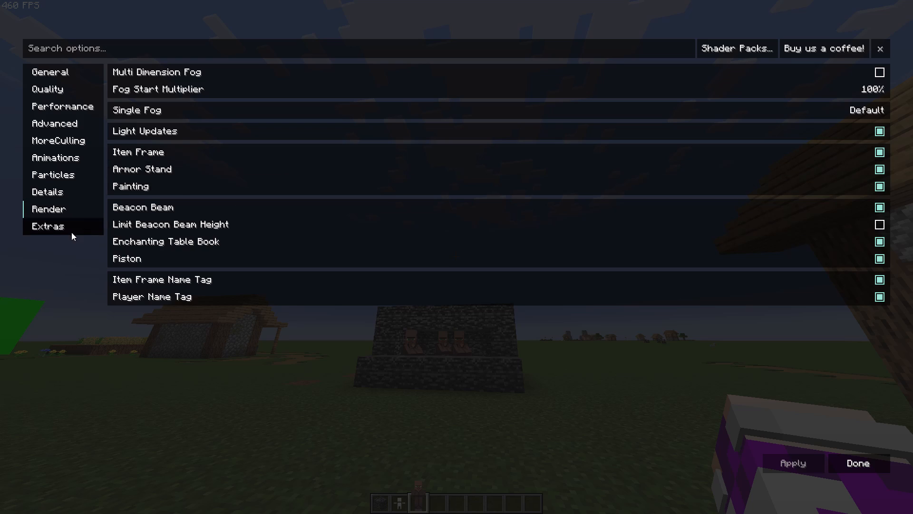
left_click(58, 231)
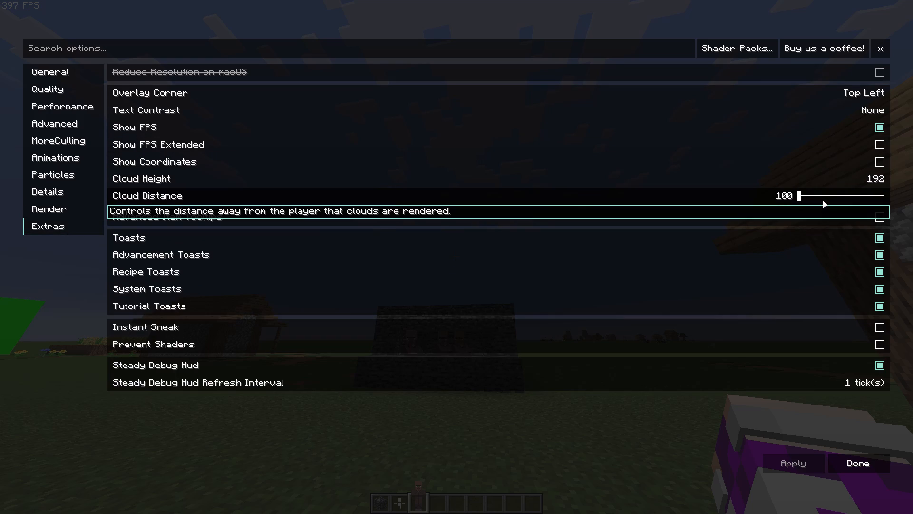
left_click_drag(828, 177, 819, 178)
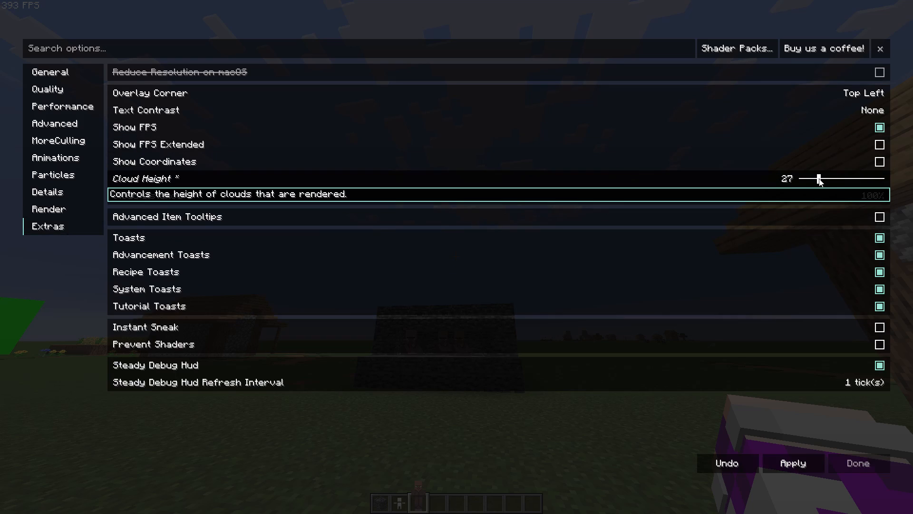
left_click_drag(819, 178, 812, 179)
left_click_drag(814, 178, 841, 182)
left_click(800, 459)
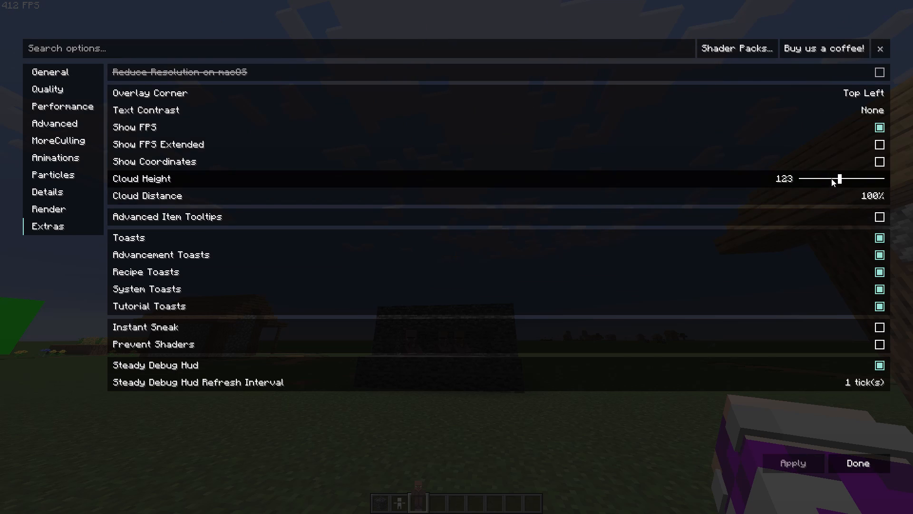
left_click_drag(830, 178, 824, 179)
left_click(803, 457)
key("Escape")
key("Escape")
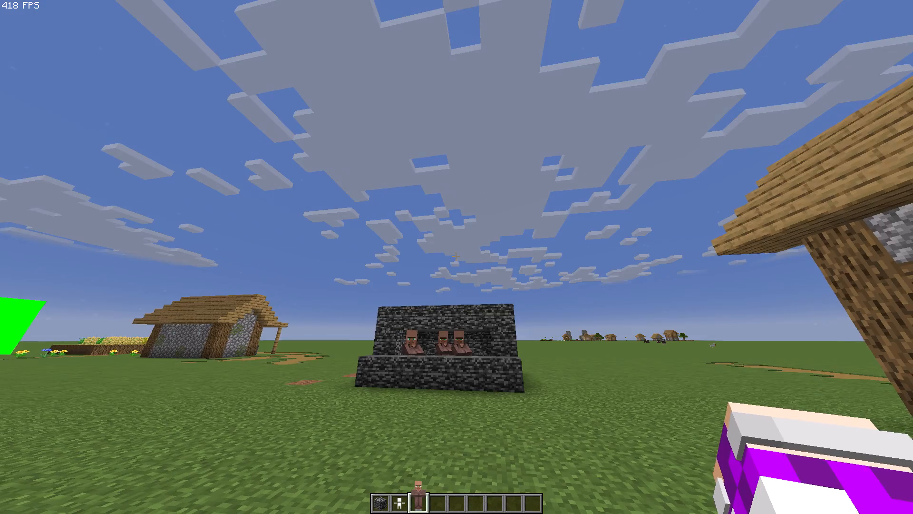
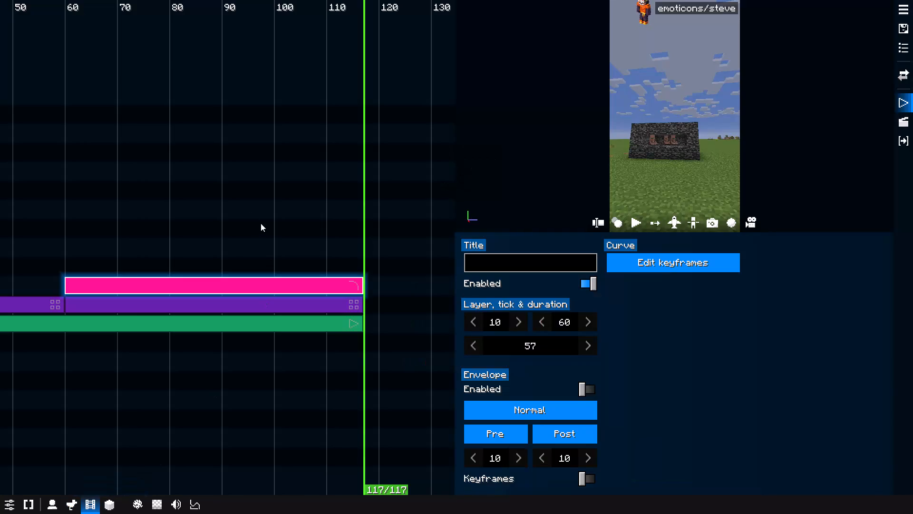
Play the film from about tick 60 and scrub through to tick 117 to check the clouds and day-night transition.
left_click_drag(242, 197, 60, 263)
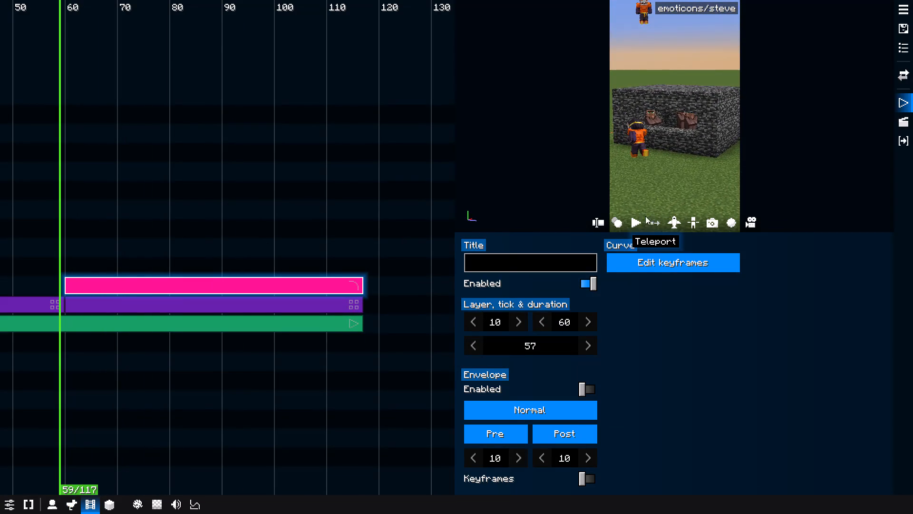
left_click(638, 220)
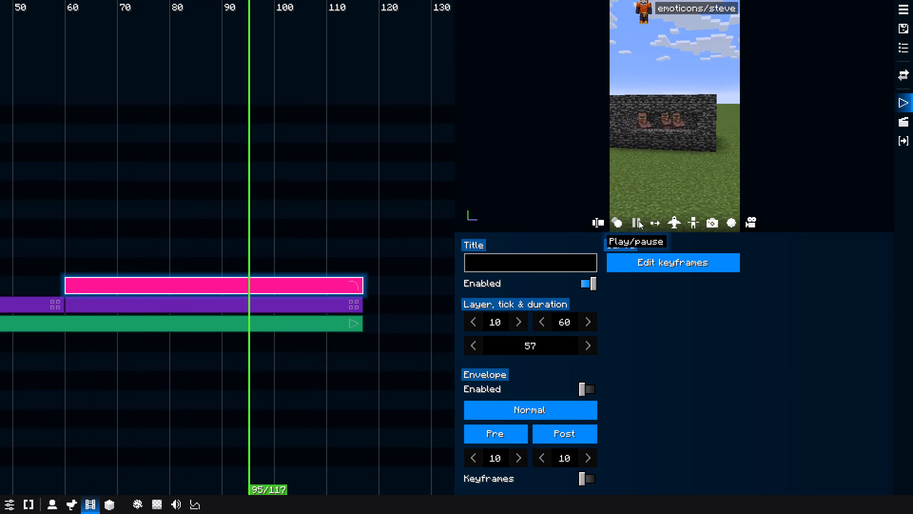
left_click(639, 221)
left_click_drag(278, 232, 145, 279)
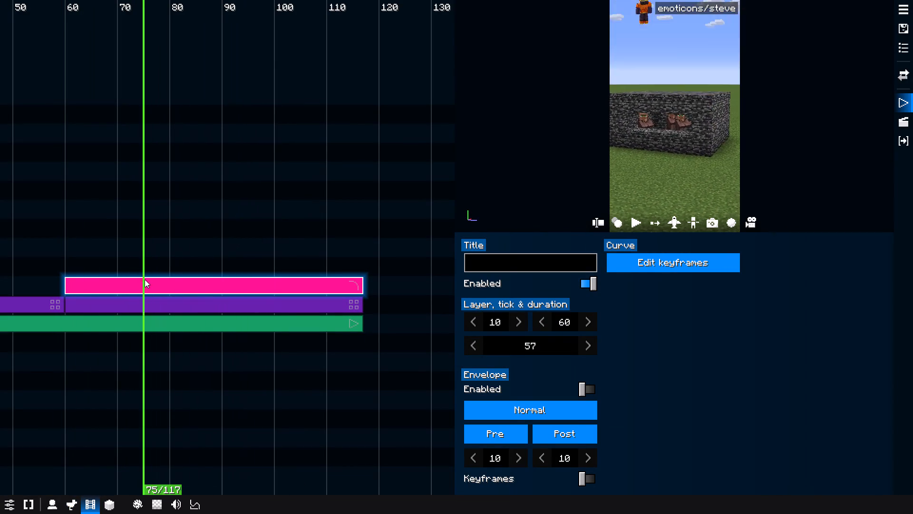
left_click_drag(145, 279, 264, 286)
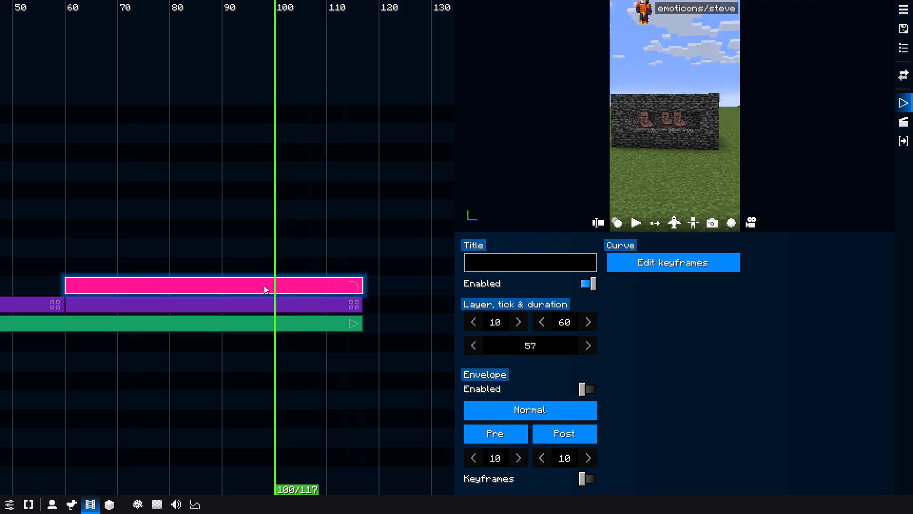
left_click_drag(264, 286, 248, 322)
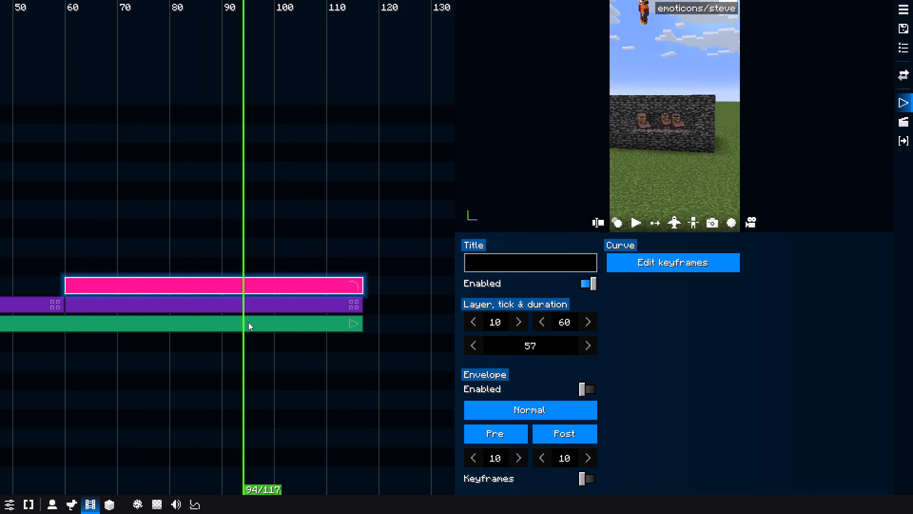
left_click_drag(248, 322, 361, 313)
Set the point and angle interpolations of path point 0 in the second camera path clip to the final curve preset.
left_click(332, 310)
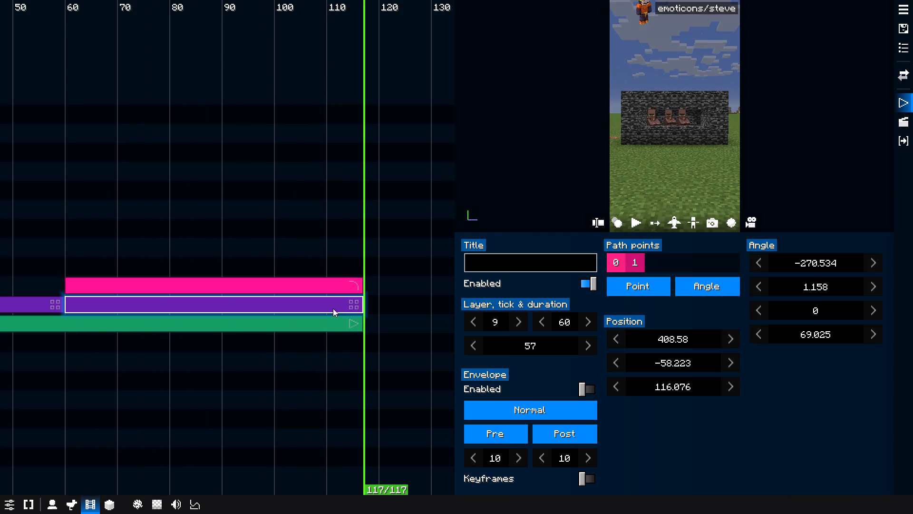
left_click(619, 268)
left_click(634, 287)
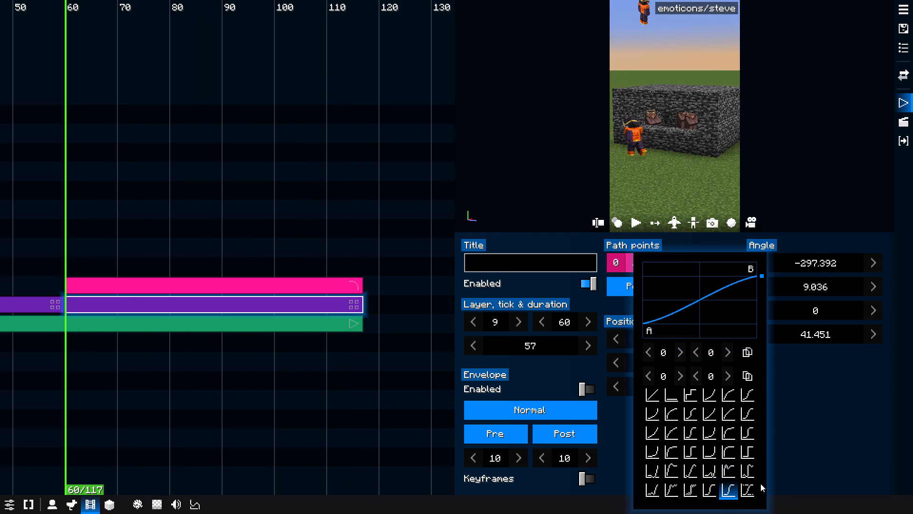
left_click(751, 484)
left_click_drag(831, 448, 823, 436)
left_click(695, 278)
left_click(810, 490)
left_click_drag(860, 473, 857, 459)
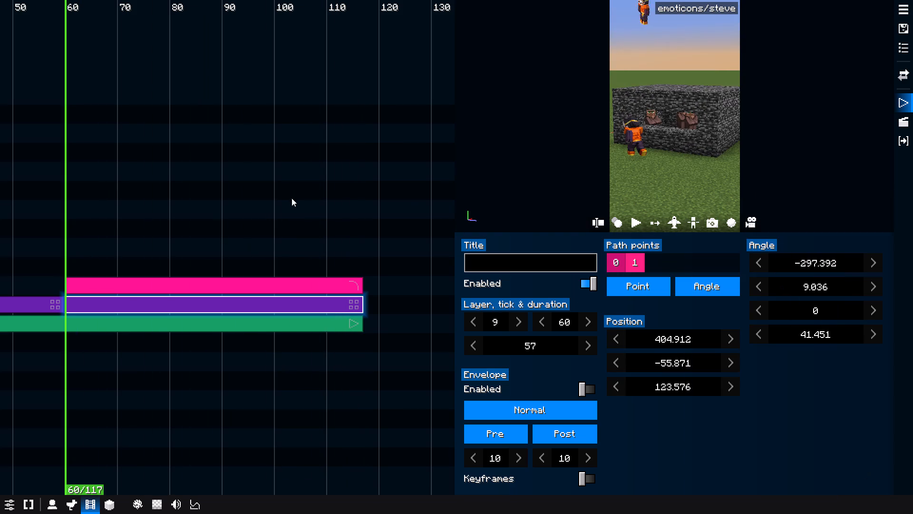
Play the film from tick 60 and scrub across the second camera path to check its new easing.
left_click(641, 222)
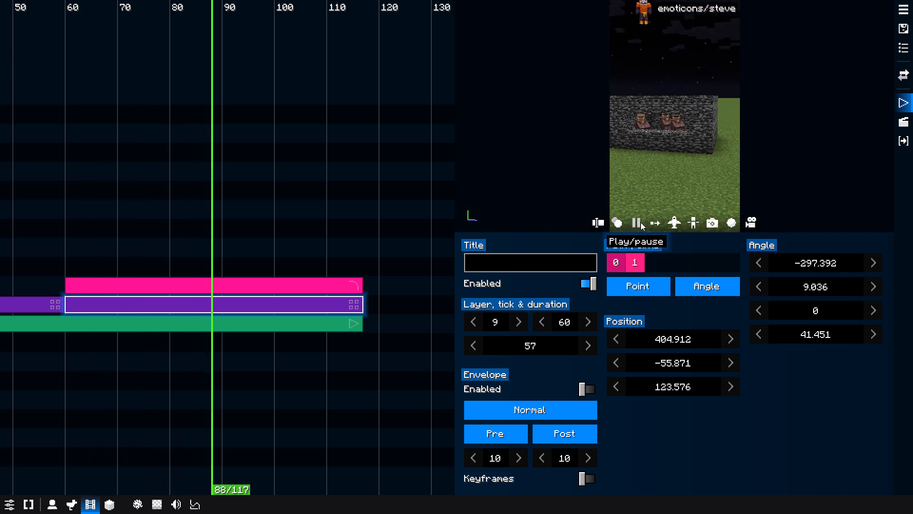
left_click(641, 222)
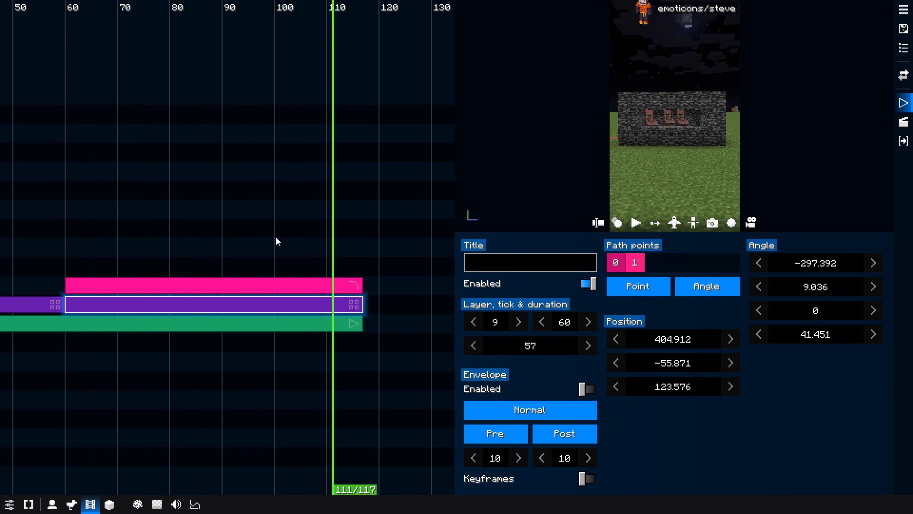
left_click_drag(281, 234, 0, 277)
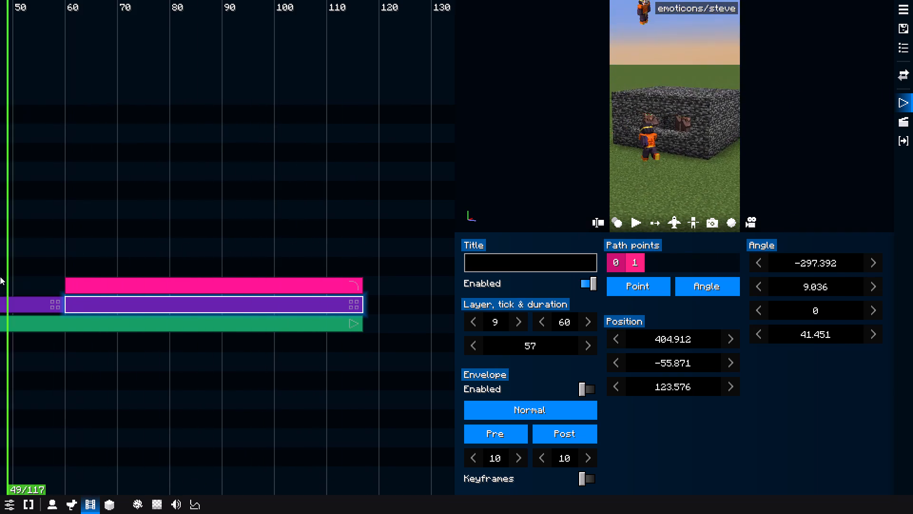
left_click_drag(0, 277, 273, 258)
left_click_drag(262, 176, 1, 277)
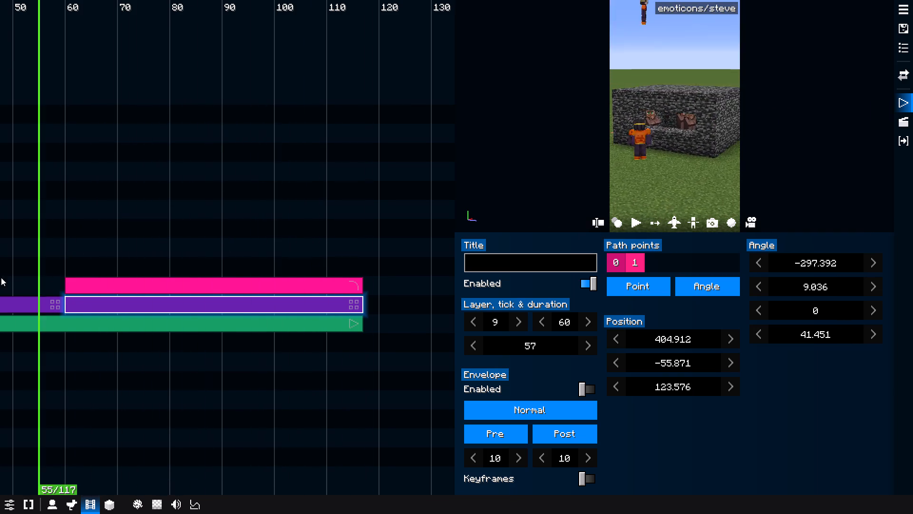
left_click_drag(1, 277, 15, 330)
Play the whole film from tick 0.
scroll(106, 287, "down", 10, "alt")
left_click_drag(107, 243, 0, 269)
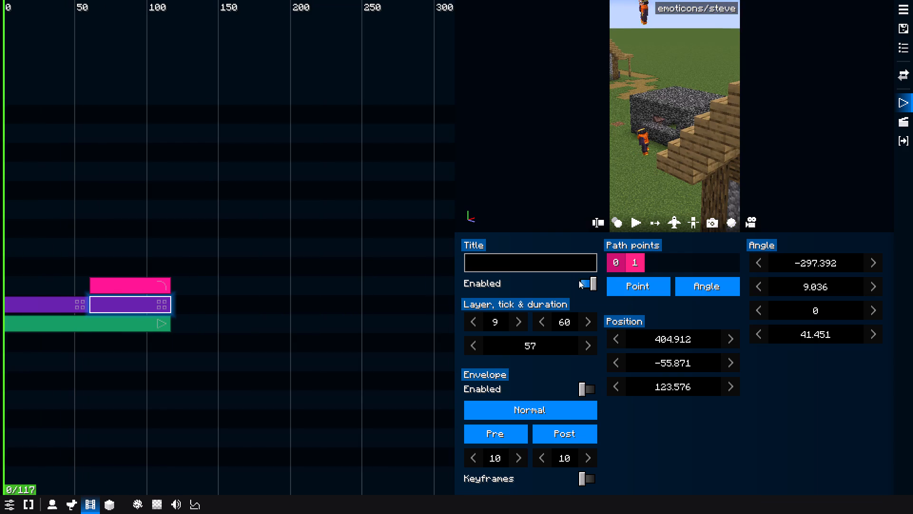
left_click(636, 228)
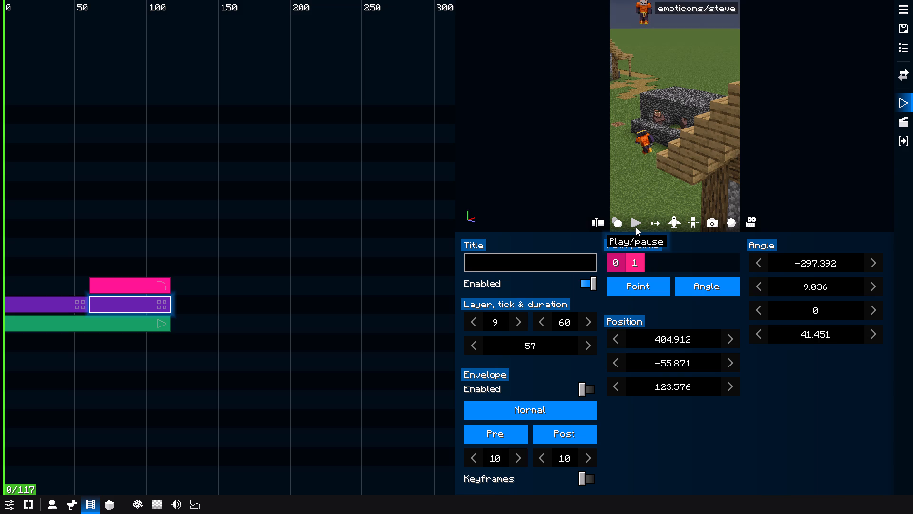
Leave the film editor and fly around the village, examining the night clouds above the bedrock enclosure.
key("Escape")
key("w")
key("Tab")
key("q")
key("q")
key("q")
key("q")
key("q")
key("q")
key("q")
key("q")
key("q")
key("q")
key("q")
key("q")
key("q")
key("q")
key("q")
key("q")
key("q")
key("q")
key("q")
key("q")
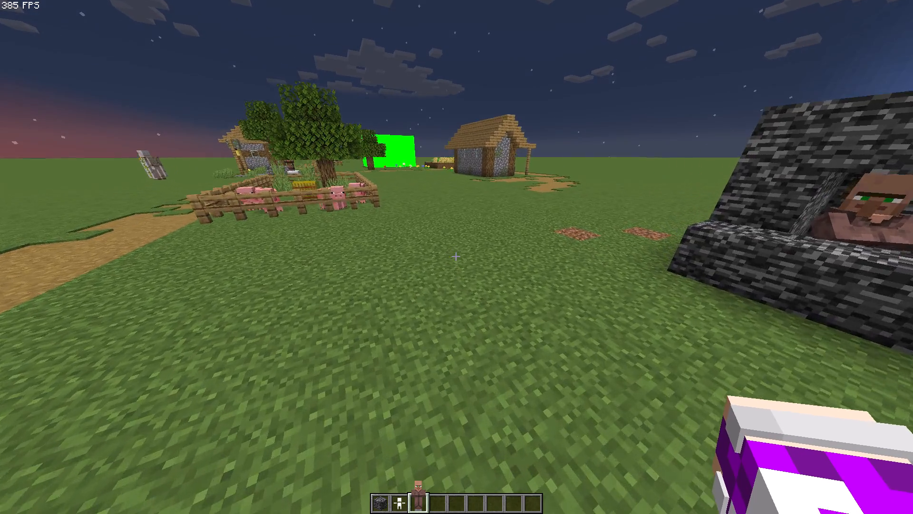
key("q")
key("q")
key("q")
key("q")
key("q")
key("q")
key("q")
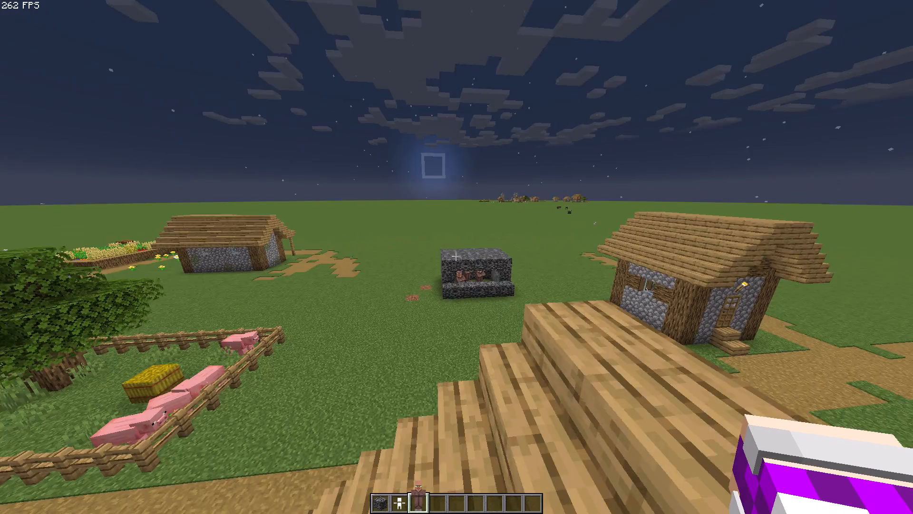
key("q")
scroll(456, 257, "down", 4)
key("d")
key("q")
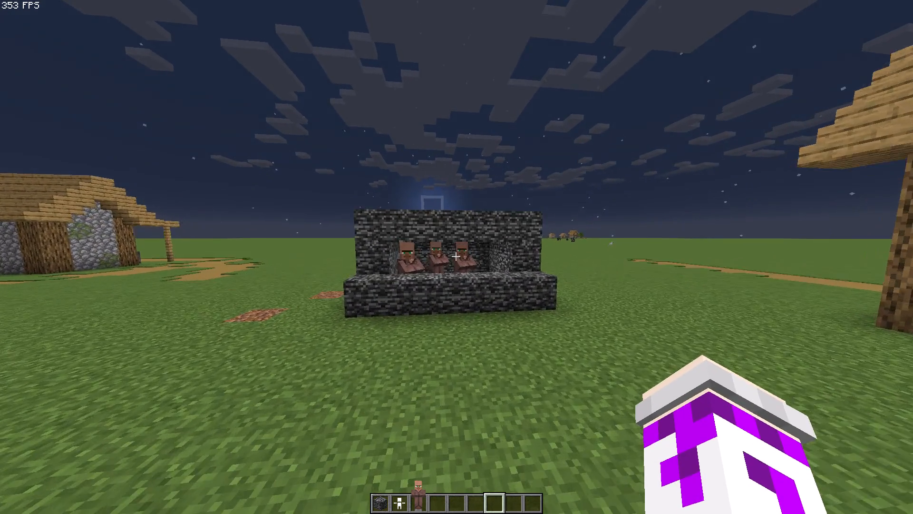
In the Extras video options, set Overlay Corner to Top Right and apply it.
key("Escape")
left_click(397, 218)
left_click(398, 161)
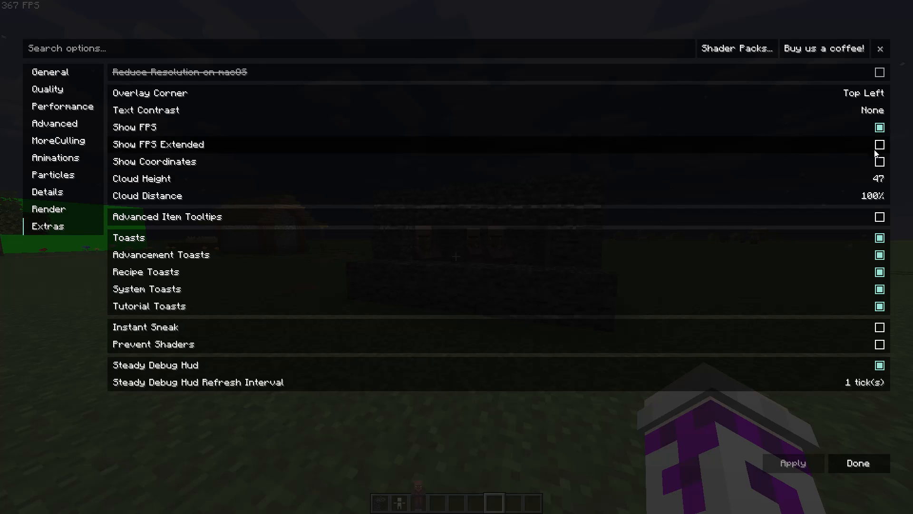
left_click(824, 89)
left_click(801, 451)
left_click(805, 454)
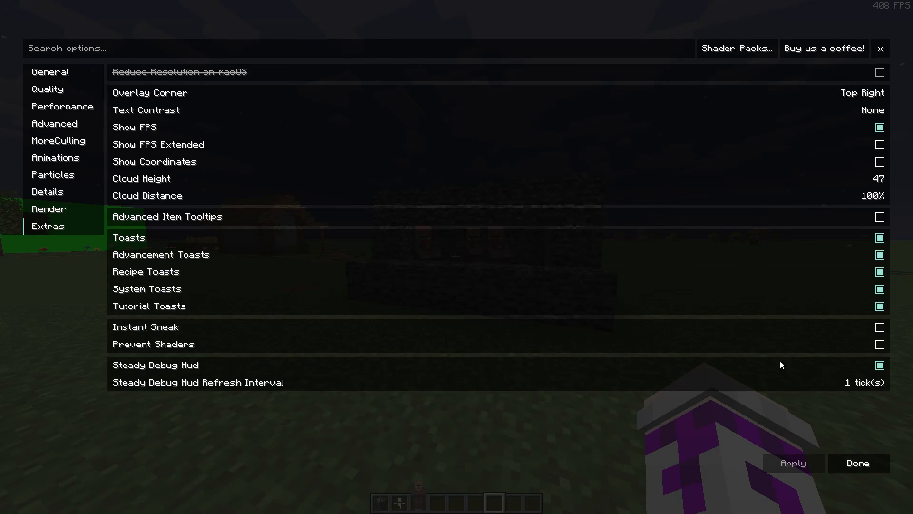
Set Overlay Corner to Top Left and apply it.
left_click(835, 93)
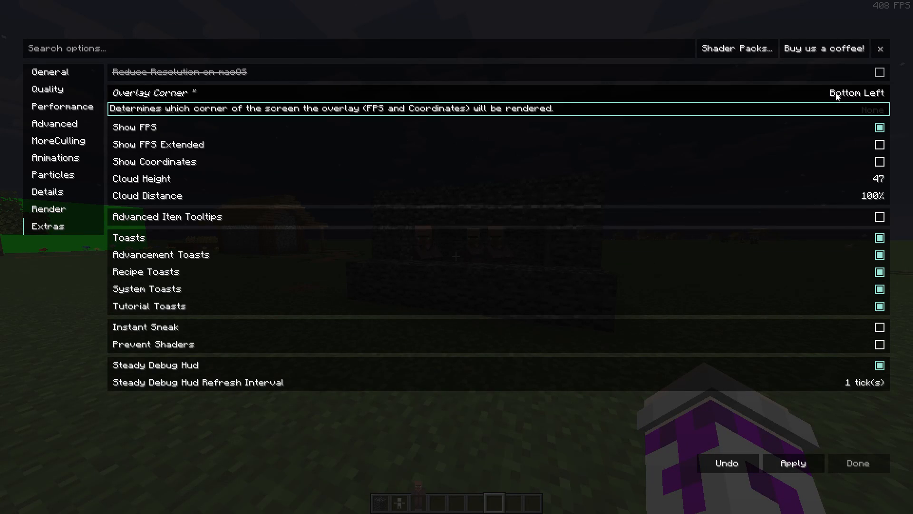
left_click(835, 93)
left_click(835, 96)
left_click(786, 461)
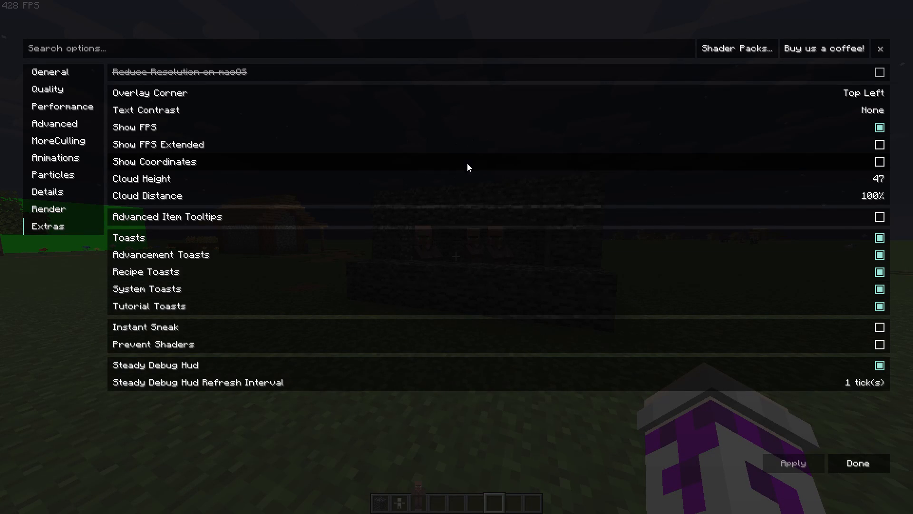
Set the Cloud Height to 21, apply it and return to the game world.
left_click_drag(810, 180, 818, 181)
left_click(799, 459)
key("Escape")
key("Escape")
Fly up over the village and look around to examine the lowered clouds from several angles.
key("s")
key("q")
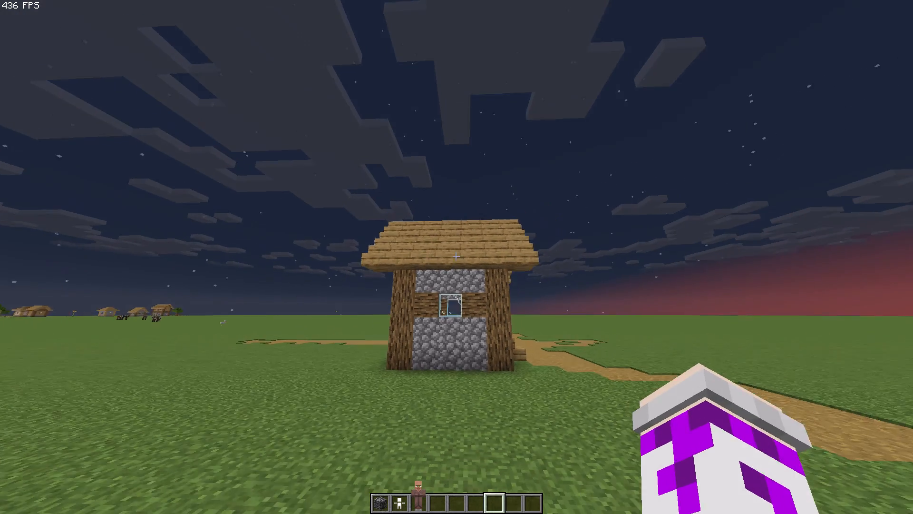
key("q")
key("q")
key("q")
key("q")
key("q")
key("q")
key("q")
key("q")
key("q")
key("q")
key("q")
key("q")
key("q")
key("q")
key("q")
key("q")
key("q")
key("q")
key("q")
key("q")
key("Tab")
key("Tab")
key("Tab")
key("Tab")
key("Tab")
key("Tab")
key("Tab")
key("Tab")
key("Tab")
key("Tab")
key("Tab")
key("Tab")
key("Tab")
key("Tab")
key("Tab")
key("Tab")
key("Tab")
key("Tab")
key("Tab")
key("Tab")
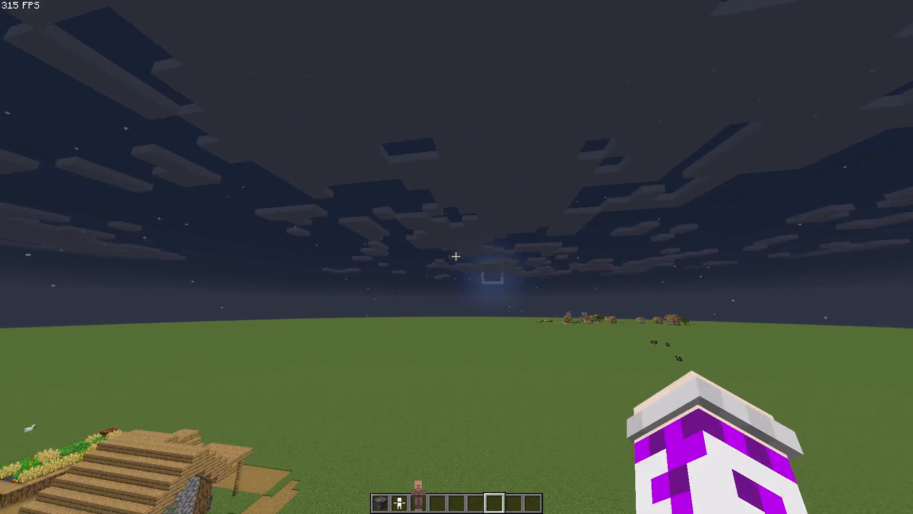
key("q")
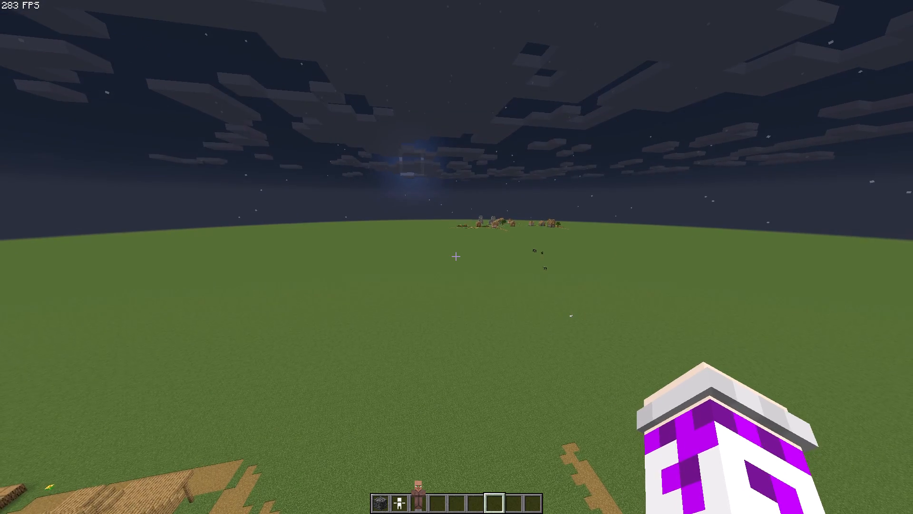
key("q")
Reopen the film editor and play the film from tick 0 to check the lowered clouds.
key("b")
left_click(85, 513)
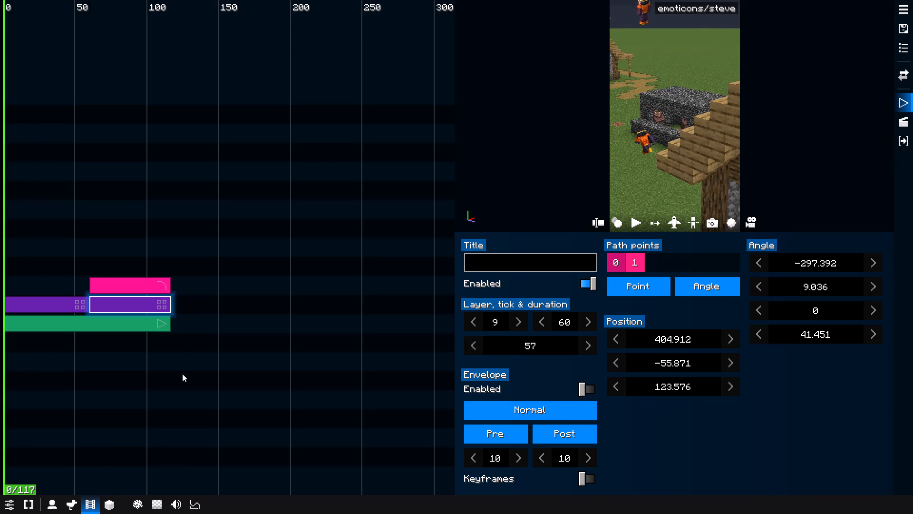
left_click_drag(55, 213, 0, 249)
left_click(637, 222)
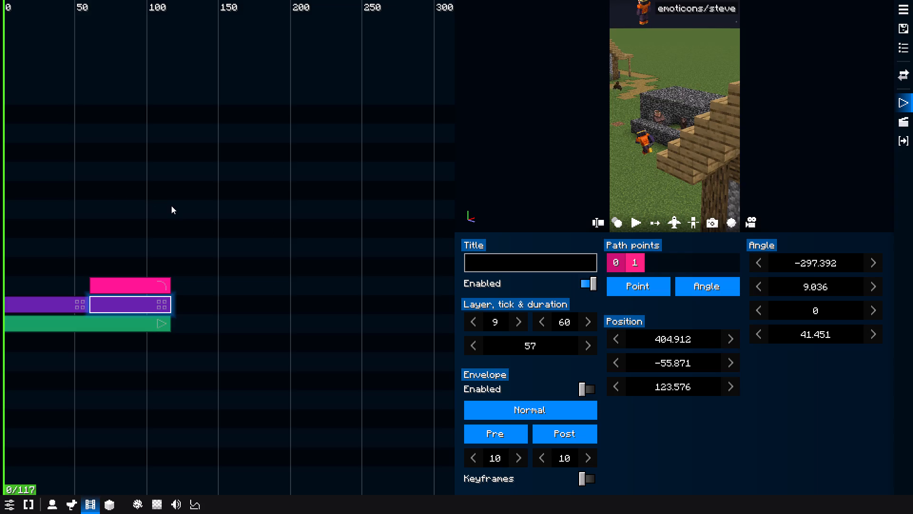
Leave the film editor and run the time set command with the noon value.
key("Escape")
type("s/time se")
key("Tab")
key("space")
type("n")
key("Tab")
key("Up")
key("Tab")
key("Return")
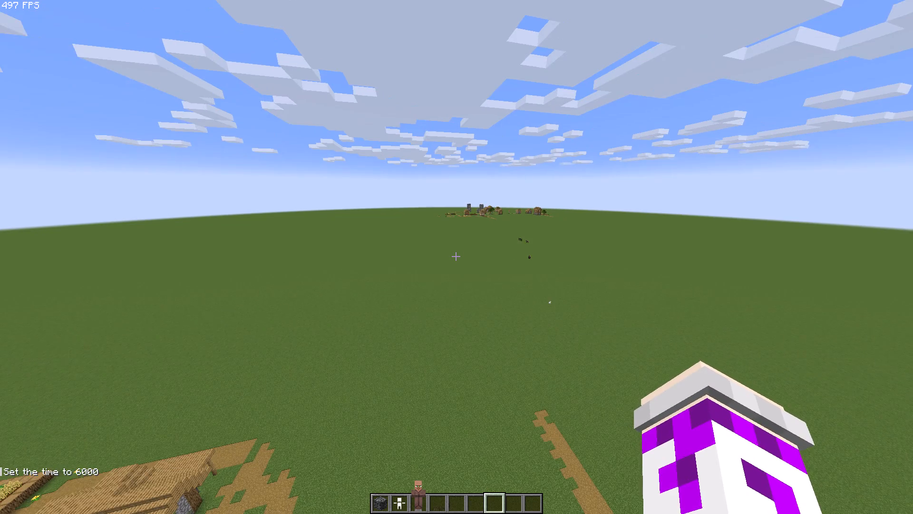
Reopen the film editor and play the film from tick 0 to check it with the noon start.
key("b")
left_click(92, 507)
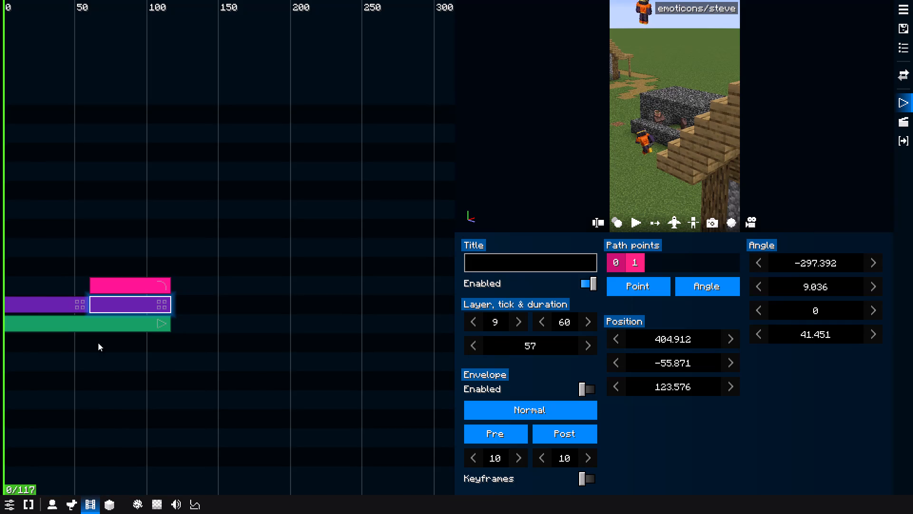
left_click_drag(42, 252, 0, 277)
left_click(632, 222)
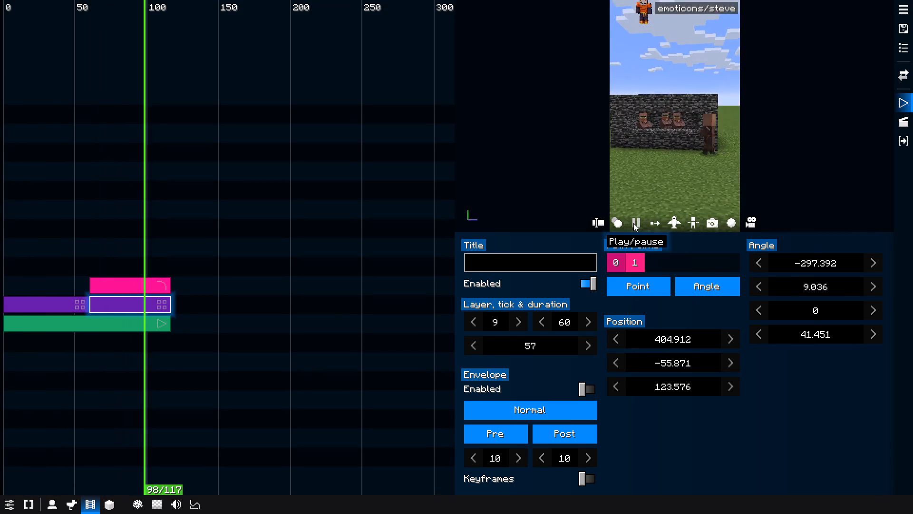
Leave the film editor, fly down to the bedrock enclosure and place a fourth villager model block inside it.
key("Escape")
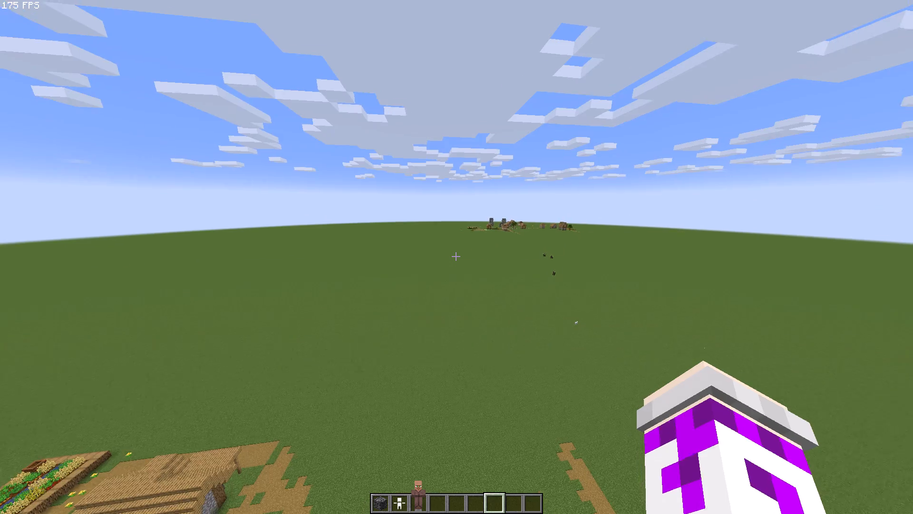
key("Tab")
key("q")
key("q")
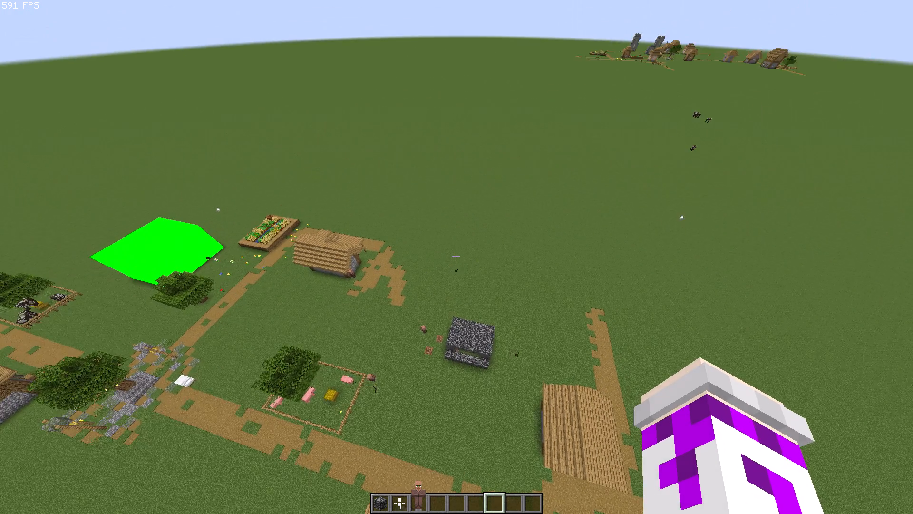
key("w")
key("a")
key("1")
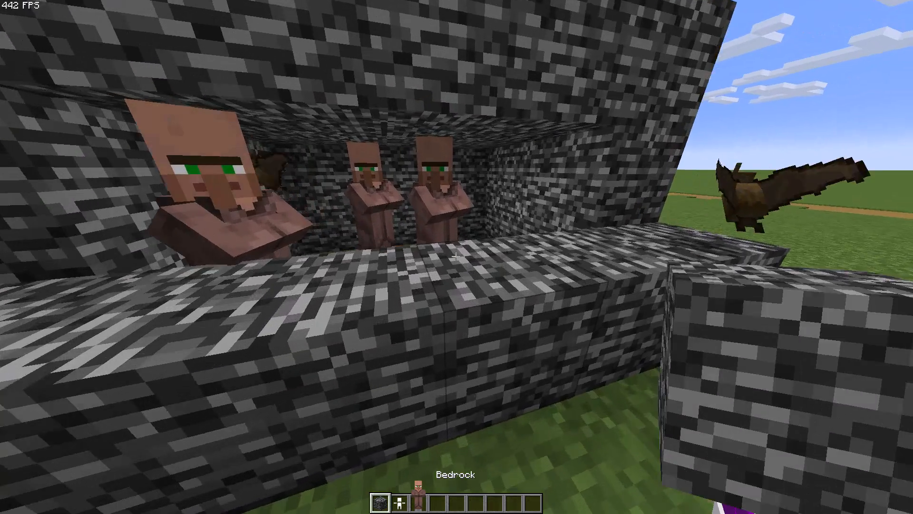
scroll(456, 257, "down", 1)
middle_click(456, 257)
key("a")
key("q")
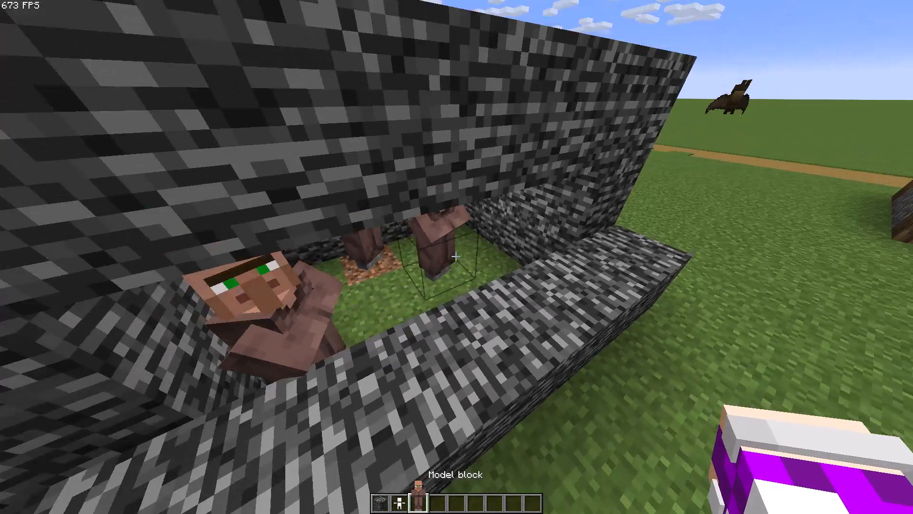
key("w")
key("q")
key("a")
right_click(456, 257)
key("s")
key("s")
scroll(456, 257, "down", 2)
key("d")
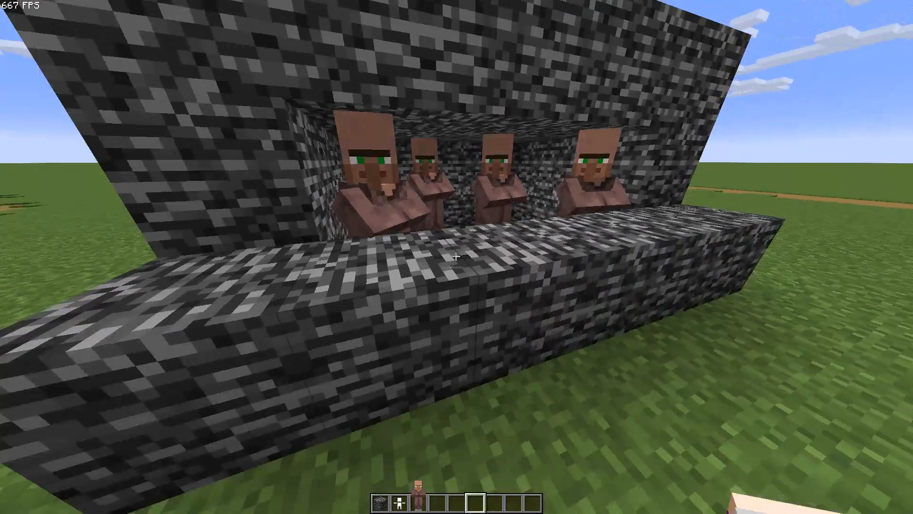
Clear the bedrock and both model blocks out of the hotbar through the inventory.
scroll(456, 257, "down", 1)
key("e")
left_click_drag(404, 306, 407, 301)
left_click(410, 283)
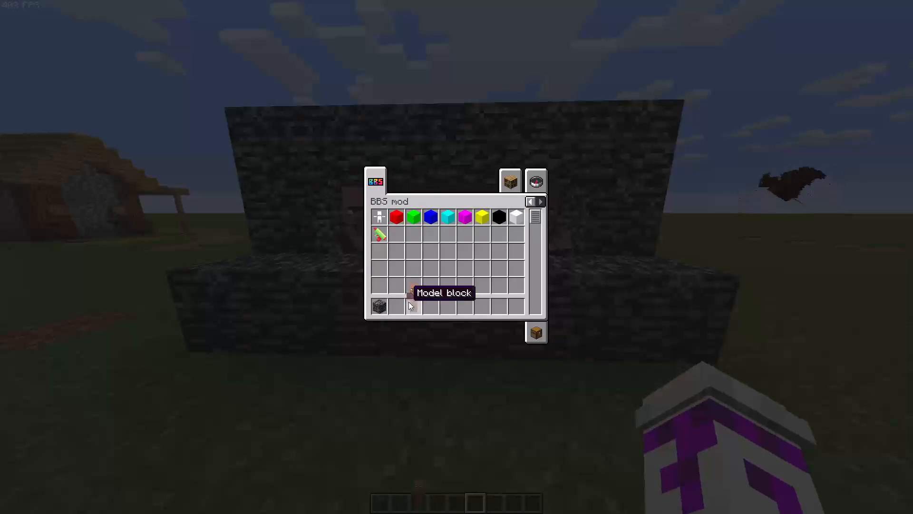
left_click(415, 301)
left_click(409, 281)
left_click_drag(373, 306, 375, 299)
left_click(380, 277)
key("Escape")
Back away from the bedrock enclosure, reopen the film editor's camera timeline and start recording the film as a video from tick 0.
key("s")
key("s")
key("s")
key("s")
key("s")
key("s")
key("s")
key("s")
key("s")
key("s")
key("s")
key("s")
key("s")
key("s")
key("s")
key("s")
key("s")
key("s")
key("s")
key("s")
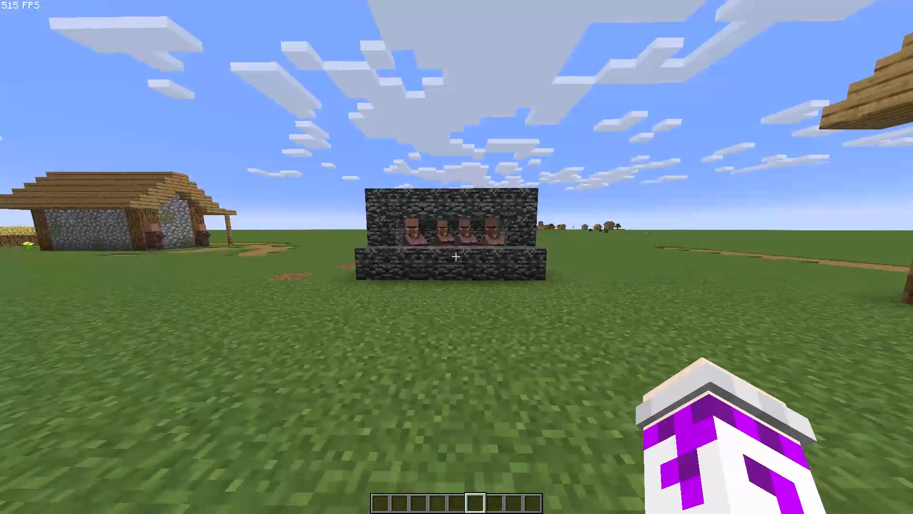
key("b")
left_click(100, 510)
left_click(83, 513)
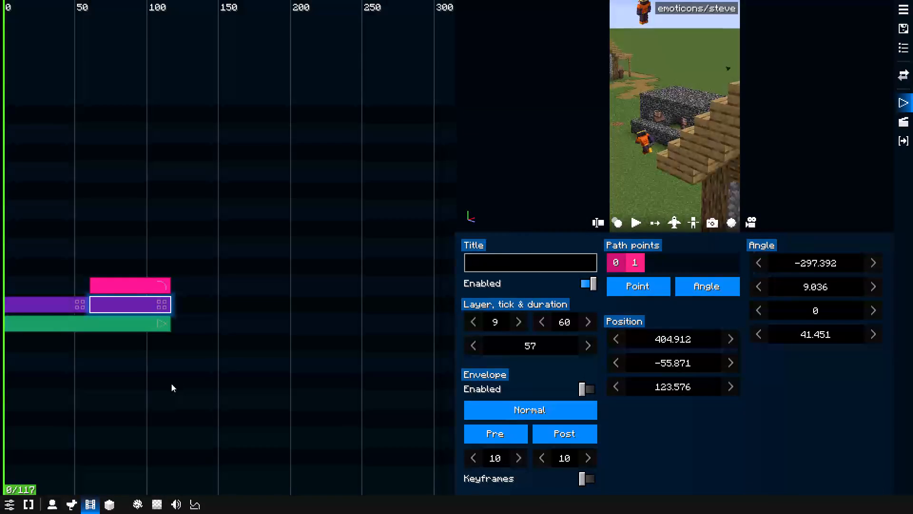
left_click(749, 230)
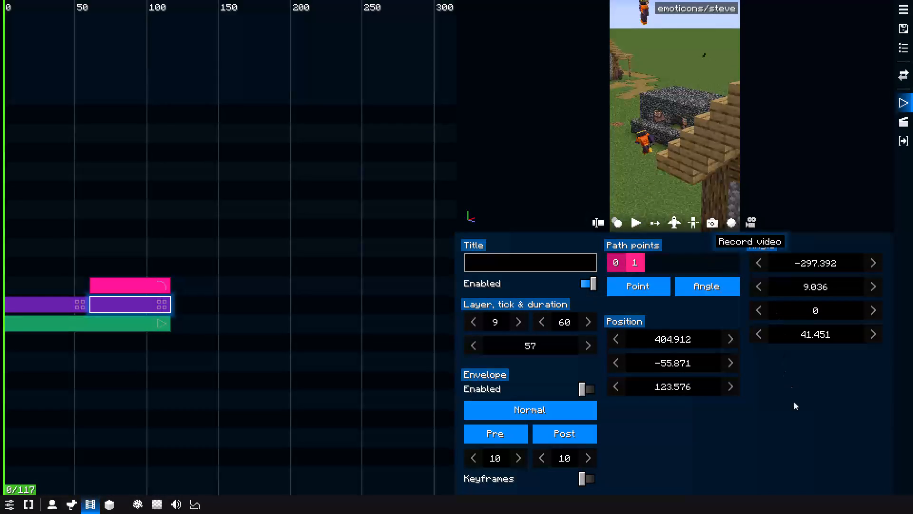
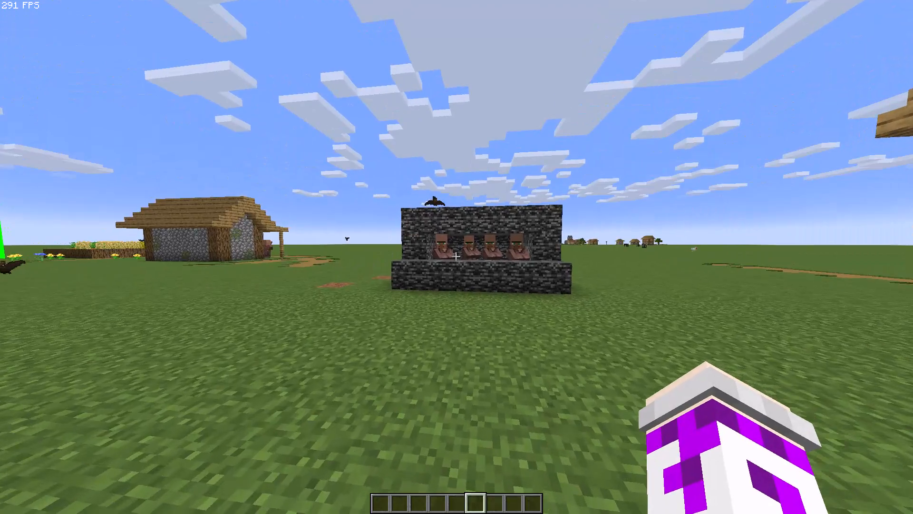
Move around the bedrock enclosure holding the villagers and examine it from its front and side.
key("q")
key("a")
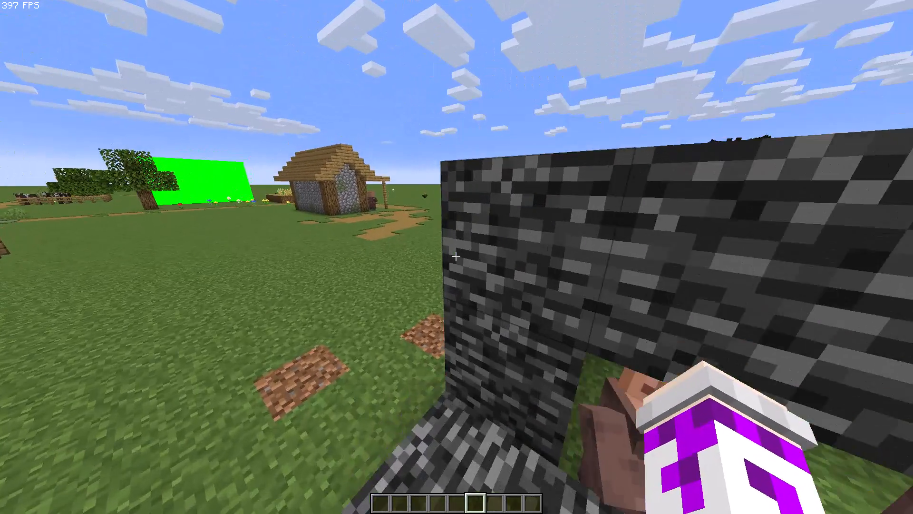
key("q")
key("q")
key("d")
key("q")
key("q")
key("q")
key("q")
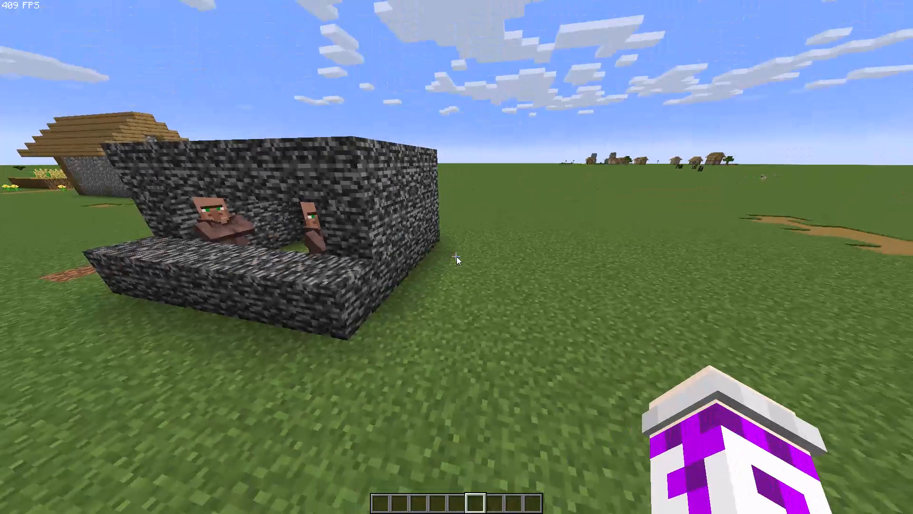
Switch to Premiere Pro and review the "no villager hunger" sequence from about 6 to 7 seconds, replaying that passage once.
left_click(287, 0)
key("space")
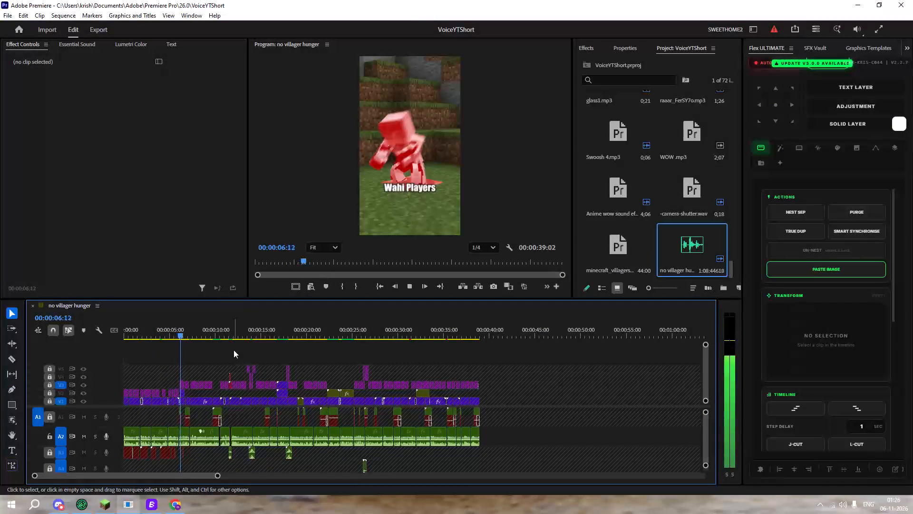
key("space")
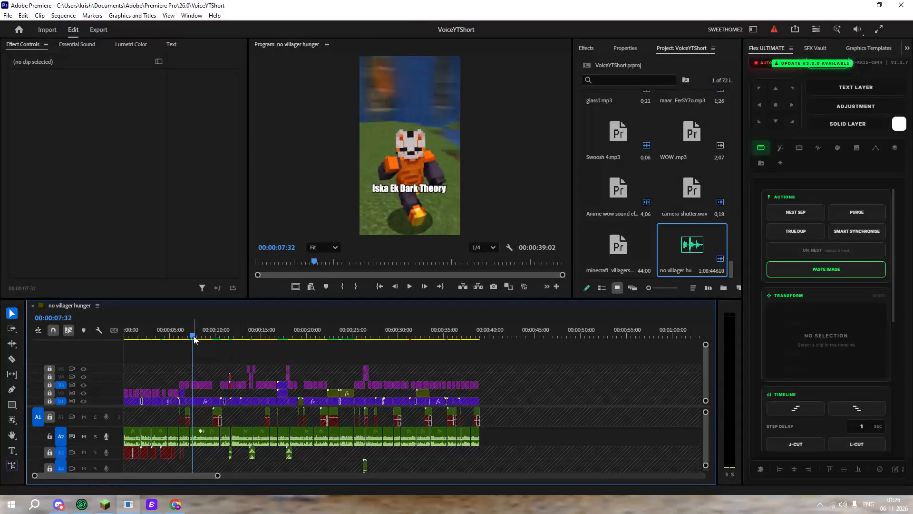
left_click_drag(194, 336, 176, 347)
key("space")
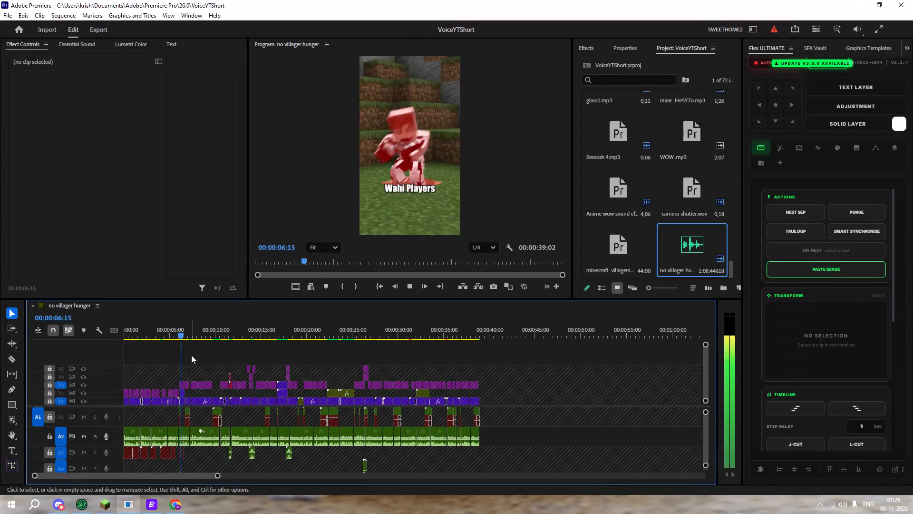
key("space")
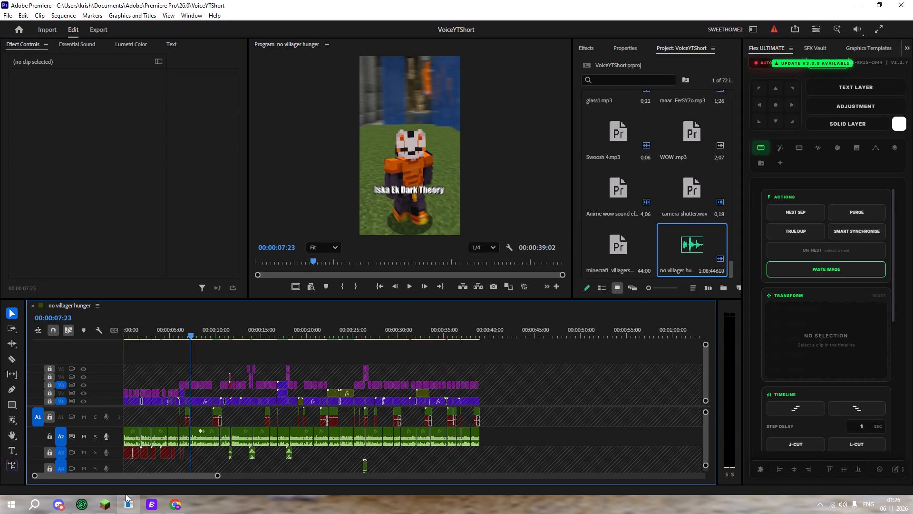
Switch back to Minecraft, resume the game and fly over the village past the cow pen to open grassland.
left_click(107, 507)
key("Escape")
key("w")
key("Tab")
key("q")
key("a")
key("q")
key("q")
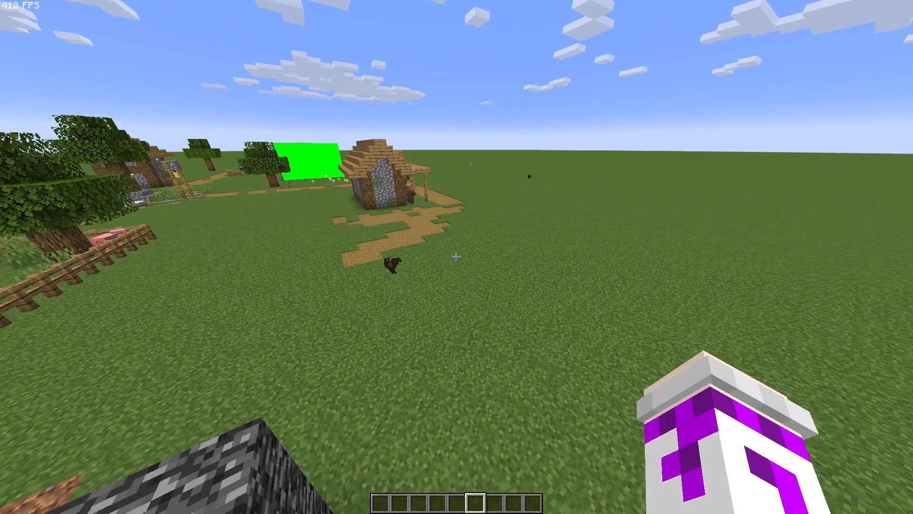
key("q")
key("q")
type("aa")
key("q")
key("q")
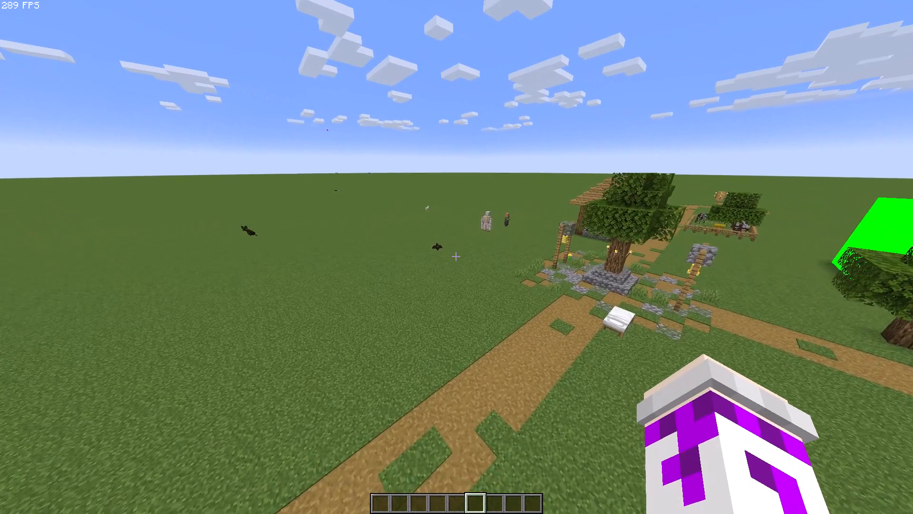
key("q")
key("q")
key("q")
key("q")
key("q")
key("q")
key("q")
key("q")
key("q")
key("q")
key("q")
key("q")
key("q")
key("q")
key("q")
key("q")
key("q")
type("qq")
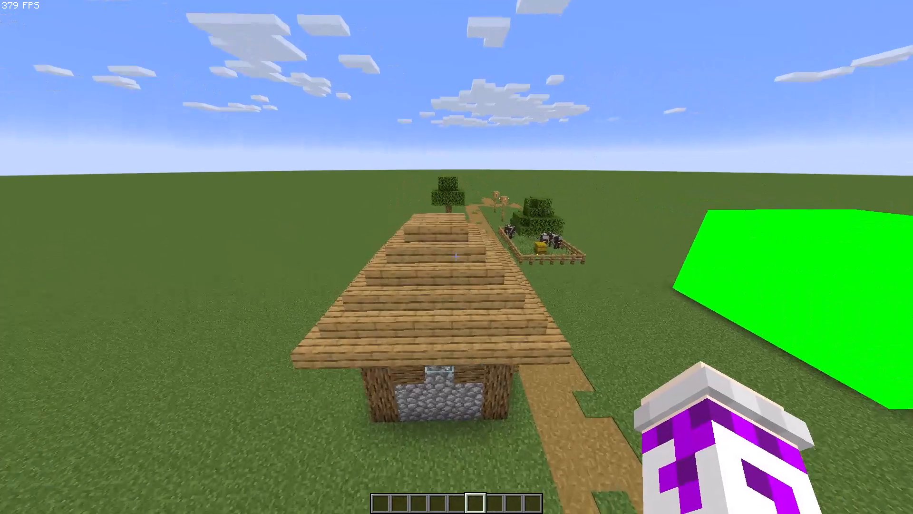
key("q")
key("q")
key("q")
key("q")
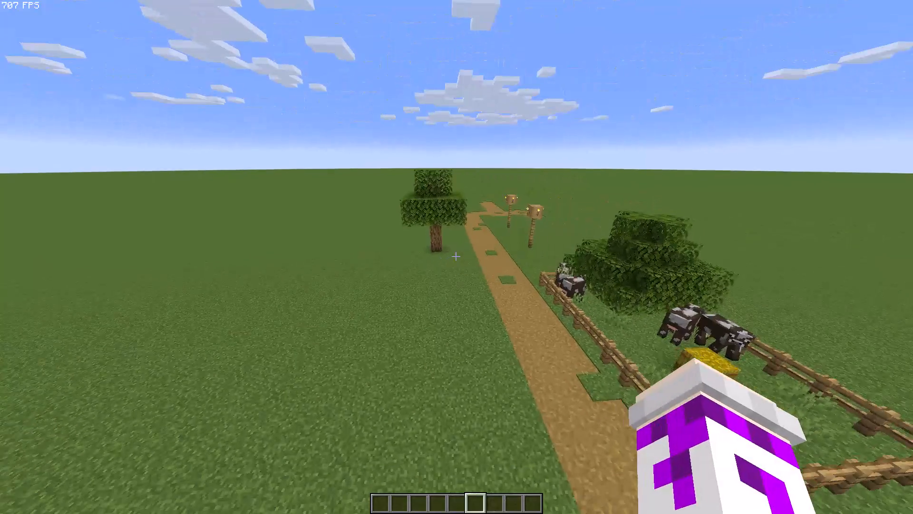
key("q")
key("q")
key("a")
key("q")
key("q")
key("q")
key("q")
Search the creative inventory for "bone" and put bone meal in the first hotbar slot.
key("e")
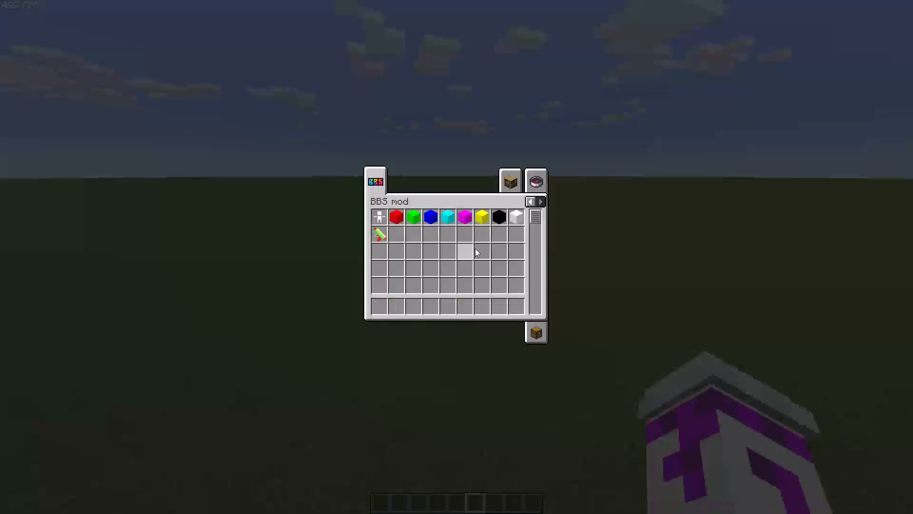
left_click(534, 181)
type("bone")
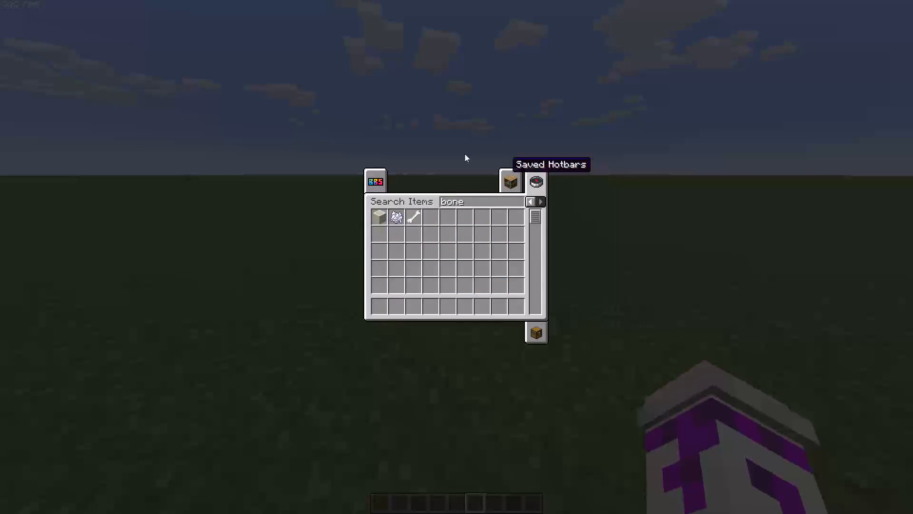
left_click(401, 216)
left_click_drag(380, 306, 456, 257)
key("Escape")
key("1")
key("w")
key("1")
key("e")
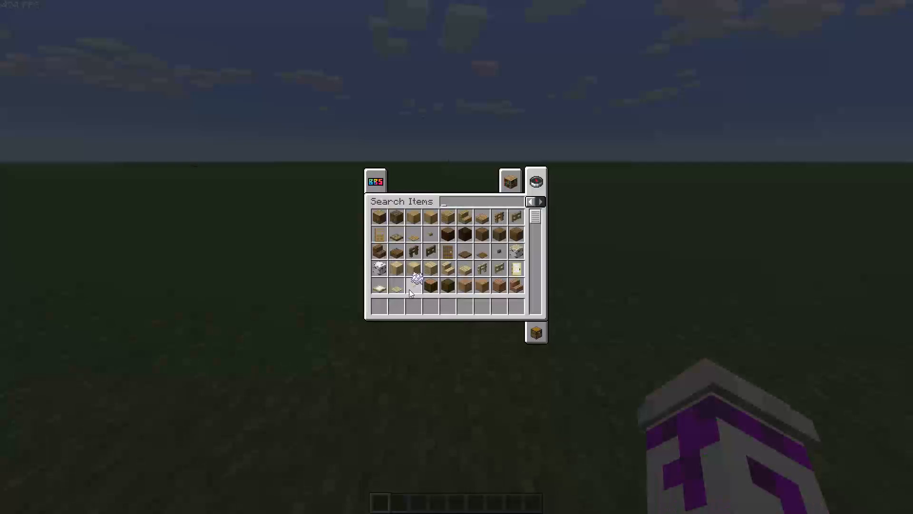
left_click(380, 310)
key("Escape")
Apply bone meal to several blocks of the open grassland to grow a first patch of tall grass and flowers.
key("w")
key("Tab")
key("a")
key("a")
key("a")
key("a")
key("a")
key("a")
key("a")
key("a")
key("a")
key("a")
key("a")
key("a")
key("a")
key("a")
key("a")
key("a")
key("a")
right_click(456, 257)
right_click(456, 257)
right_click(456, 257)
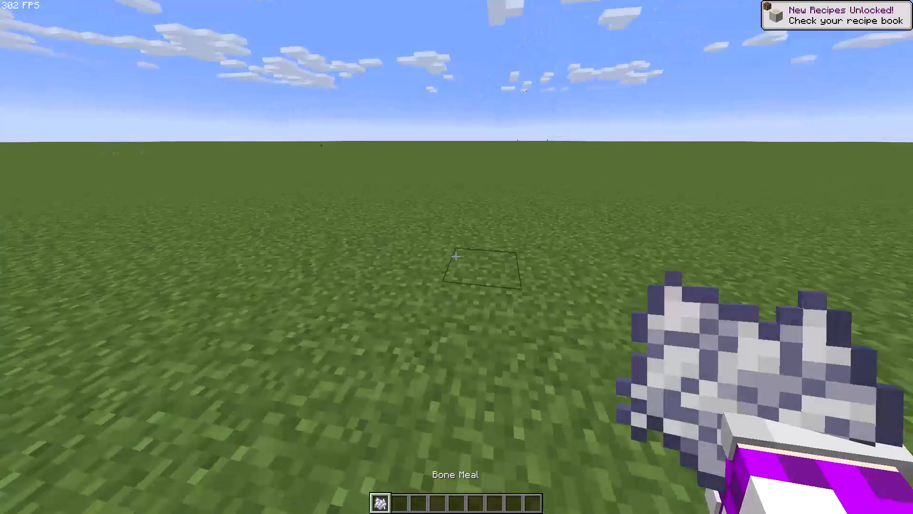
right_click(457, 257)
right_click(456, 257)
right_click(457, 257)
key("a")
right_click(456, 257)
right_click(456, 257)
key("a")
key("w")
right_click(456, 257)
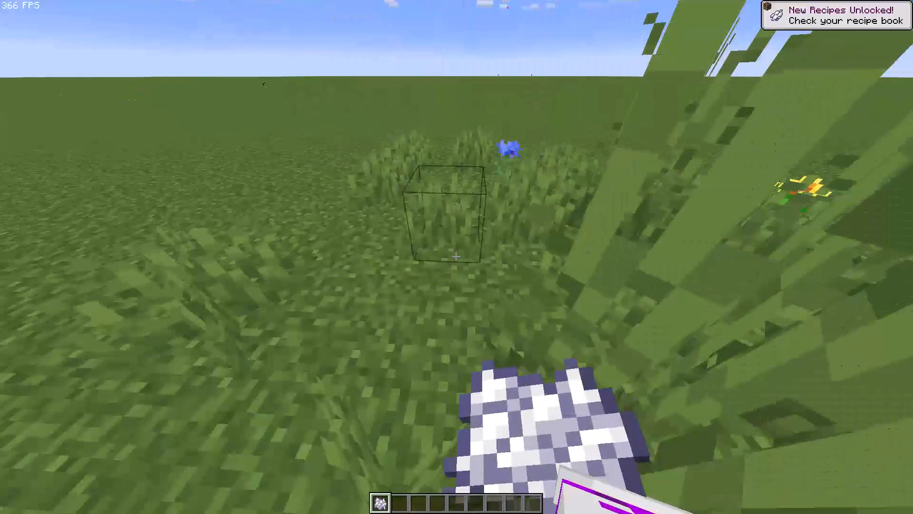
type("aw")
right_click(457, 257)
right_click(456, 257)
Extend the patch of grass and flowers with more bone meal across the bare ground near the tree.
key("q")
key("q")
key("q")
right_click(457, 258)
right_click(456, 257)
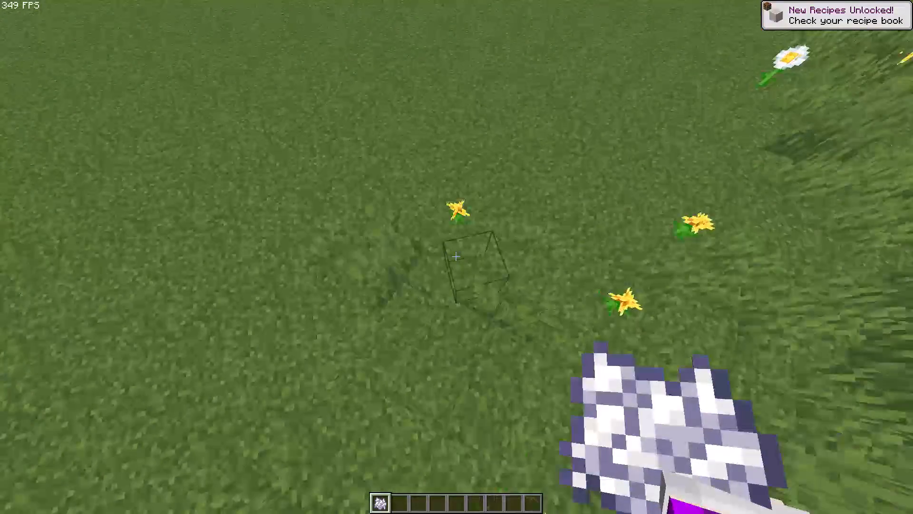
right_click(457, 257)
key("d")
right_click(457, 257)
right_click(456, 257)
right_click(456, 257)
right_click(456, 257)
key("d")
right_click(457, 257)
right_click(456, 257)
right_click(457, 257)
right_click(456, 257)
right_click(456, 257)
key("d")
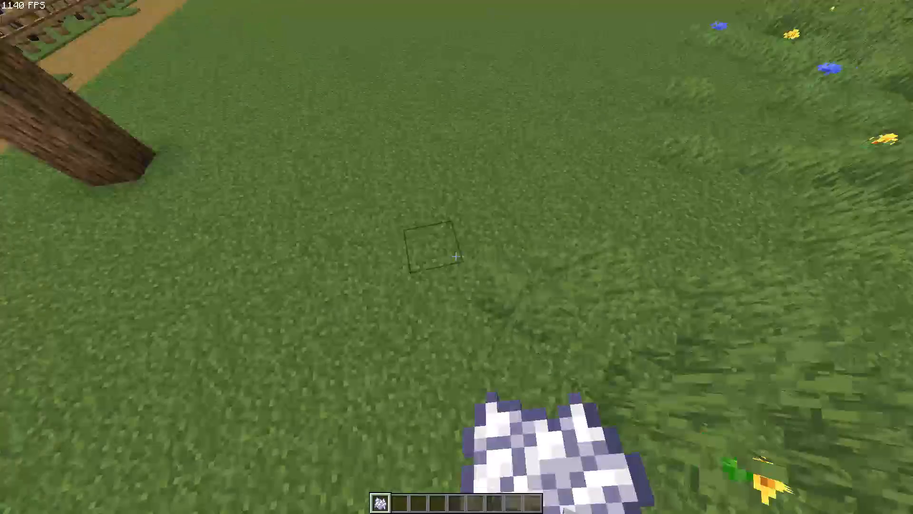
right_click(456, 257)
right_click(456, 257)
key("d")
right_click(456, 257)
key("d")
right_click(456, 257)
right_click(456, 257)
right_click(456, 257)
right_click(456, 257)
right_click(456, 257)
key("d")
right_click(456, 257)
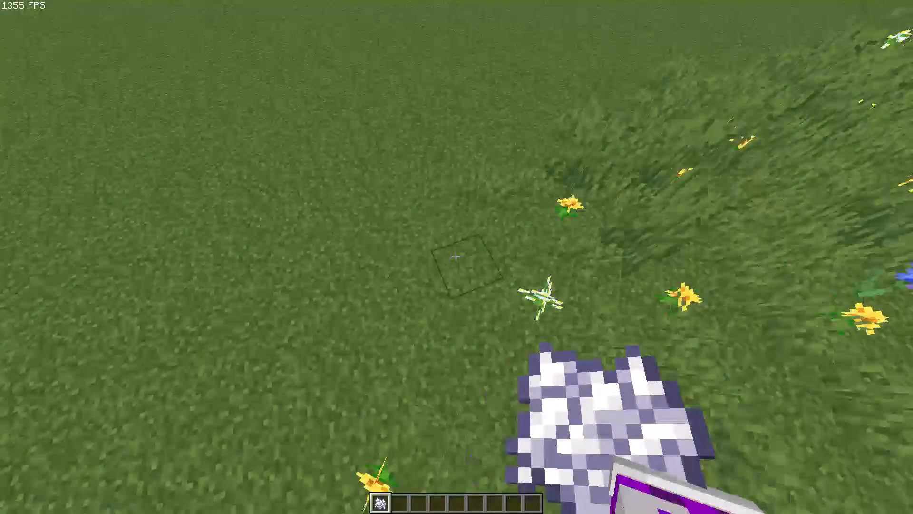
Move forward along the edge of the flower patch and apply bone meal to the bare grass beside it.
key("w")
key("w")
key("w")
key("w")
key("w")
key("w")
key("w")
key("w")
key("w")
key("w")
key("w")
key("w")
key("w")
key("w")
key("w")
key("w")
key("w")
key("w")
key("w")
key("w")
right_click(456, 257)
right_click(456, 257)
right_click(456, 257)
right_click(456, 257)
key("a")
key("w")
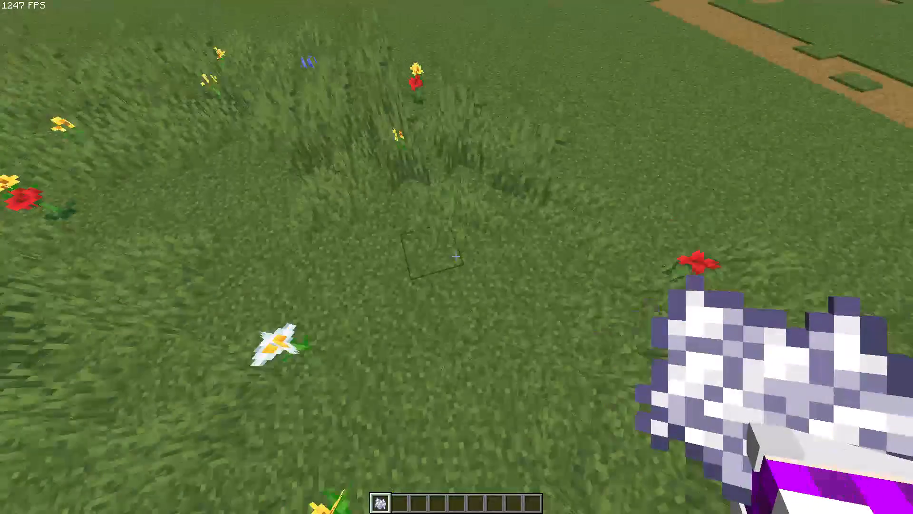
Fill the remaining bare ground between the grown areas with more bone meal to make one continuous flower meadow.
right_click(456, 257)
key("w")
right_click(456, 257)
key("a")
right_click(456, 257)
key("d")
right_click(457, 257)
right_click(457, 257)
key("w")
key("a")
key("a")
key("a")
key("a")
key("a")
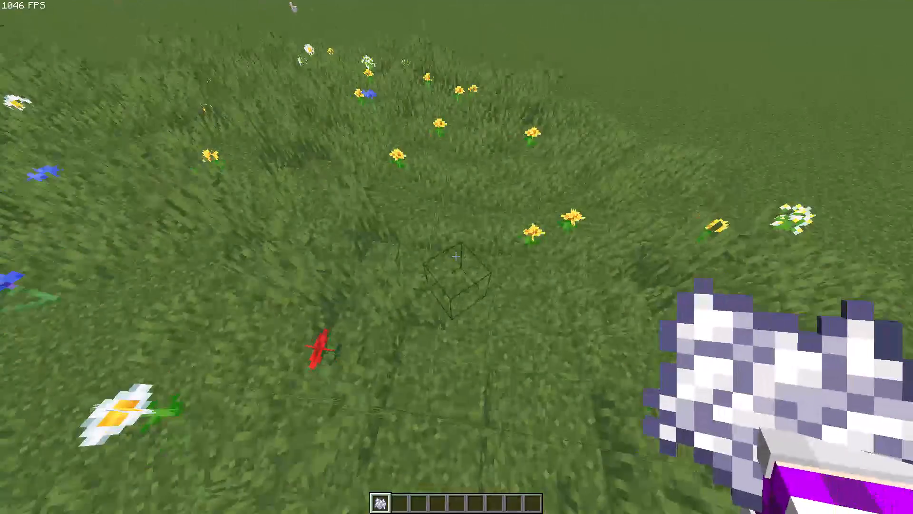
right_click(456, 257)
key("w")
right_click(456, 257)
key("d")
right_click(456, 257)
right_click(457, 257)
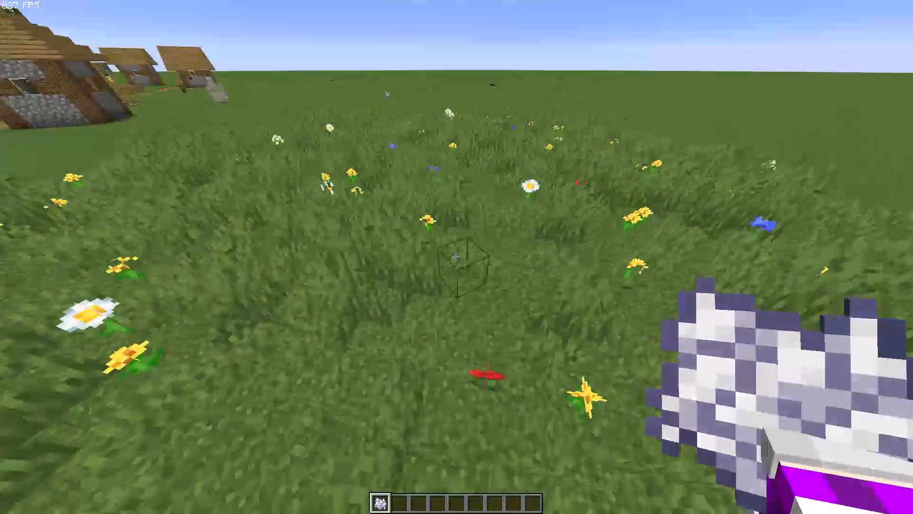
Switch to an empty hotbar slot, drop to ground level and start breaking the two-block-tall grass in the meadow.
key("q")
key("q")
key("s")
scroll(456, 257, "down", 2)
key("q")
key("w")
left_click(456, 257)
key("a")
key("a")
key("a")
key("a")
key("a")
key("a")
key("a")
key("a")
key("a")
key("a")
key("a")
key("a")
key("a")
key("a")
key("a")
key("a")
key("a")
key("a")
key("a")
key("a")
triple_click(456, 257)
triple_click(456, 257)
double_click(456, 257)
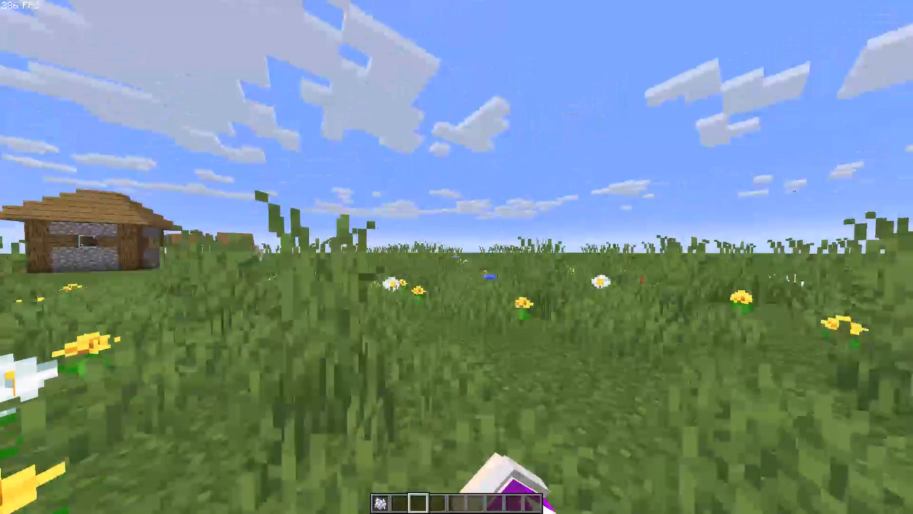
double_click(456, 257)
key("w")
key("w")
key("w")
key("w")
key("w")
key("w")
key("w")
left_click(456, 257)
left_click(459, 257)
triple_click(456, 257)
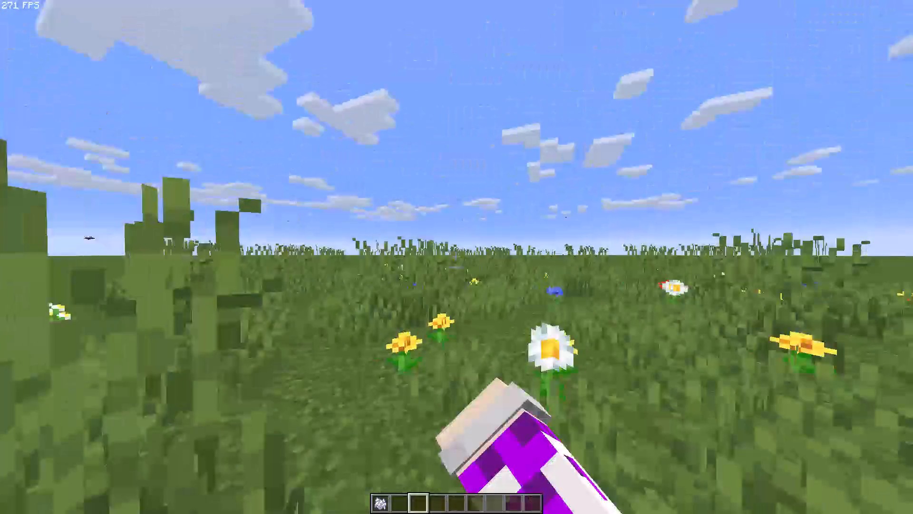
Keep breaking tall grass at eye level while circling through the meadow towards the village side and the tree.
double_click(456, 257)
key("a")
left_click(457, 257)
left_click(462, 257)
double_click(457, 257)
left_click(454, 257)
triple_click(456, 257)
triple_click(457, 257)
double_click(456, 257)
key("a")
triple_click(456, 257)
left_click(456, 257)
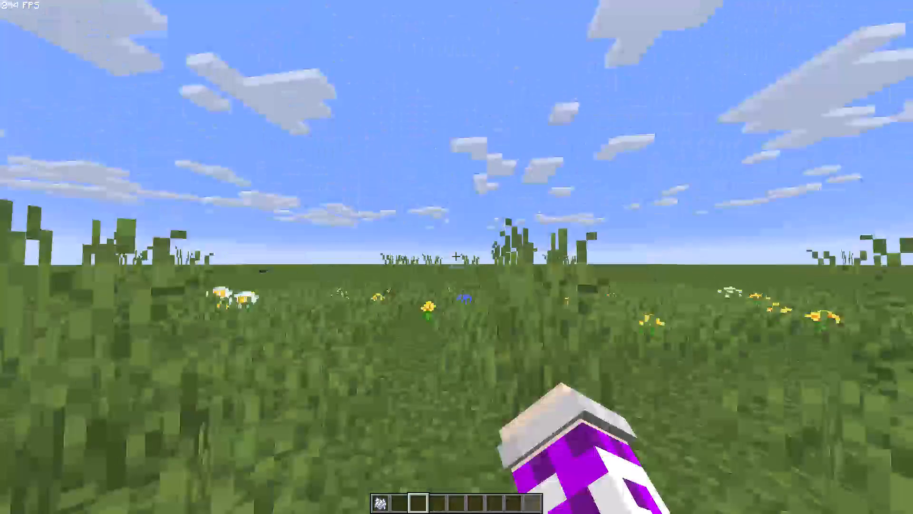
left_click(460, 257)
key("d")
triple_click(457, 257)
left_click_drag(451, 257, 455, 257)
double_click(456, 257)
key("a")
triple_click(456, 257)
triple_click(457, 257)
triple_click(456, 257)
triple_click(456, 257)
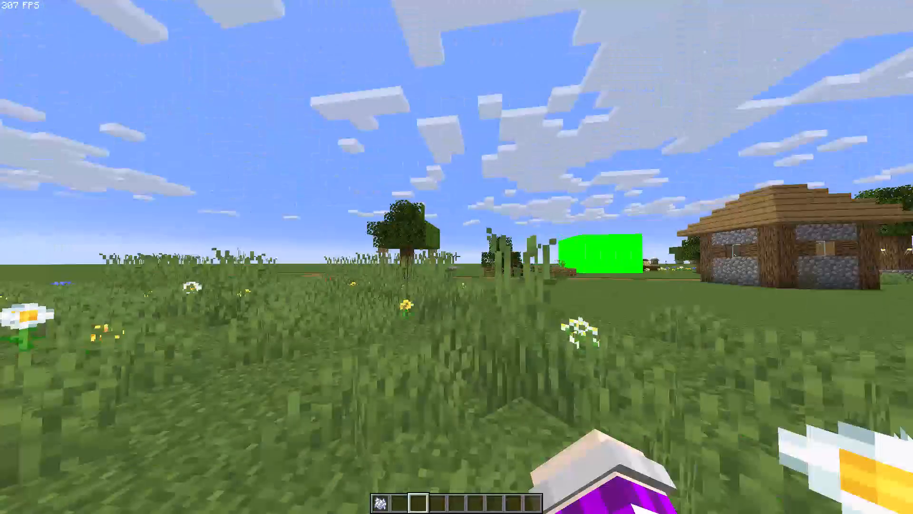
key("a")
triple_click(456, 257)
triple_click(456, 257)
triple_click(457, 257)
left_click(456, 257)
key("a")
triple_click(456, 257)
triple_click(457, 257)
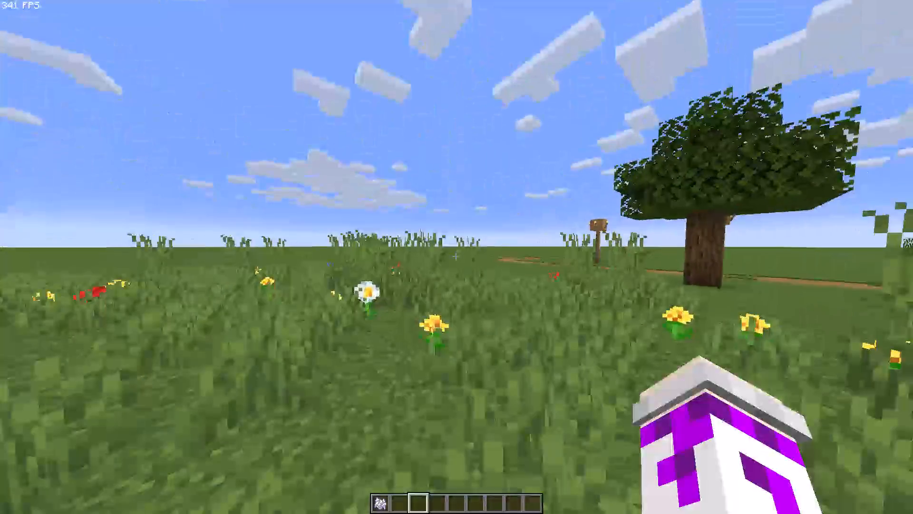
Strafe across the meadow at eye level and break more of the two-block-tall grass among the flowers.
triple_click(456, 257)
triple_click(456, 257)
triple_click(456, 257)
triple_click(456, 257)
key("a")
key("a")
key("a")
key("a")
key("a")
key("a")
key("a")
key("a")
key("a")
key("a")
key("a")
key("a")
key("a")
key("a")
key("a")
key("a")
key("a")
key("a")
key("a")
triple_click(456, 257)
triple_click(456, 257)
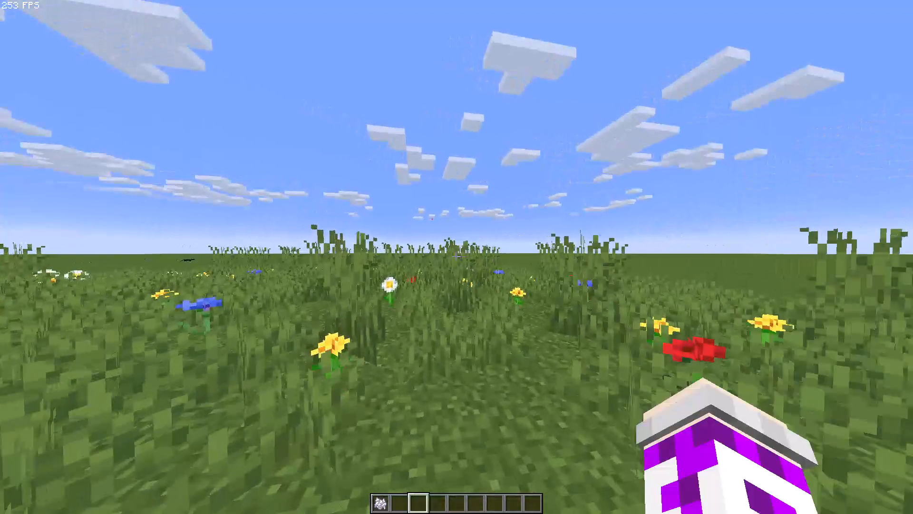
triple_click(456, 257)
left_click(456, 257)
key("d")
left_click(462, 257)
double_click(457, 257)
key("q")
double_click(457, 257)
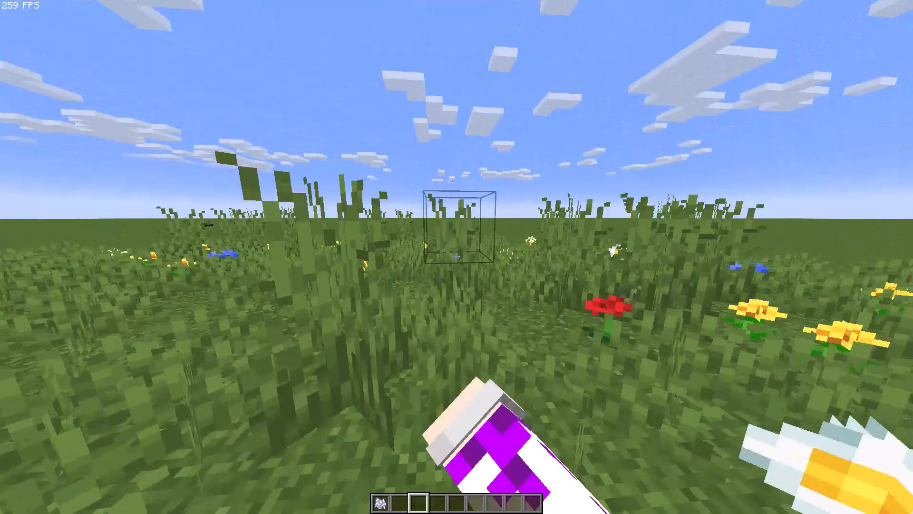
Move through the meadow and up above it to check the flower patch for remaining tall grass.
key("s")
key("w")
key("q")
key("q")
key("q")
key("q")
key("q")
key("q")
key("q")
key("q")
key("q")
key("q")
key("q")
key("q")
key("q")
key("q")
key("q")
key("q")
key("q")
key("q")
type("qq")
key("s")
key("w")
key("a")
key("q")
key("q")
type("qq")
key("a")
key("q")
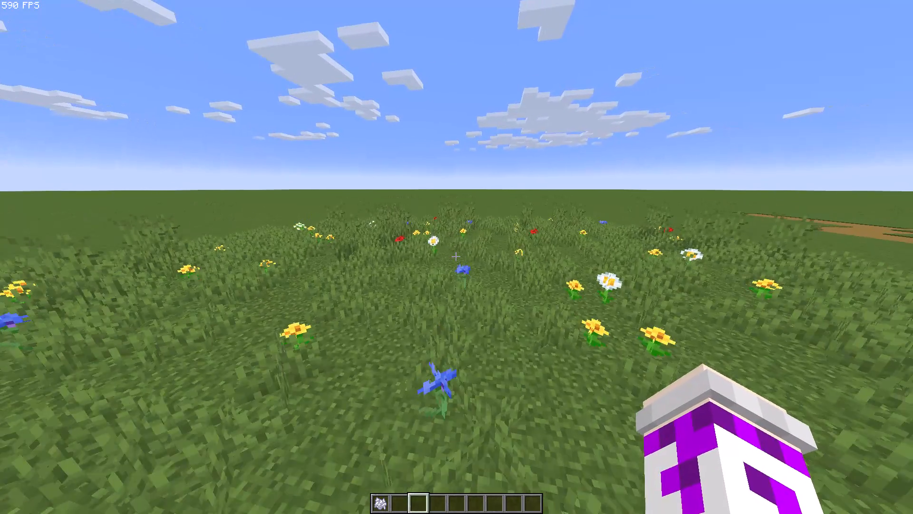
key("q")
key("q")
Go back down to eye level and break leftover tall grass on the meadow while facing the village.
key("s")
key("s")
key("s")
key("s")
double_click(456, 257)
key("a")
key("w")
key("w")
key("w")
key("w")
key("w")
key("w")
key("w")
key("w")
key("w")
key("w")
double_click(456, 257)
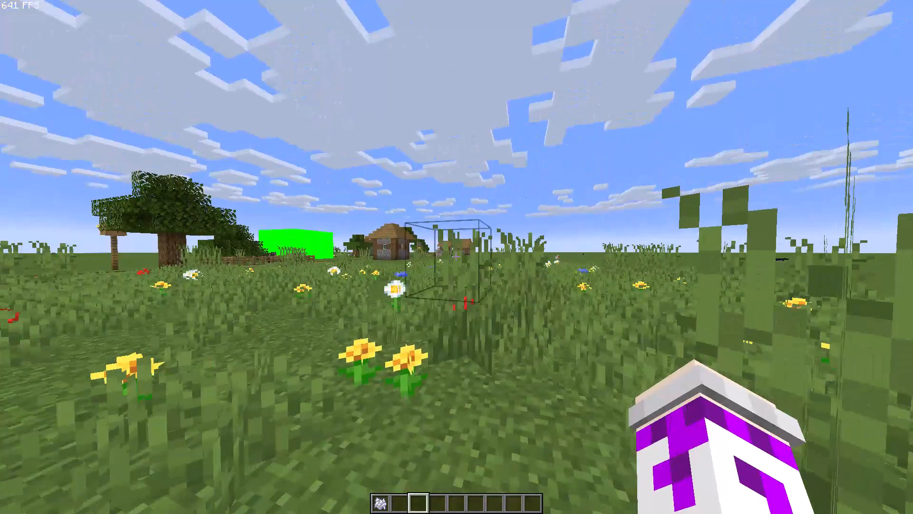
key("a")
key("q")
key("q")
key("q")
Rise high above the meadow and examine the whole flower patch from overhead.
key("s")
key("s")
key("s")
key("s")
key("s")
key("s")
key("s")
key("s")
key("s")
key("s")
key("s")
key("s")
key("s")
key("s")
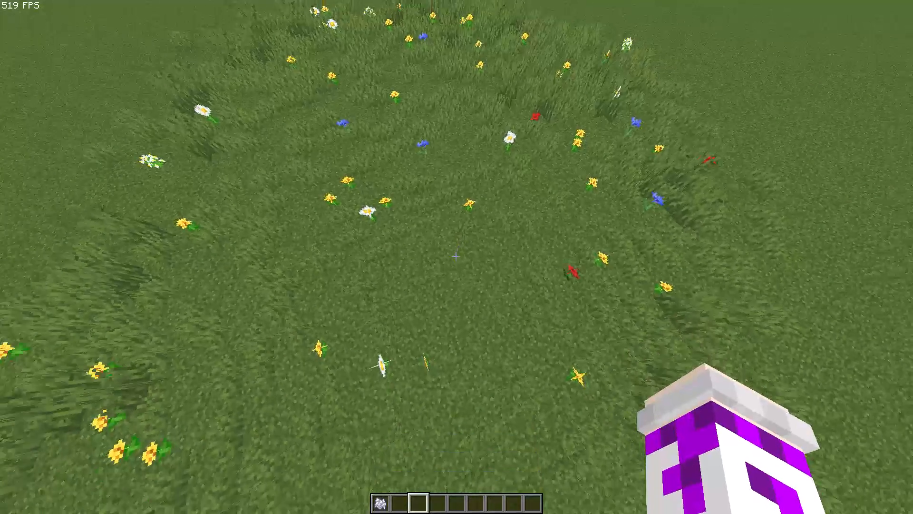
key("w")
key("w")
key("w")
key("w")
key("w")
key("w")
key("w")
key("q")
key("q")
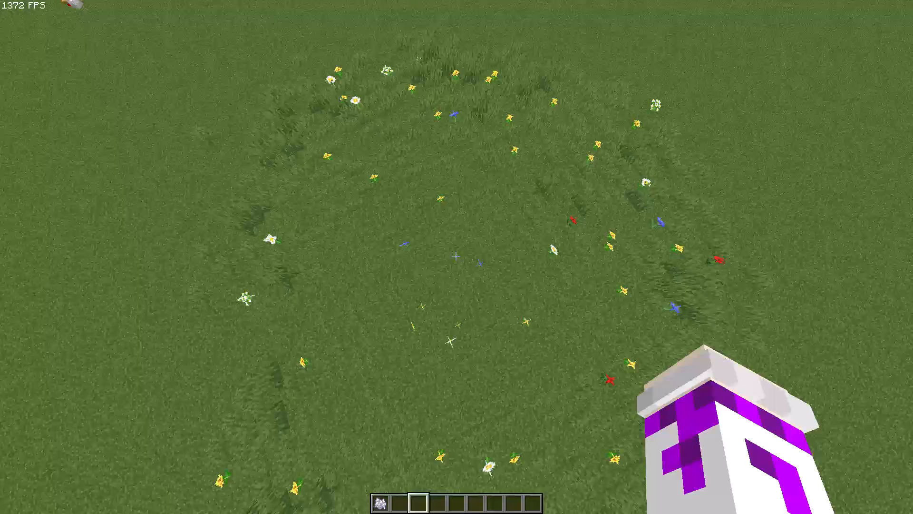
Return to eye level in the meadow and create a new film named Voicea3 in the film editor.
key("d")
key("s")
key("s")
key("s")
key("b")
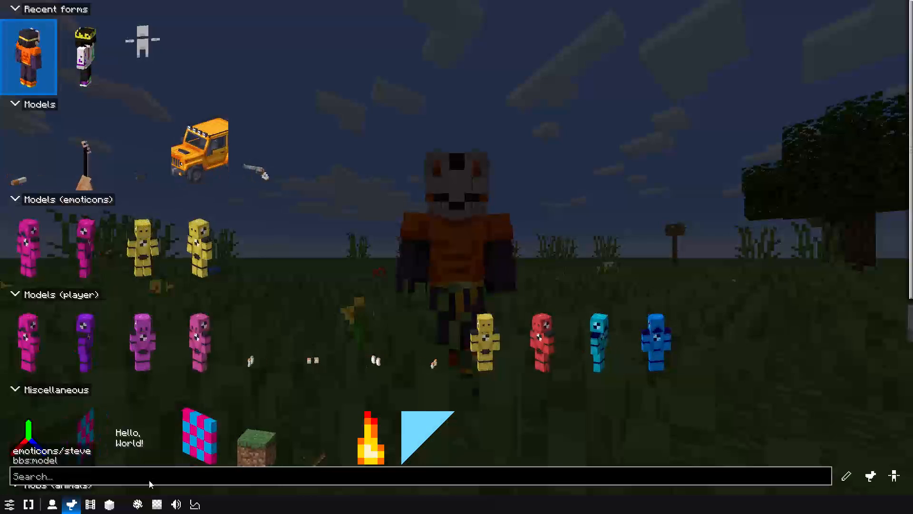
left_click(93, 502)
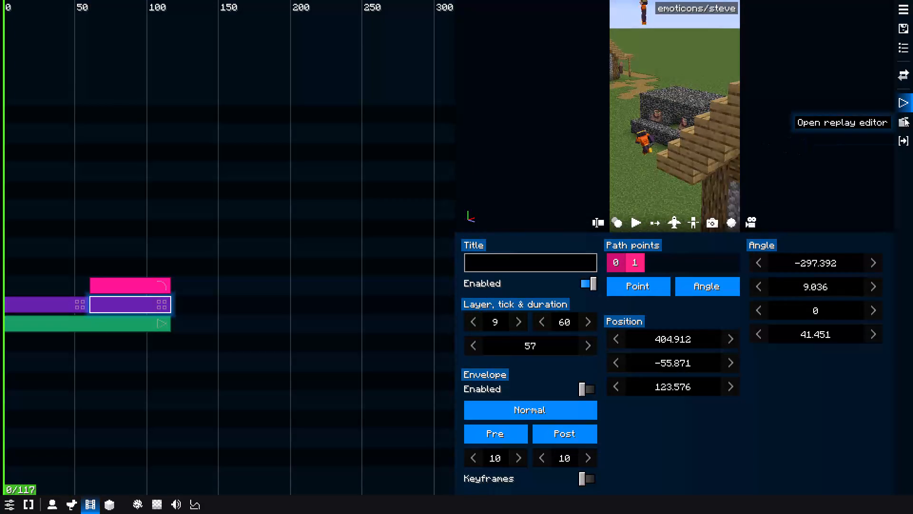
left_click(905, 7)
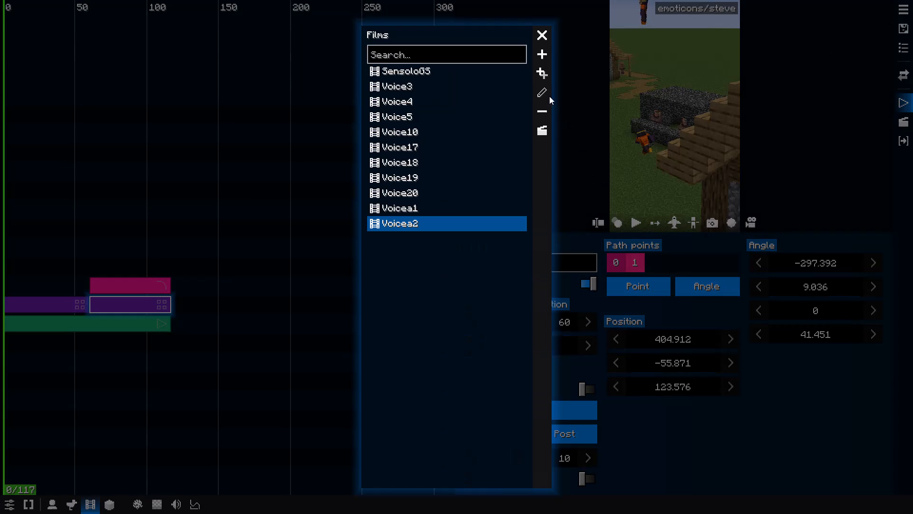
left_click(534, 56)
type("Voiceaa3")
key("Left")
key("Left")
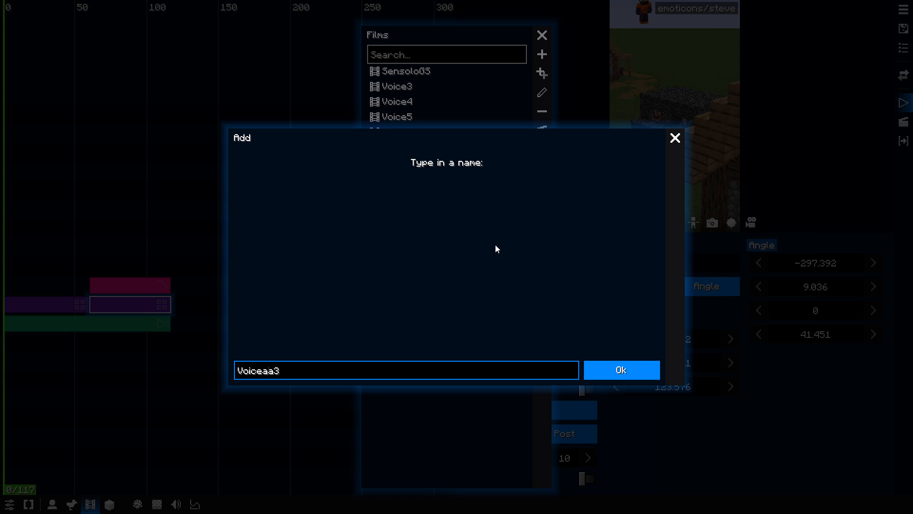
key("BackSpace")
left_click(611, 371)
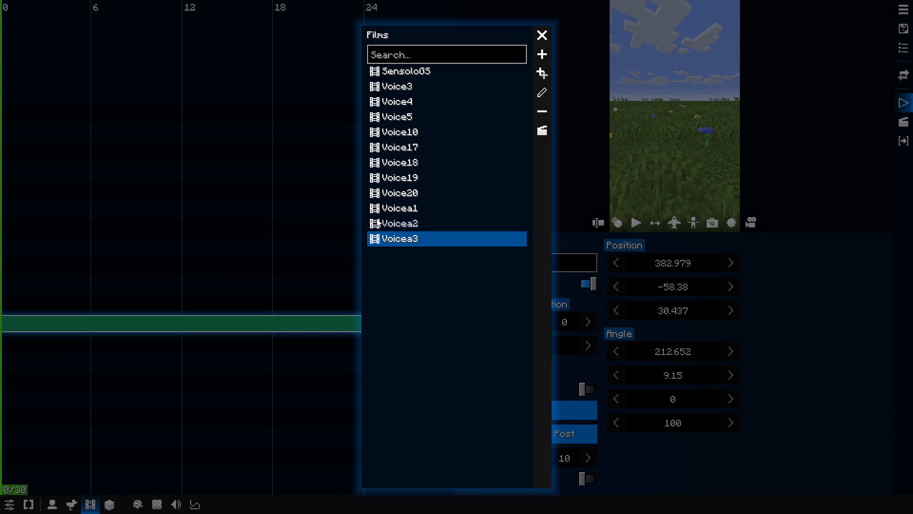
key("Escape")
Frame the new film's timeline so its camera clip is shown from tick 0.
scroll(244, 242, "down", 20)
scroll(276, 233, "up", 2)
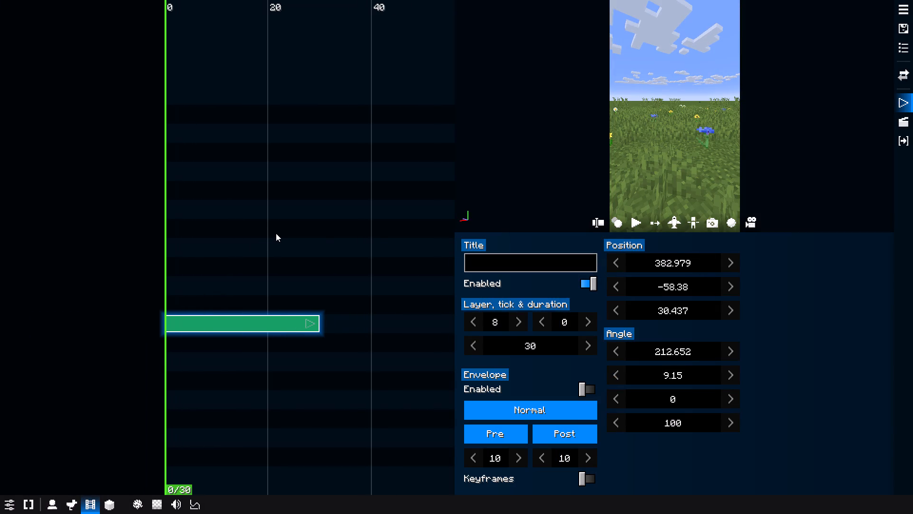
scroll(276, 233, "up", 1)
middle_click_drag(276, 233, 122, 289)
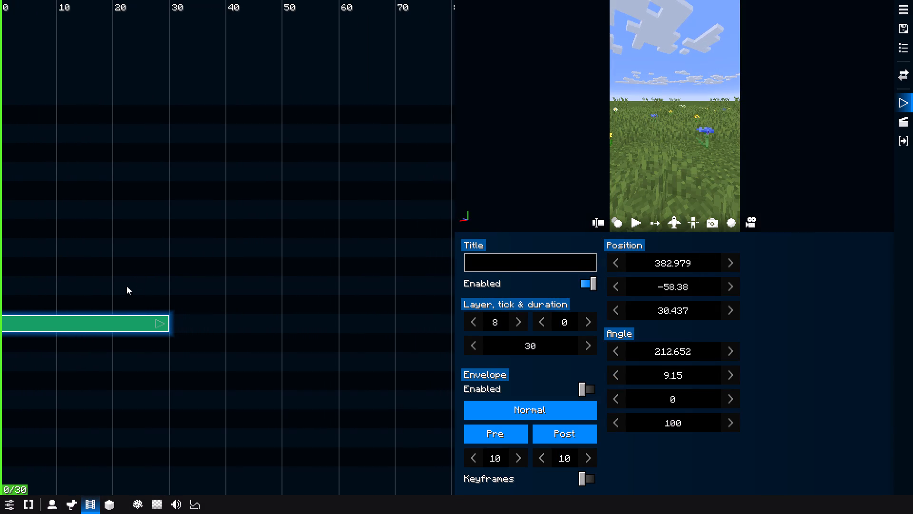
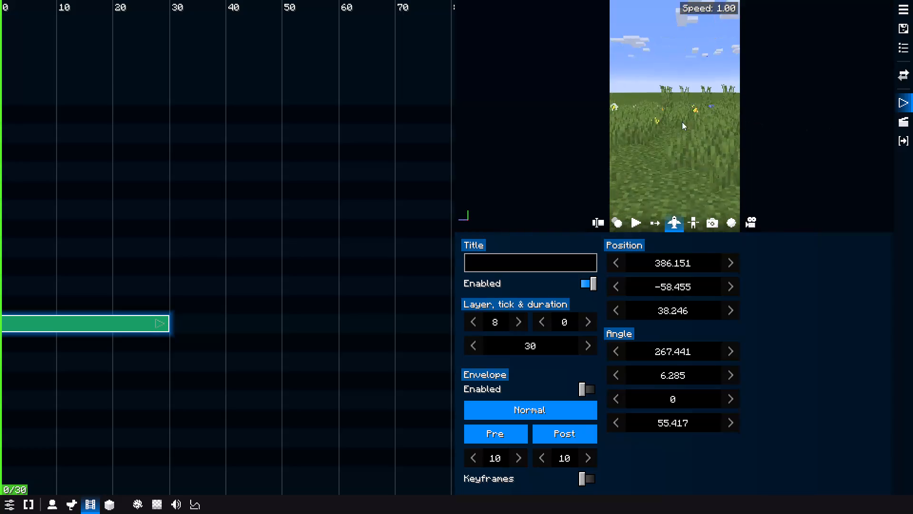
Fly the clip's camera back across the meadow and turn it around towards the trees and fence of the village.
left_click_drag(674, 121, 839, 125)
key("s")
left_click_drag(667, 115, 832, 115)
key("q")
left_click_drag(619, 111, 767, 107)
key("a")
left_click_drag(668, 108, 760, 104)
key("s")
key("a")
key("a")
key("a")
key("a")
key("a")
left_click_drag(607, 105, 641, 105)
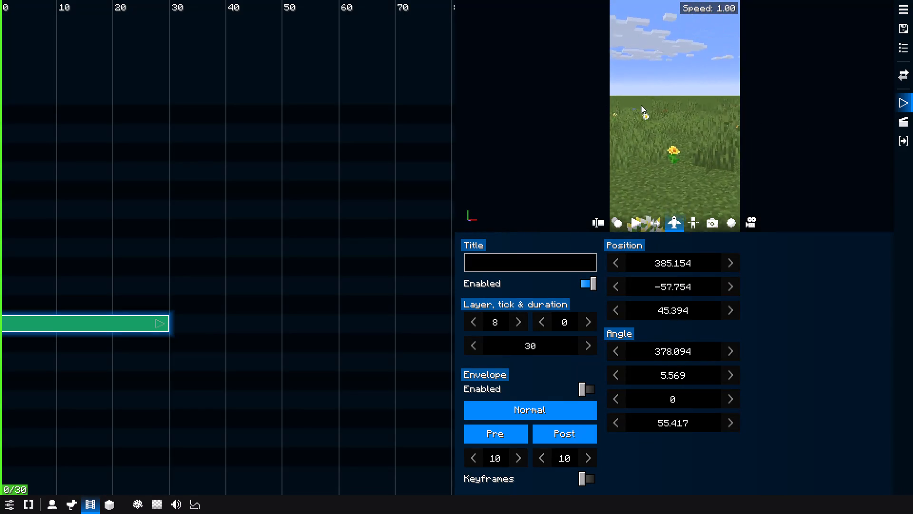
left_click_drag(641, 105, 705, 107)
left_click_drag(603, 107, 721, 107)
key("s")
left_click_drag(604, 107, 692, 109)
left_click_drag(574, 107, 669, 107)
left_click_drag(629, 107, 689, 108)
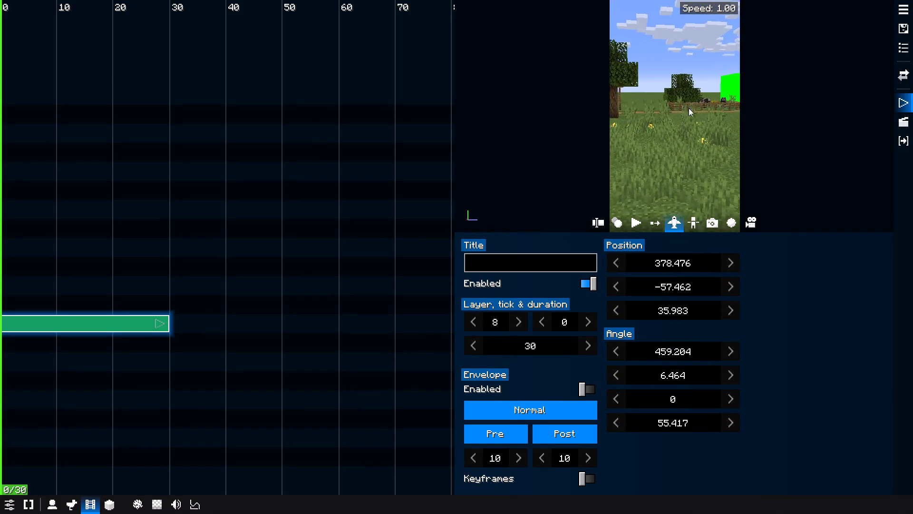
Frame the camera clip low behind the daisy and blue flowers facing the green screen, narrowing the field of view to about 39.66.
left_click_drag(689, 108, 776, 103)
key("s")
key("s")
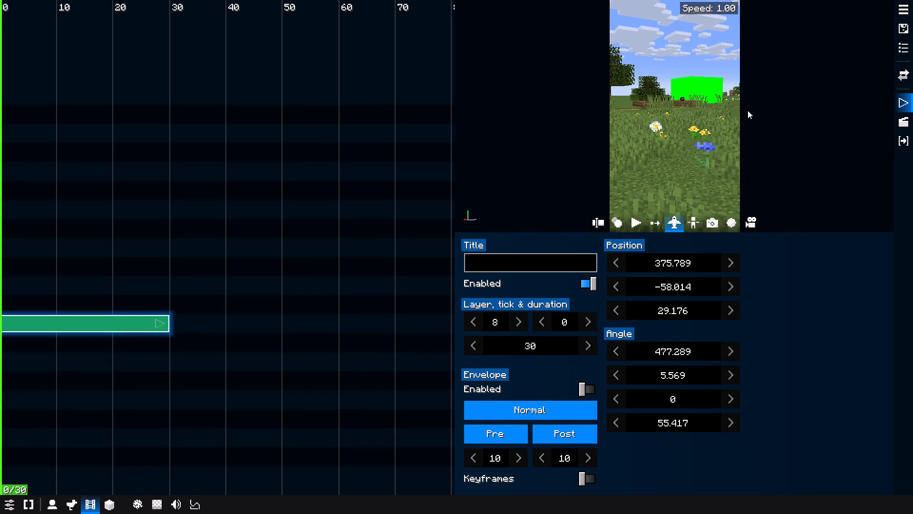
left_click_drag(730, 113, 724, 101)
key("d")
middle_click_drag(751, 146, 732, 62)
left_click_drag(717, 134, 714, 123, "shift")
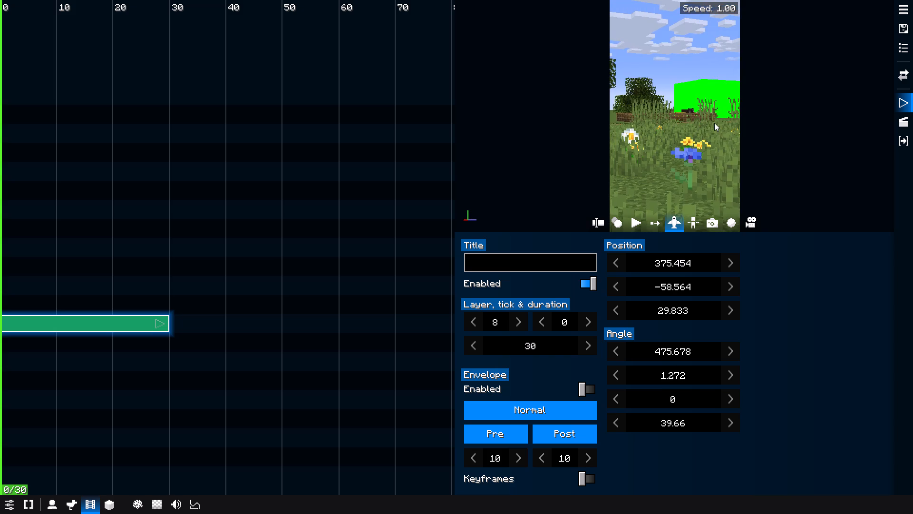
left_click_drag(714, 123, 709, 120, "shift")
left_click(711, 116)
Add a replay actor in the grass in front of the camera, using the recent orange-clothed, masked character form (emoticons/steve).
left_click(895, 126)
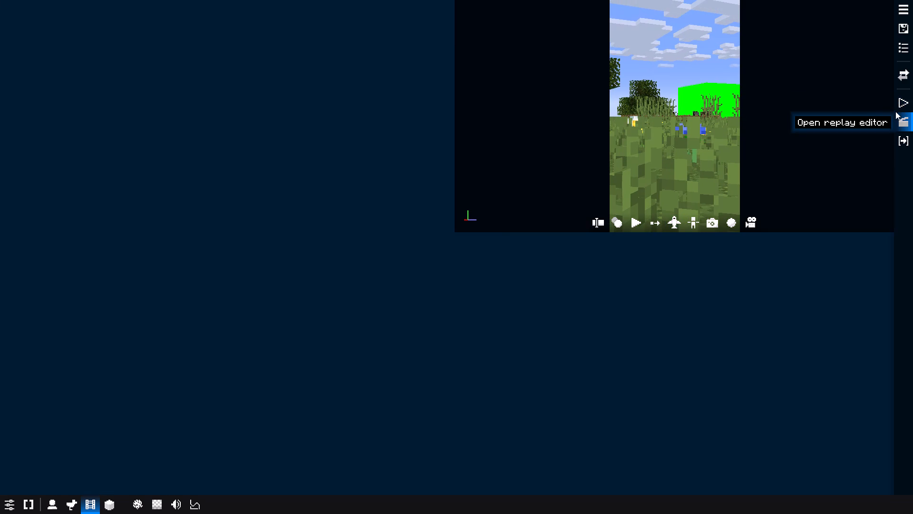
right_click(673, 169)
left_click(675, 177)
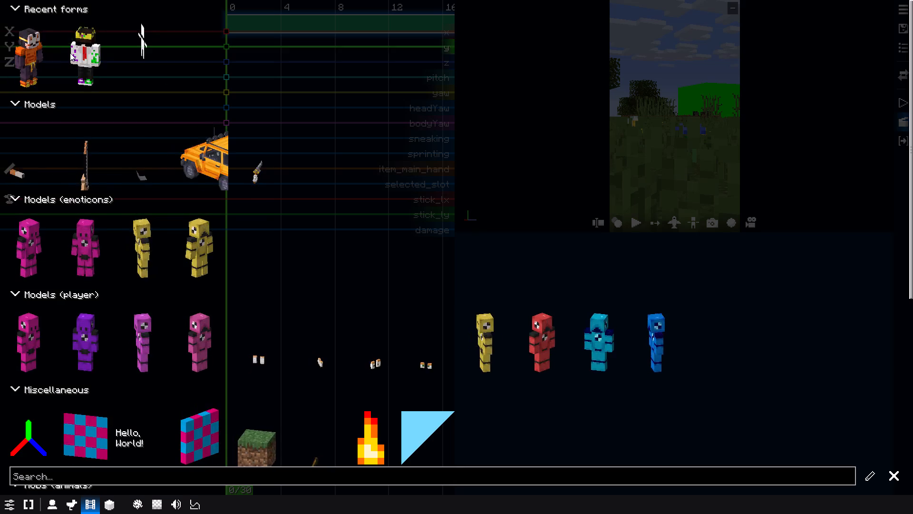
left_click(43, 68)
key("Escape")
middle_click_drag(371, 158, 168, 190)
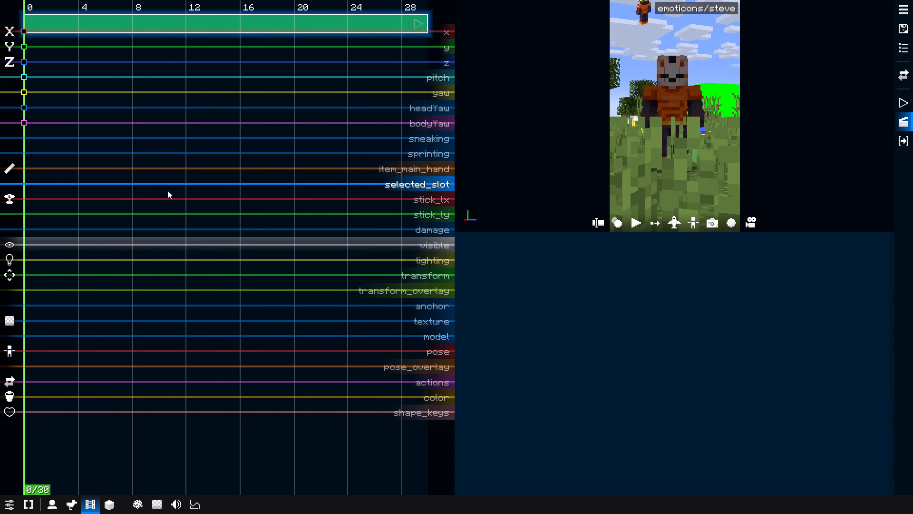
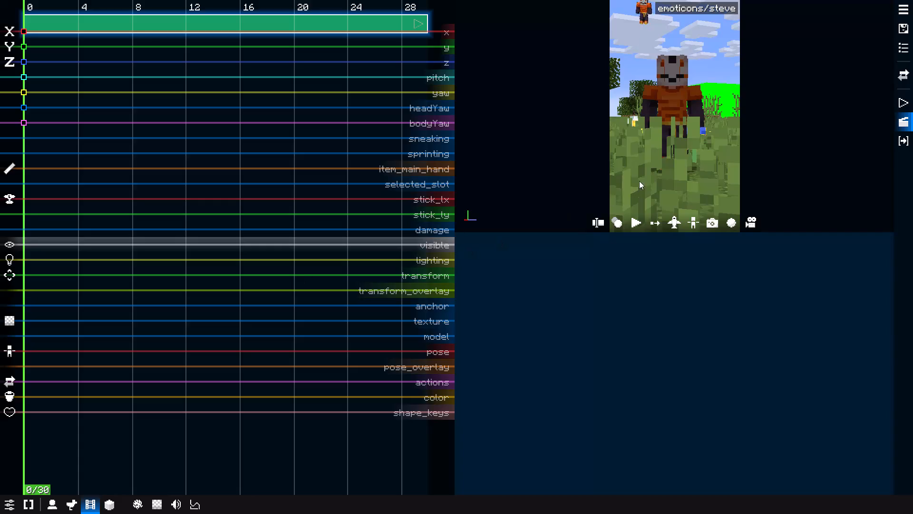
Change the replay actor's texture to the brown-haired, white, black and teal armoured skin.
left_click(583, 228)
left_click(593, 226)
left_click(241, 56)
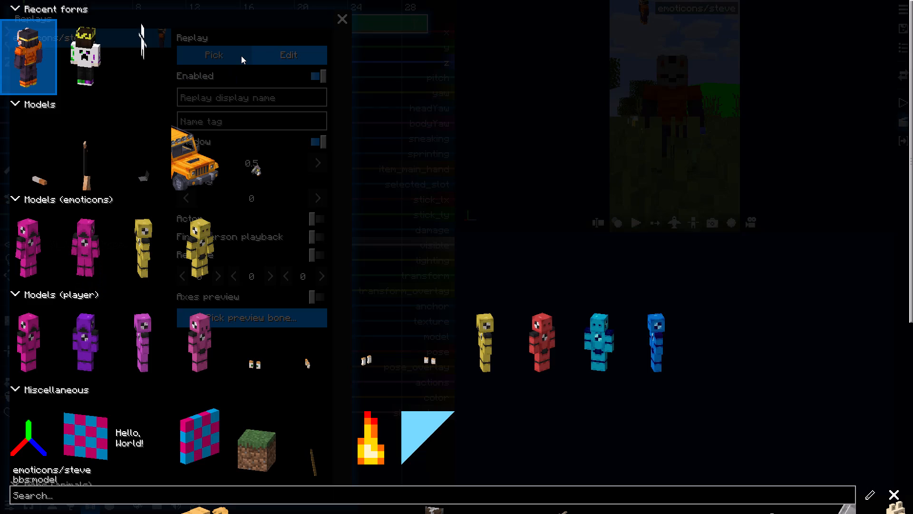
scroll(207, 171, "down", 11)
key("Escape")
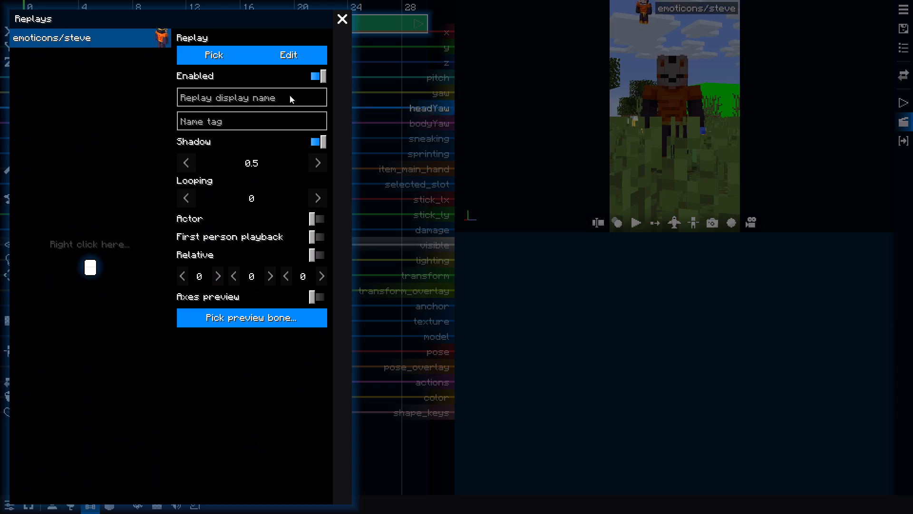
left_click(301, 59)
left_click(819, 49)
scroll(233, 254, "down", 4)
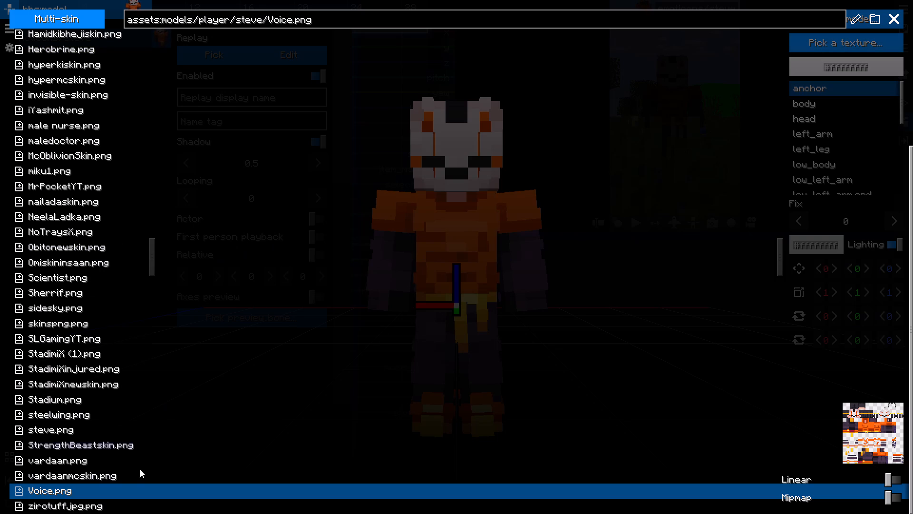
scroll(87, 484, "up", 3)
scroll(87, 480, "down", 1)
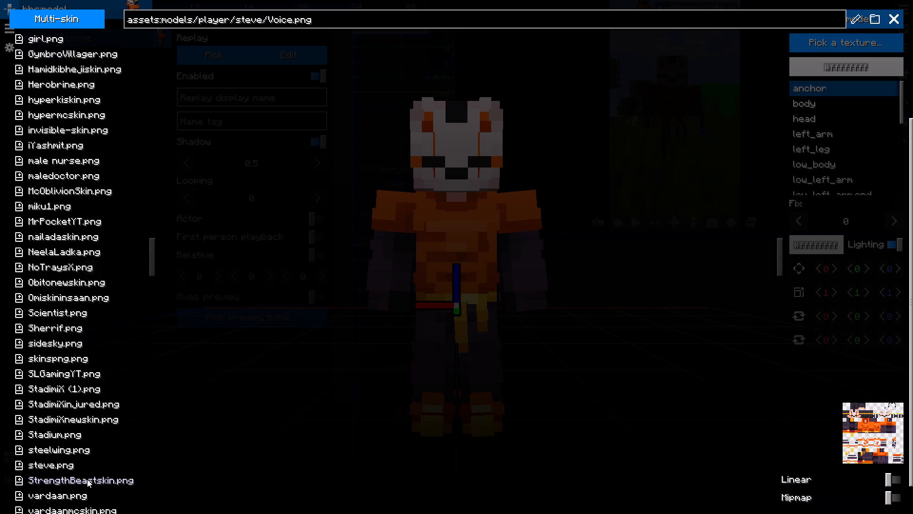
left_click(86, 453)
key("Escape")
key("Escape")
key("Escape")
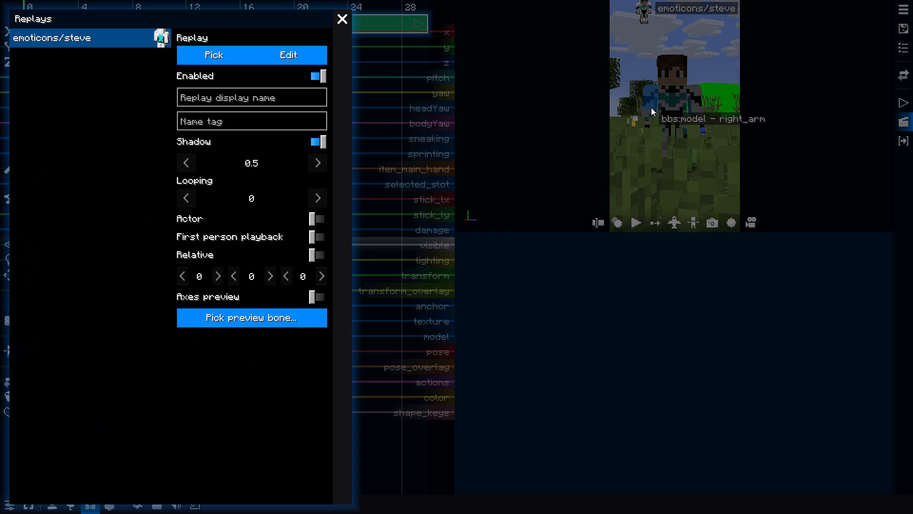
Fly the clip's camera around the actor and lower it into the grass, with the large tree behind the actor's shoulder.
left_click(672, 99, "alt")
left_click(672, 99, "alt")
left_click(895, 113)
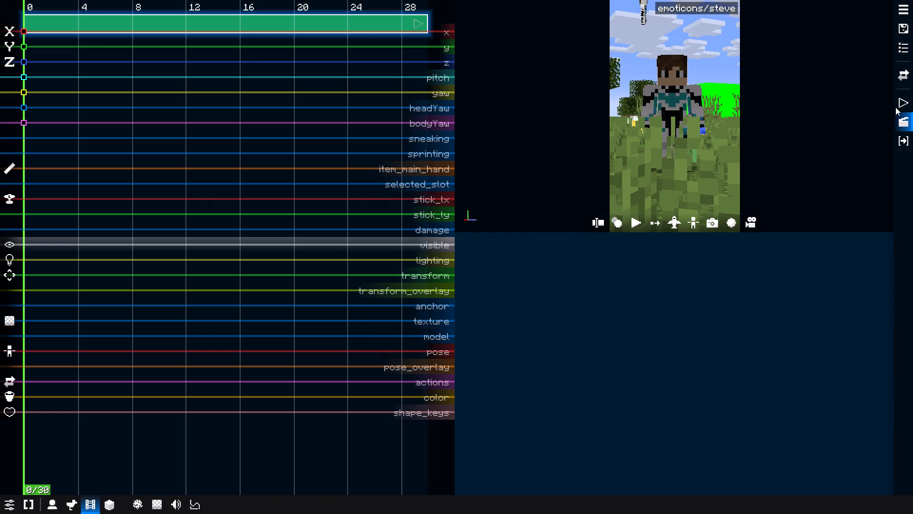
left_click(896, 107)
key("f")
left_click_drag(759, 139, 570, 156)
key("d")
key("space")
key("d")
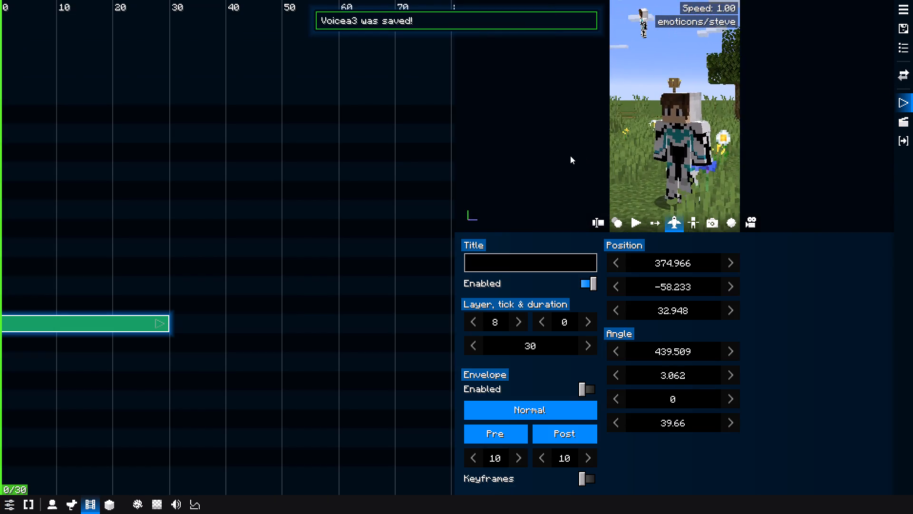
left_click_drag(570, 156, 597, 127)
key("a")
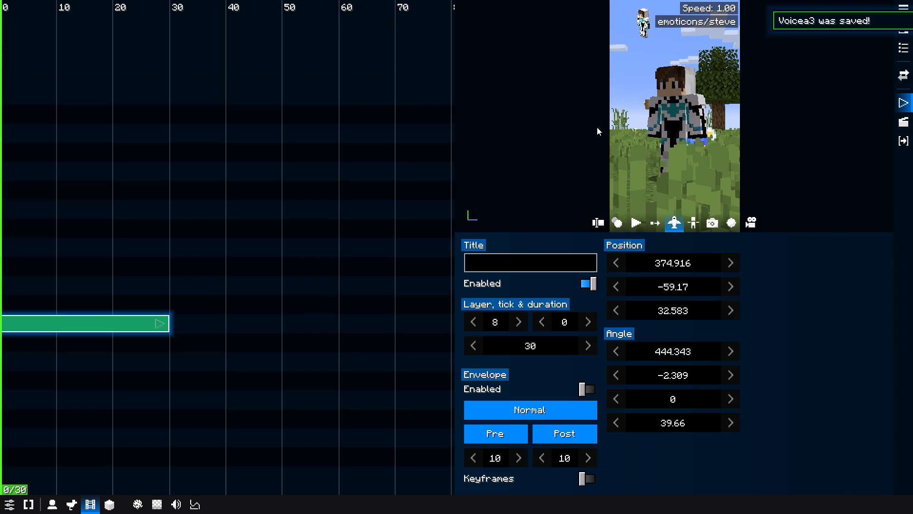
Refine the camera clip's full-body framing of the actor, at position about 375.6, -58.9, 32.6 and angle about 444, -2.1.
left_click_drag(597, 127, 590, 134)
key("q")
key("d")
type("qq")
key("q")
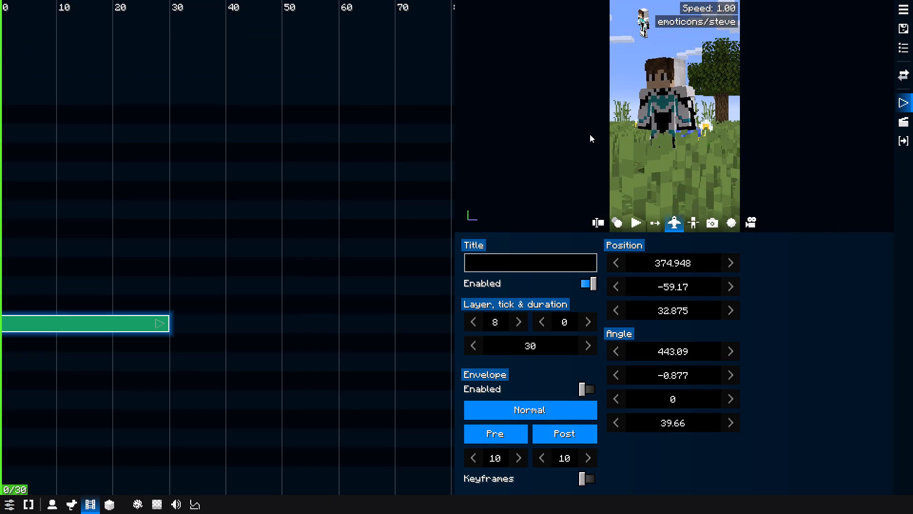
left_click_drag(590, 134, 591, 136)
type("aq")
key("d")
key("w")
key("q")
type("aq")
key("space")
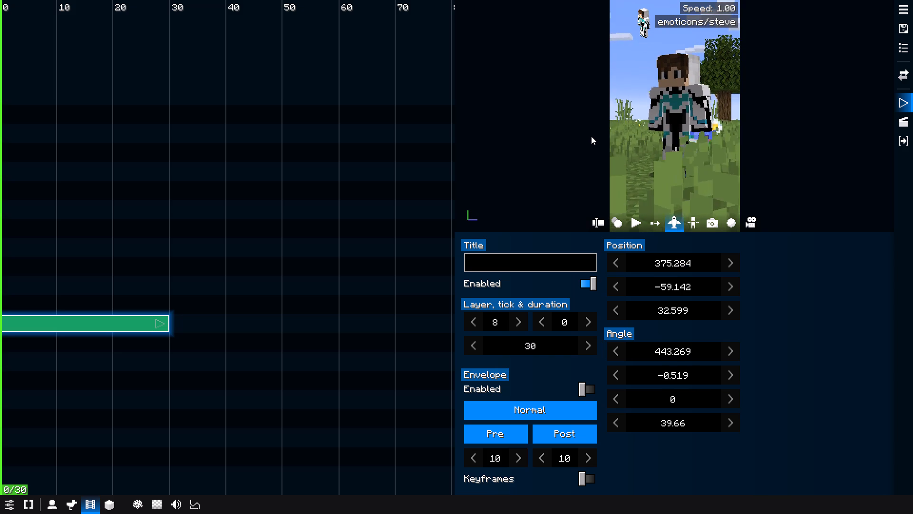
left_click_drag(591, 136, 592, 138)
left_click_drag(727, 137, 730, 130)
key("w")
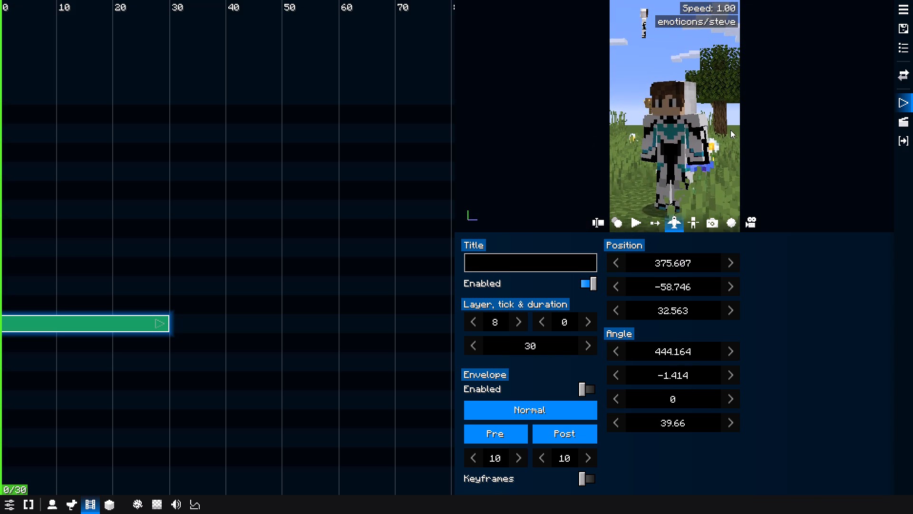
left_click_drag(730, 130, 729, 126)
key("Escape")
Walk around the actor in the world to examine its placement among the grass and flowers.
key("s")
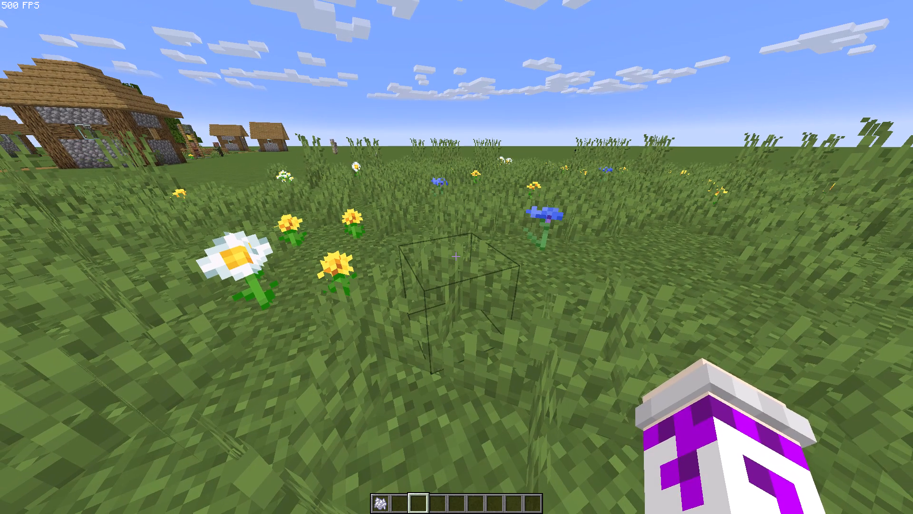
key("Tab")
key("w")
key("a")
left_click(456, 257)
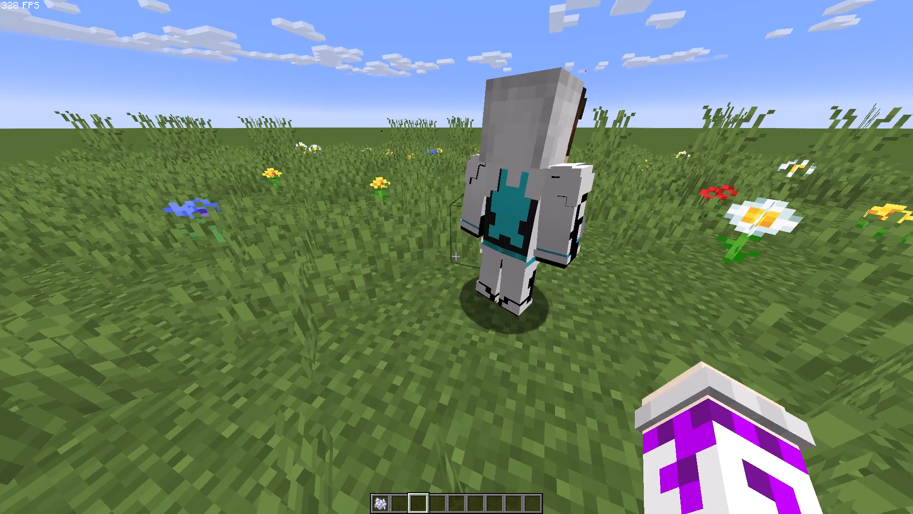
key("s")
key("s")
key("w")
key("Tab")
key("d")
left_click(456, 257)
type("aw")
Add a pose keyframe for the actor at tick 0 in the film's replay editor.
key("b")
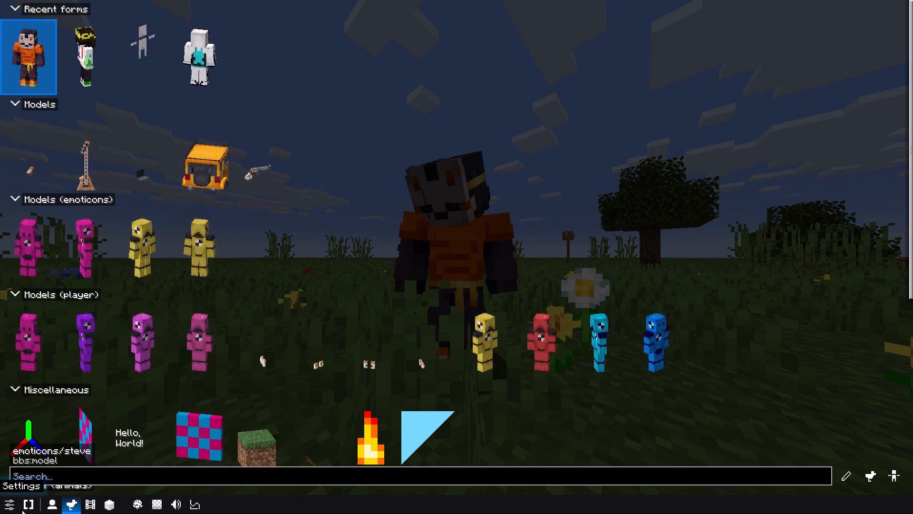
left_click(90, 513)
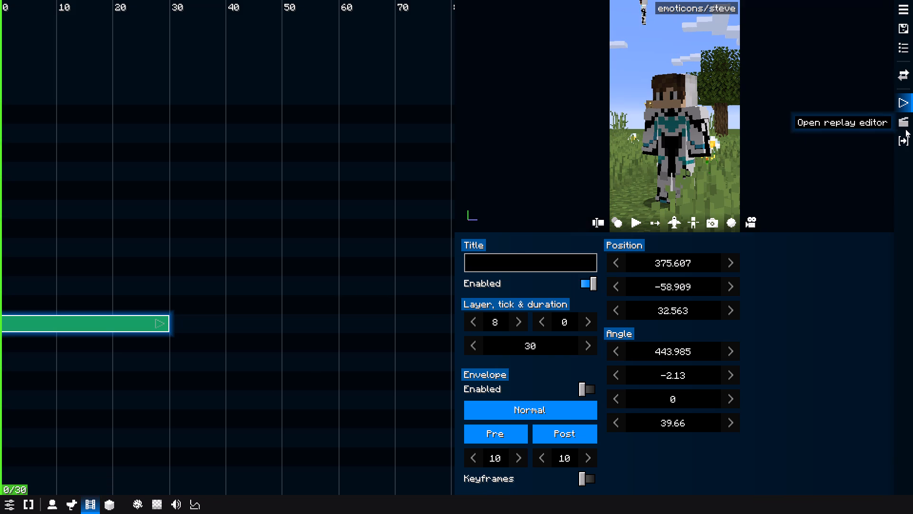
left_click(905, 129)
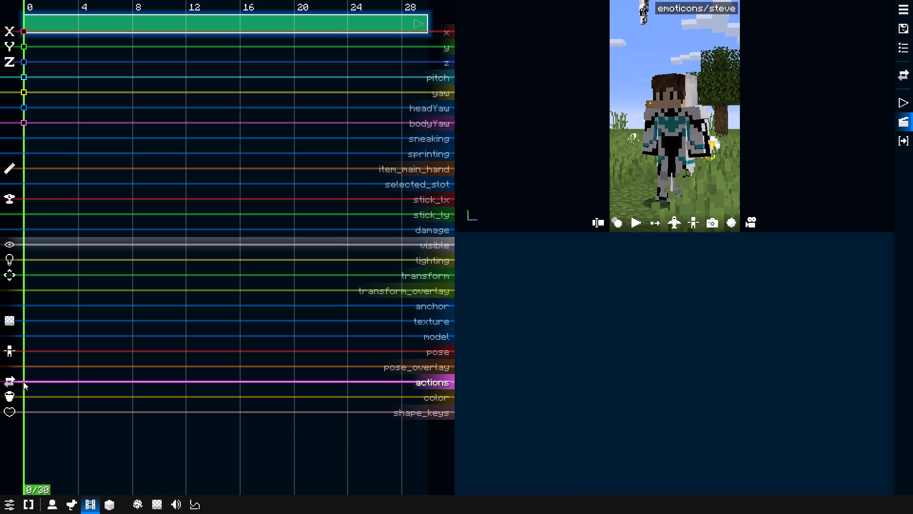
left_click(22, 353, "ctrl")
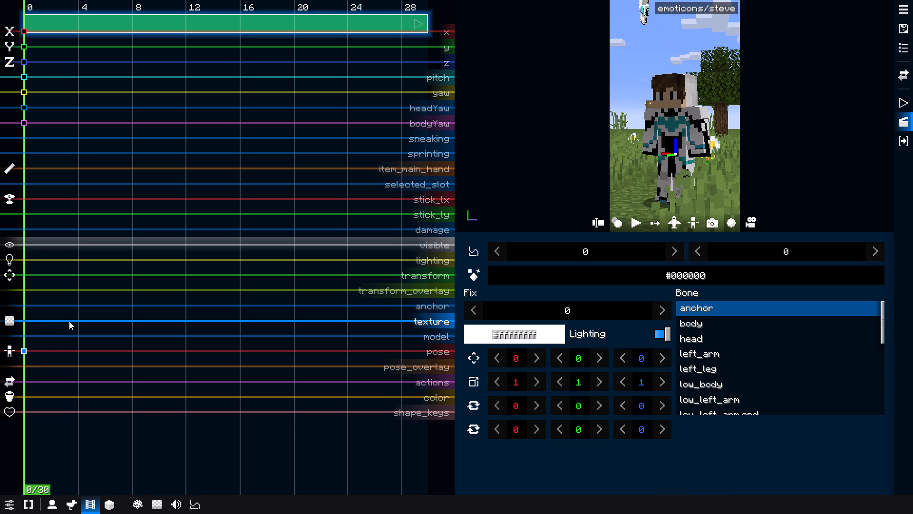
key("Escape")
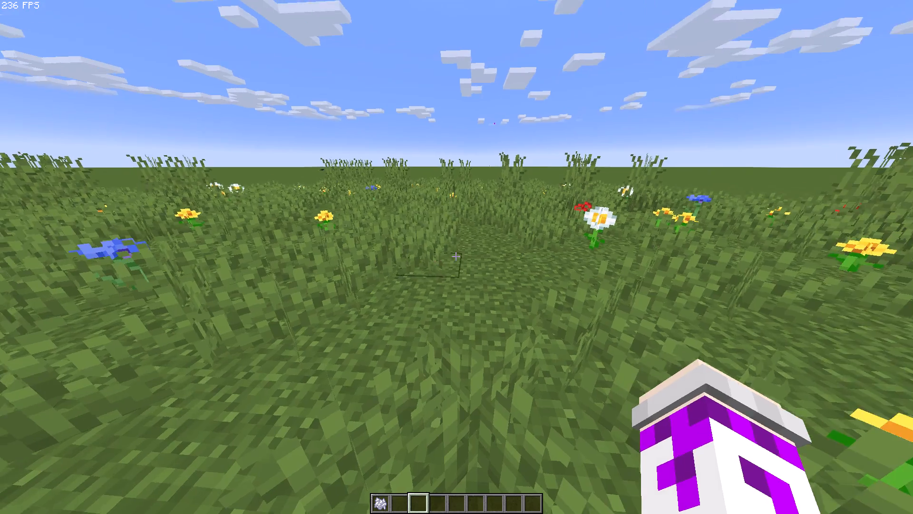
Travel around the flower meadow and its edges to examine the grass, flowers and surrounding village scenery.
key("w")
key("Tab")
key("q")
key("q")
key("q")
key("q")
key("q")
key("q")
key("q")
key("q")
key("q")
key("q")
key("q")
key("q")
key("q")
key("q")
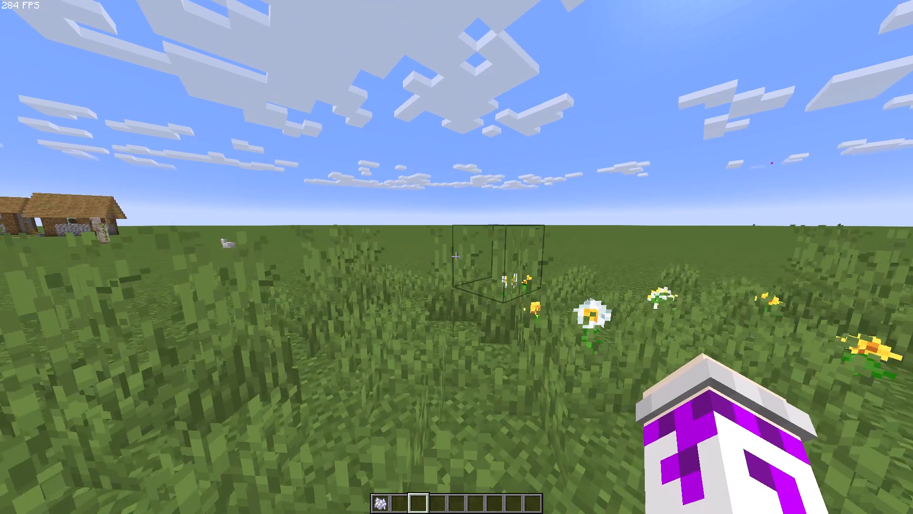
key("q")
key("d")
key("d")
double_click(456, 257)
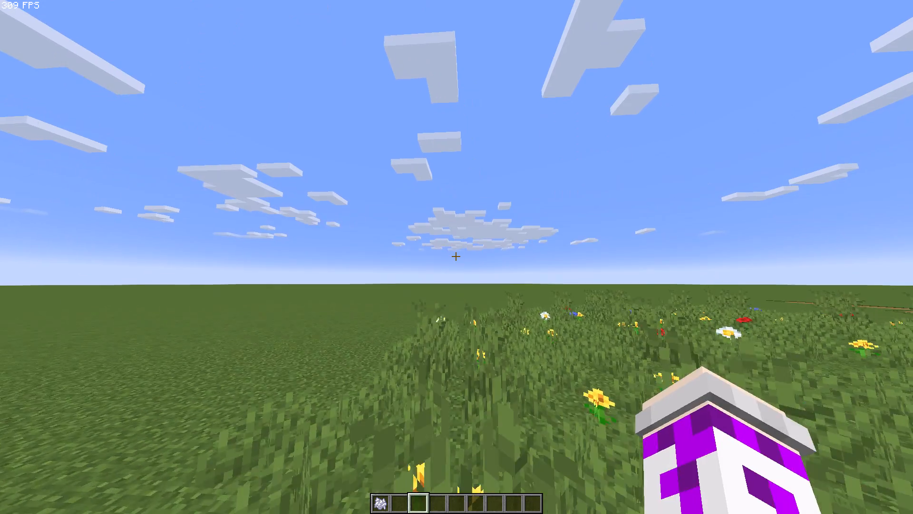
left_click(456, 257)
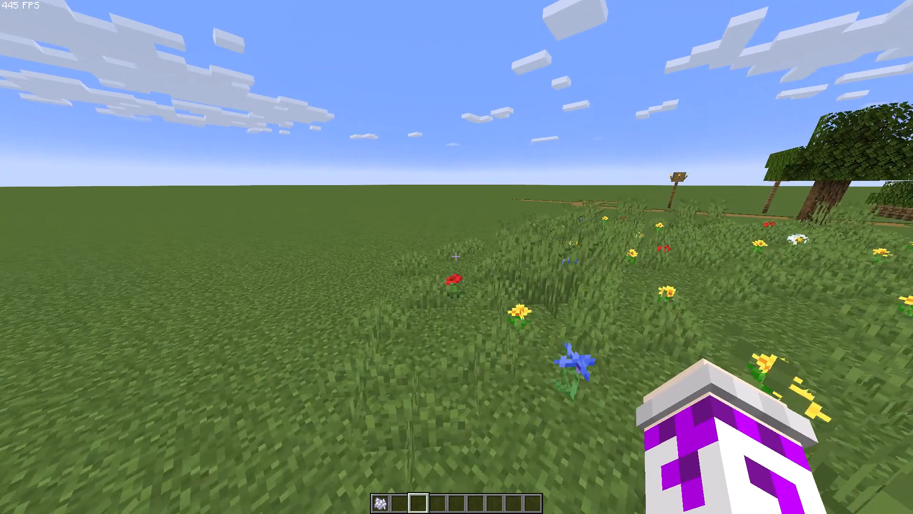
key("d")
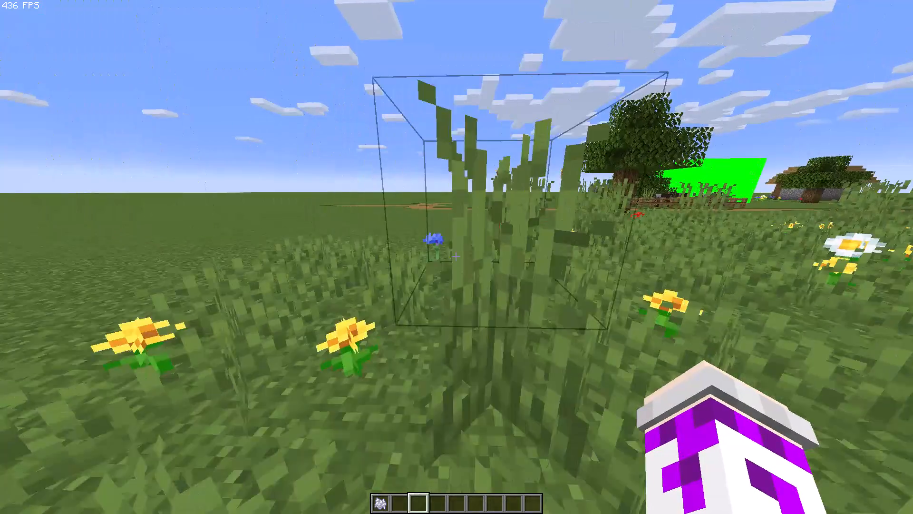
key("d")
key("d")
key("d")
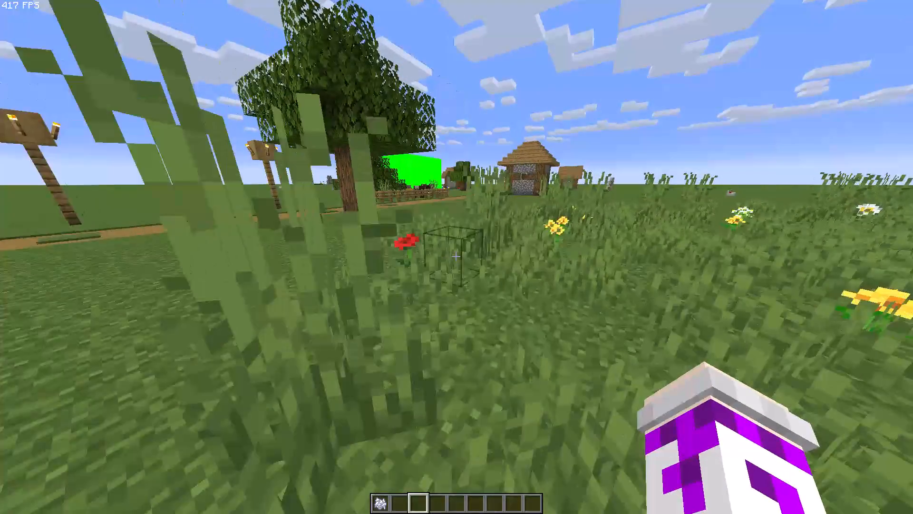
key("d")
key("a")
key("w")
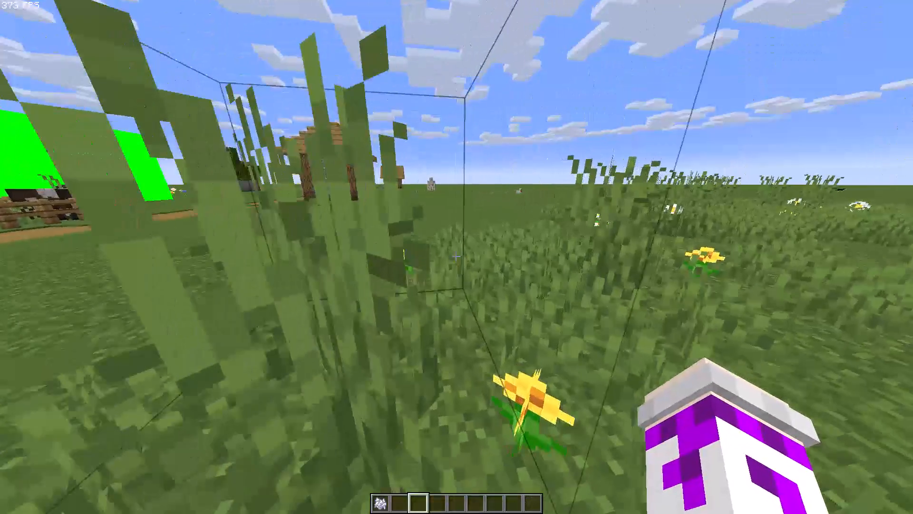
key("a")
key("w")
key("w")
key("w")
key("w")
key("w")
key("w")
key("w")
key("w")
key("w")
key("w")
key("w")
key("w")
key("w")
key("w")
key("w")
key("w")
key("w")
key("w")
key("w")
key("w")
key("a")
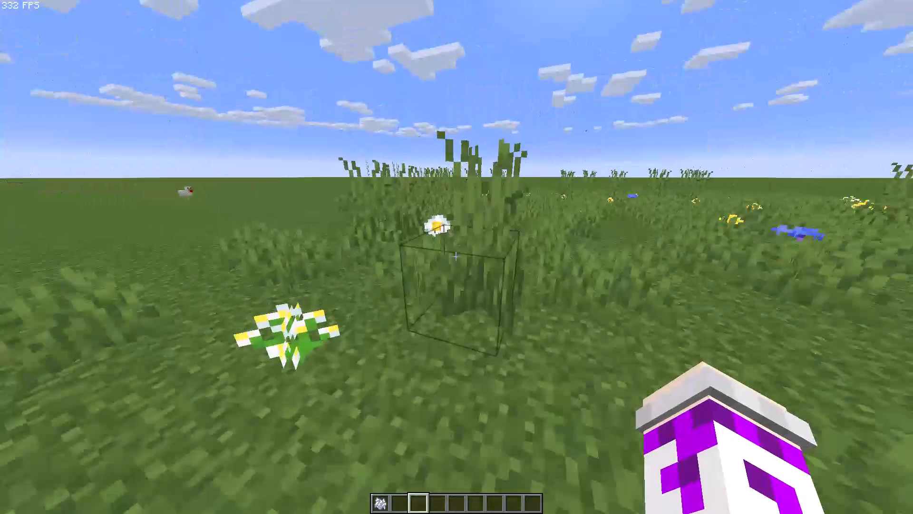
key("w")
key("w")
key("w")
key("w")
key("w")
key("w")
key("w")
key("w")
key("w")
key("w")
key("w")
key("w")
key("w")
key("w")
key("w")
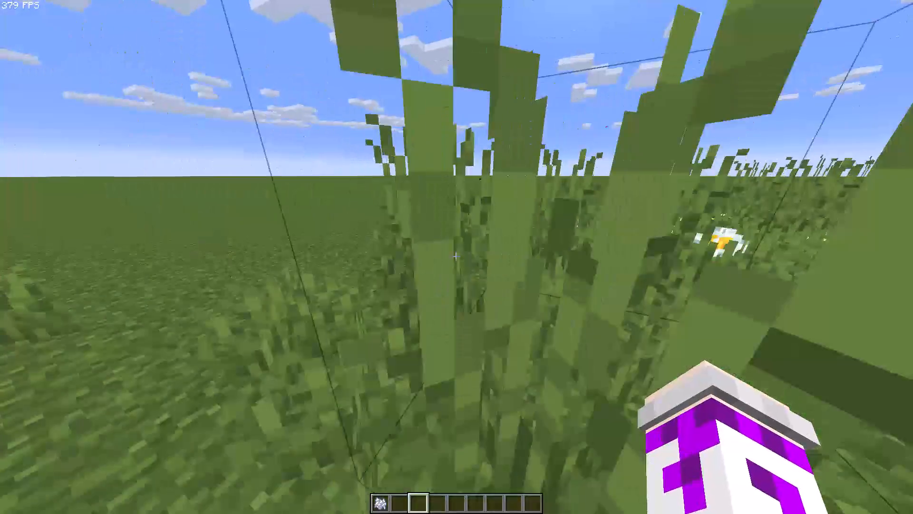
key("d")
key("d")
key("d")
key("d")
key("d")
key("d")
key("d")
key("d")
key("d")
key("d")
key("d")
key("d")
key("d")
key("d")
key("d")
key("d")
key("d")
key("d")
key("d")
key("d")
key("d")
key("d")
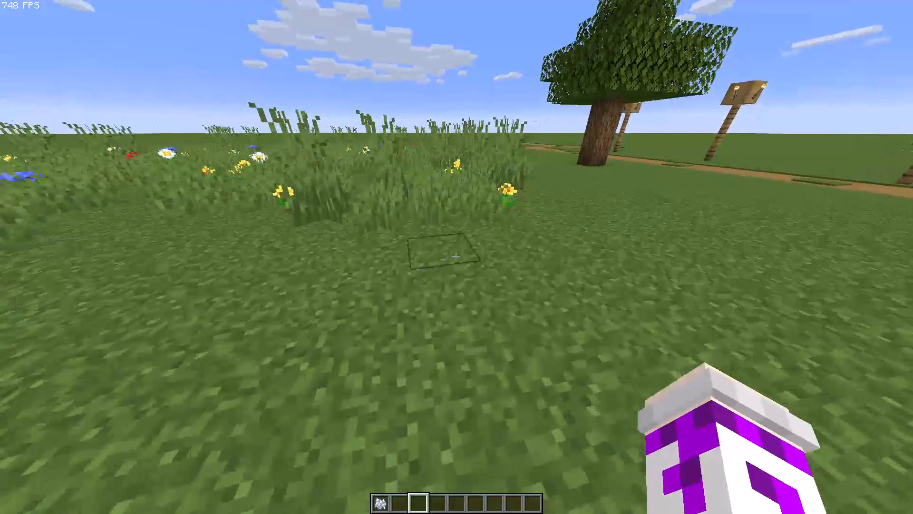
Travel through the flower meadow to examine its grass, flowers and the nearby tree from several sides.
key("q")
key("q")
key("q")
key("q")
key("q")
key("q")
key("q")
key("q")
key("q")
key("q")
key("q")
key("q")
key("q")
key("q")
key("q")
key("q")
key("q")
key("q")
key("q")
key("q")
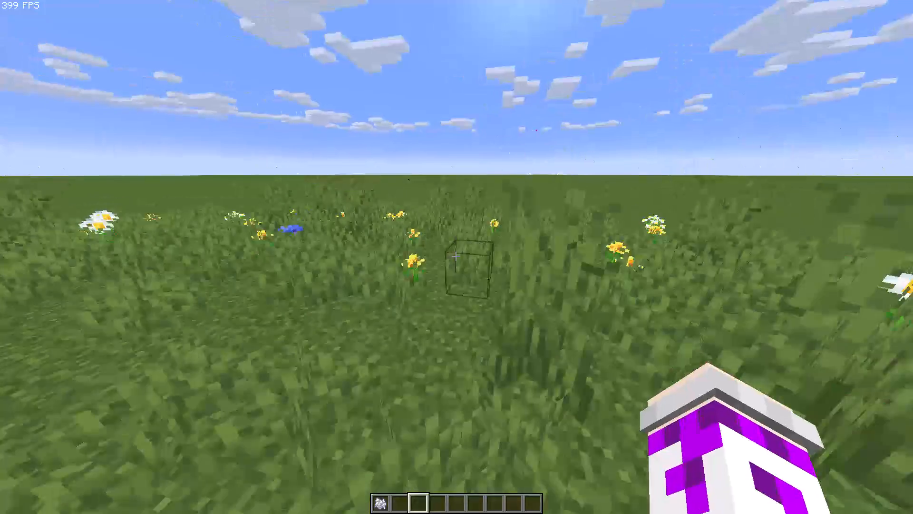
key("q")
key("q")
key("q")
key("q")
key("q")
key("q")
key("q")
double_click(456, 257)
key("a")
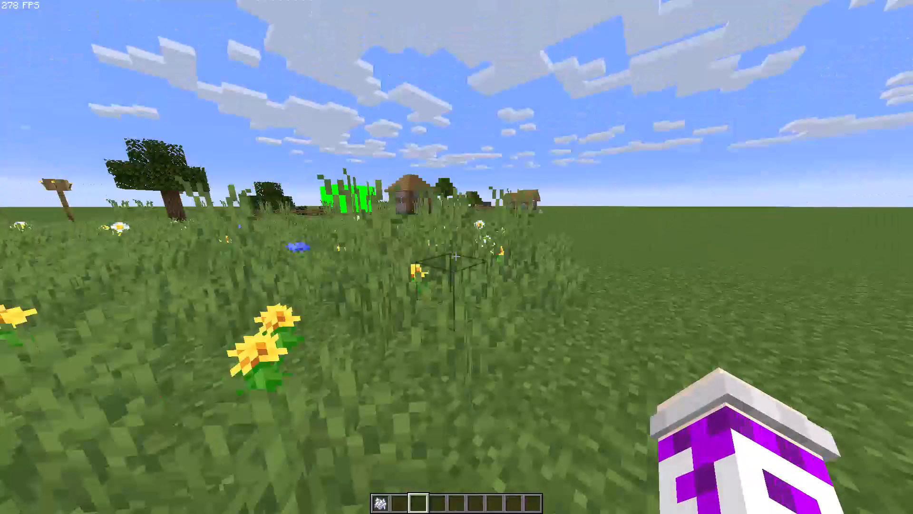
key("q")
type("qqqqq")
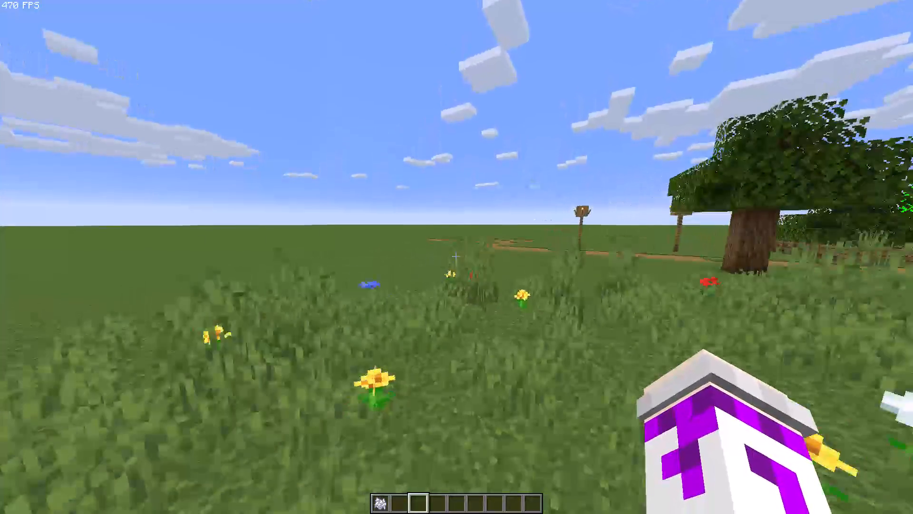
key("q")
key("q")
key("q")
key("q")
key("q")
key("q")
key("q")
key("q")
key("q")
key("q")
key("q")
key("q")
key("q")
key("q")
key("q")
key("q")
key("q")
key("q")
key("q")
key("q")
key("q")
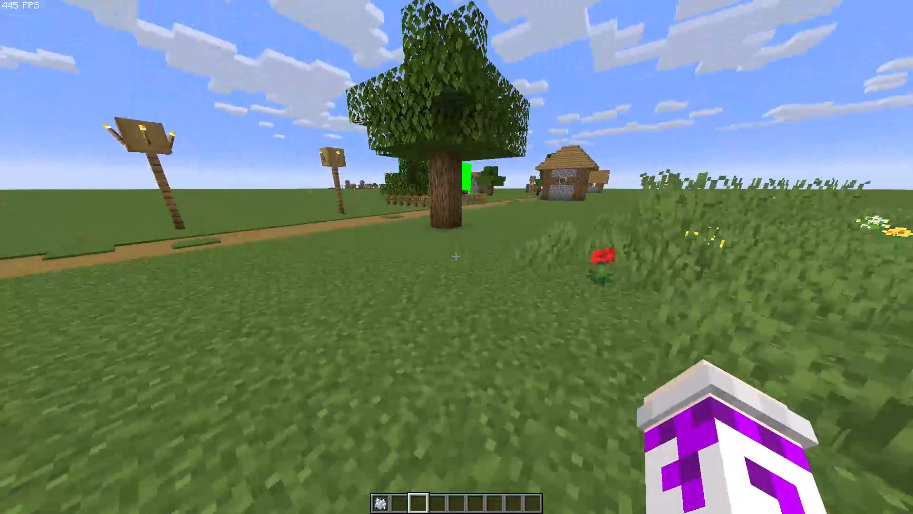
Travel along the dirt path and over the village to examine its houses, animal pens, central square and green screen.
key("a")
key("s")
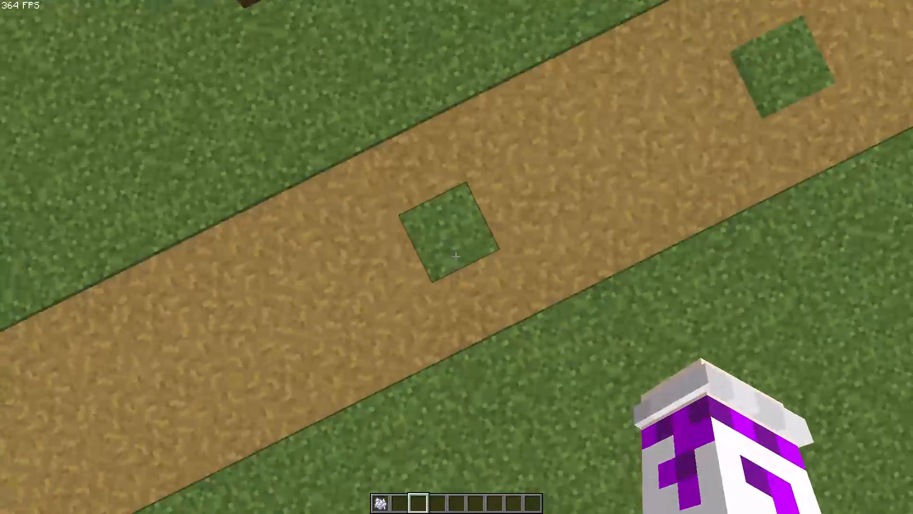
key("w")
key("q")
key("q")
key("a")
key("q")
key("q")
key("d")
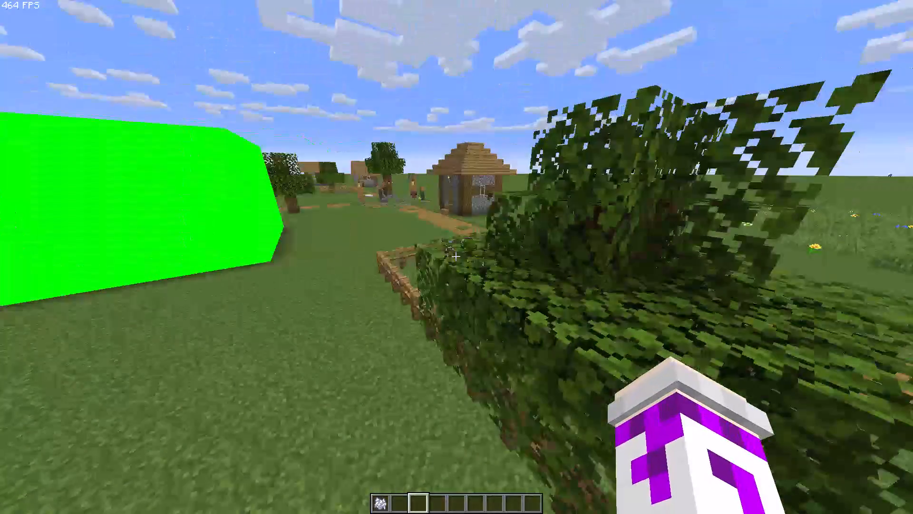
key("q")
key("q")
key("q")
key("q")
key("a")
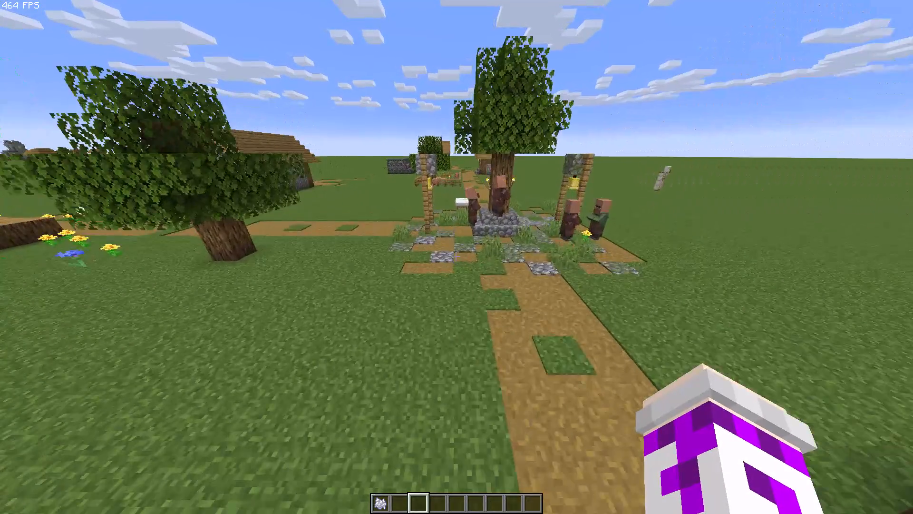
type("qqaqwqq")
key("d")
key("q")
key("q")
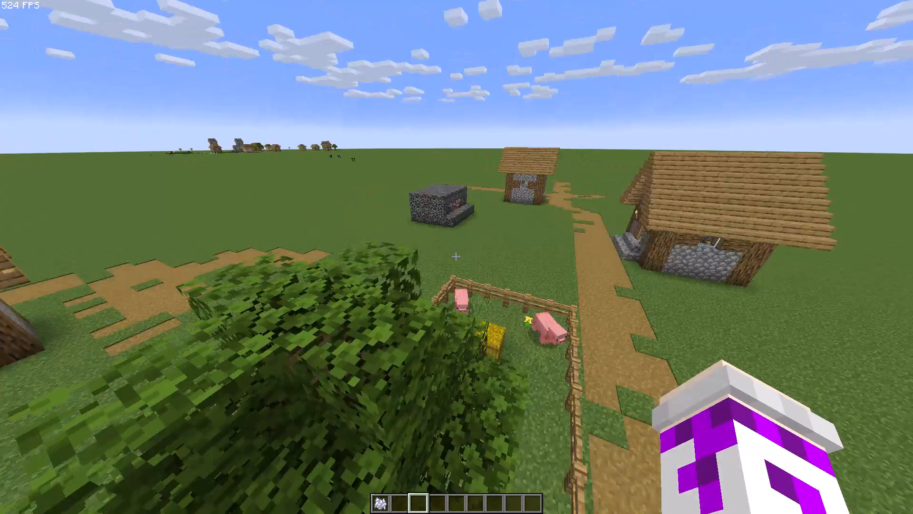
key("a")
key("q")
key("q")
key("q")
key("q")
key("q")
key("q")
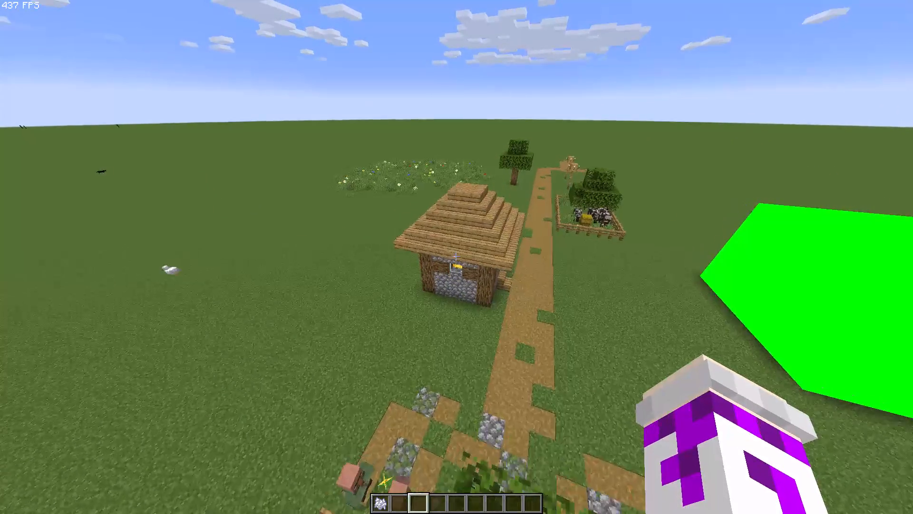
key("q")
key("q")
key("q")
type("qqq")
key("q")
key("a")
Return to the film's replay editor showing the actor's keyframe tracks.
type("nb")
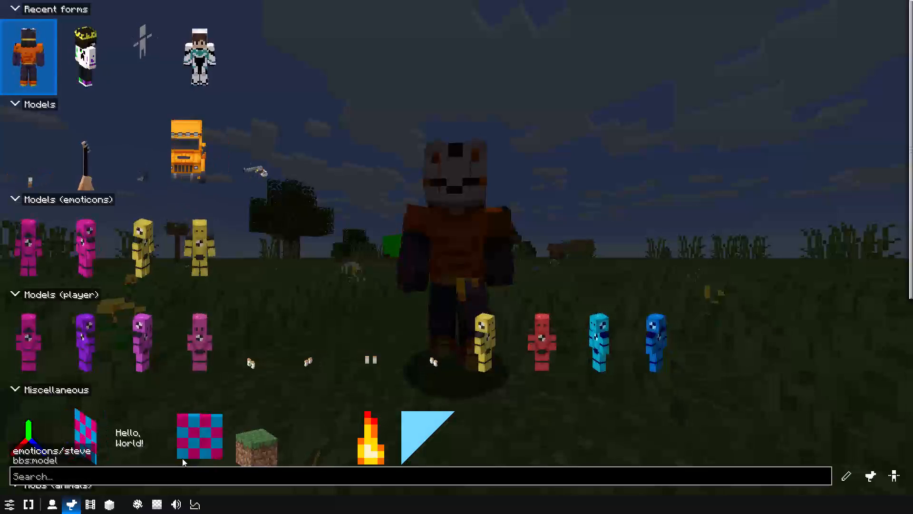
left_click(85, 506)
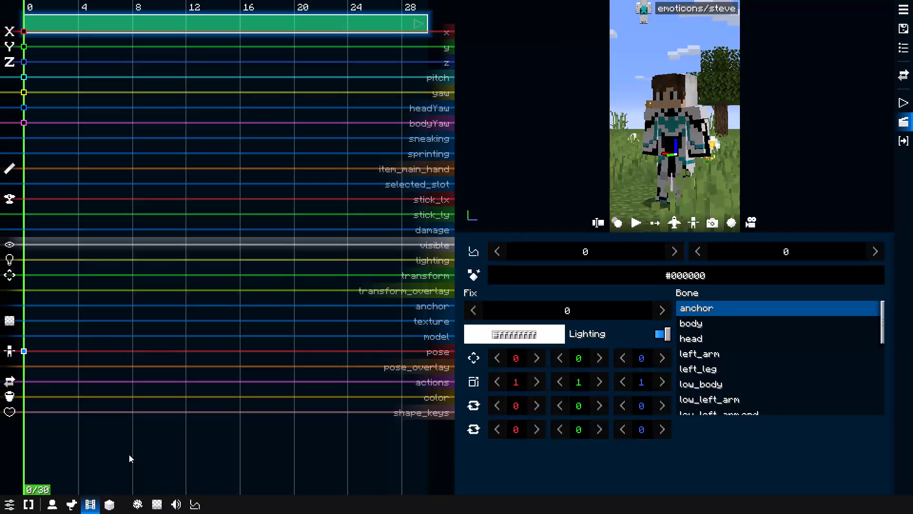
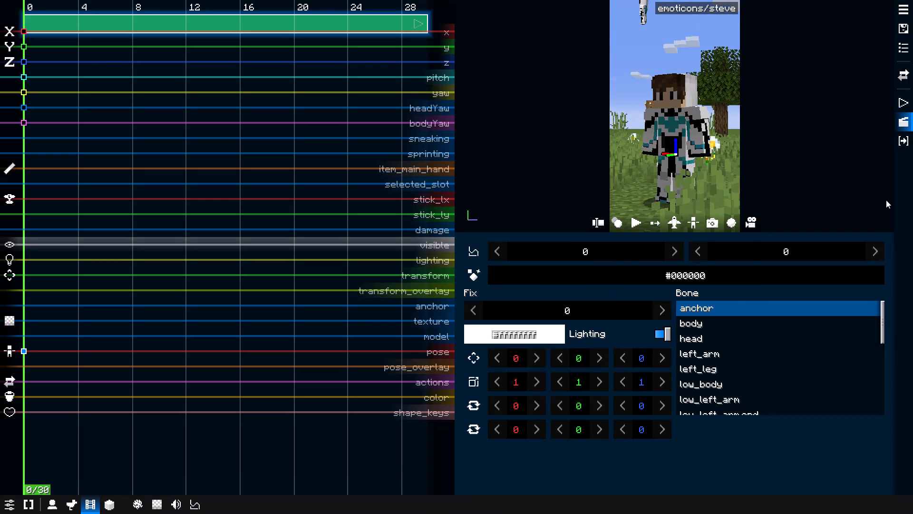
Add a pose keyframe for the actor at frame 4.
left_click(906, 109)
left_click(902, 120)
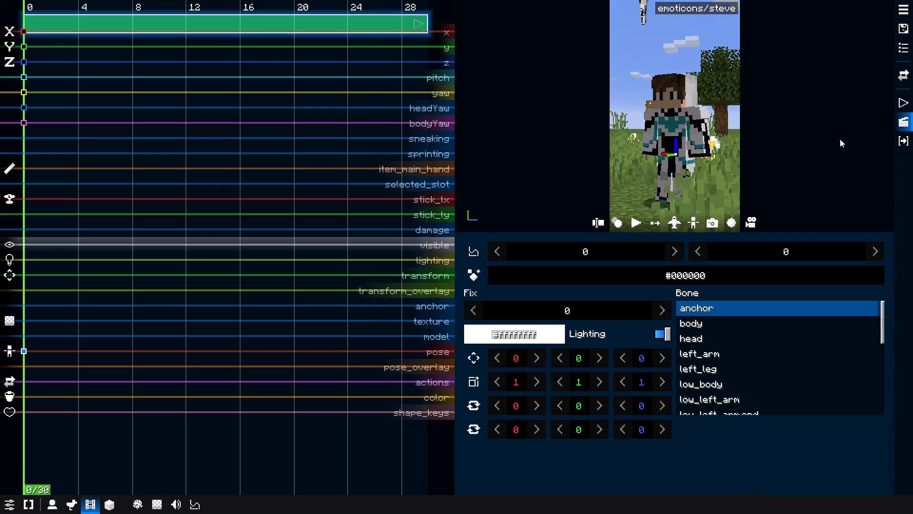
left_click_drag(29, 336, 80, 342)
left_click(79, 349, "ctrl")
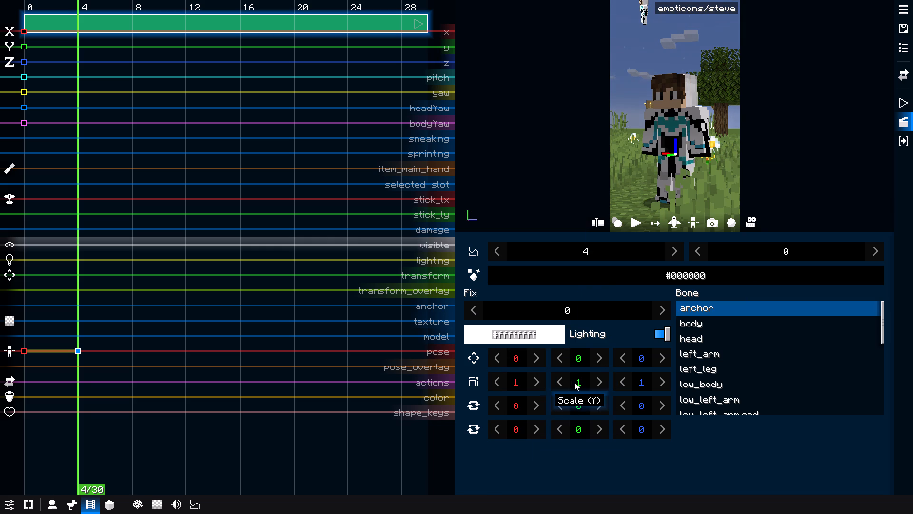
Rotate the actor's anchor bone slightly about the X axis in the frame 4 pose.
left_click(577, 404)
left_click_drag(520, 400, 525, 400)
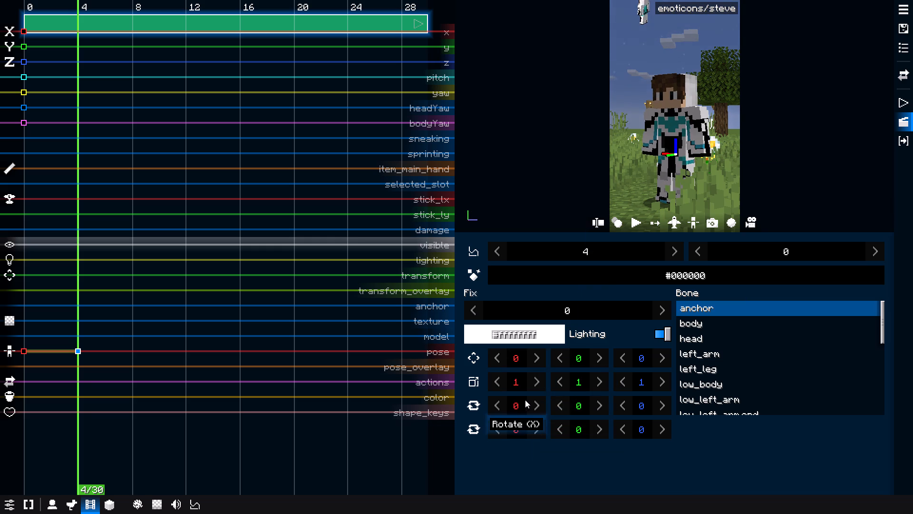
left_click_drag(525, 400, 536, 401)
Swing the right_leg bone outward about X with a Y rotation of 25, and bend the low_leg_right bone about X.
left_click(668, 173)
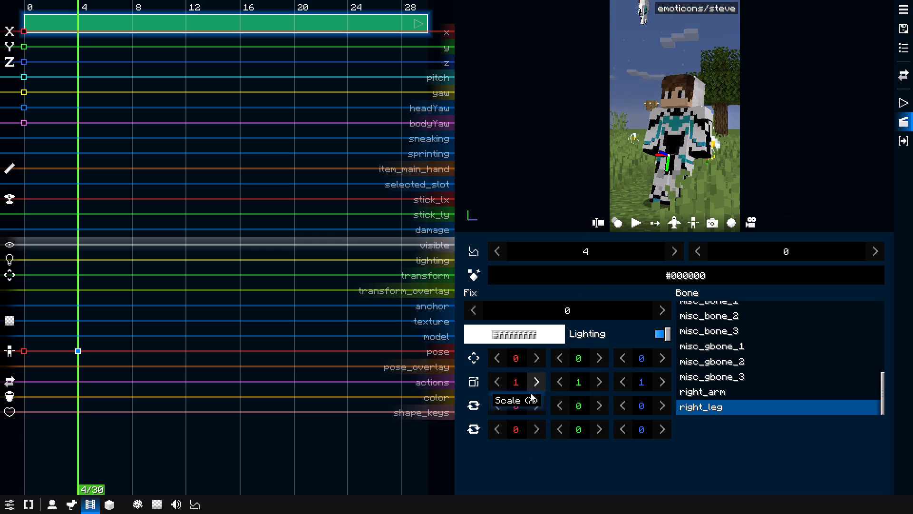
left_click(517, 406)
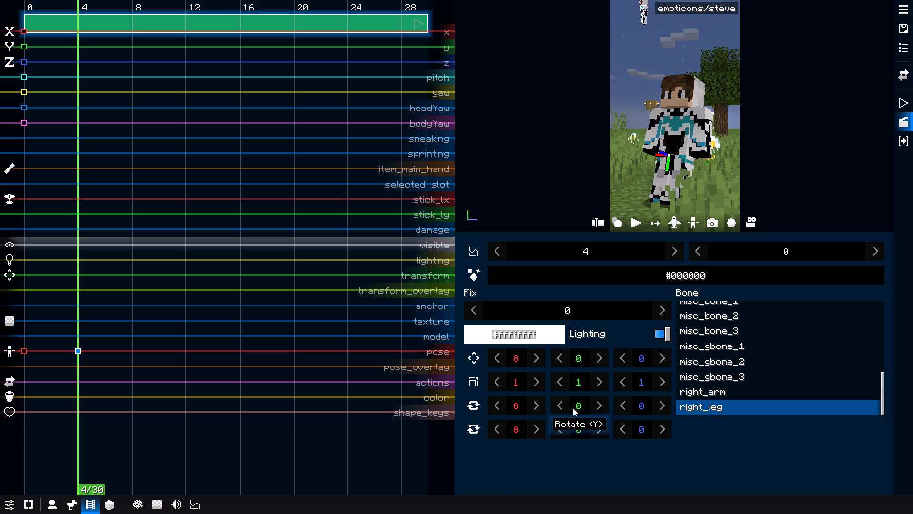
left_click_drag(573, 407, 601, 401)
left_click_drag(511, 404, 551, 408)
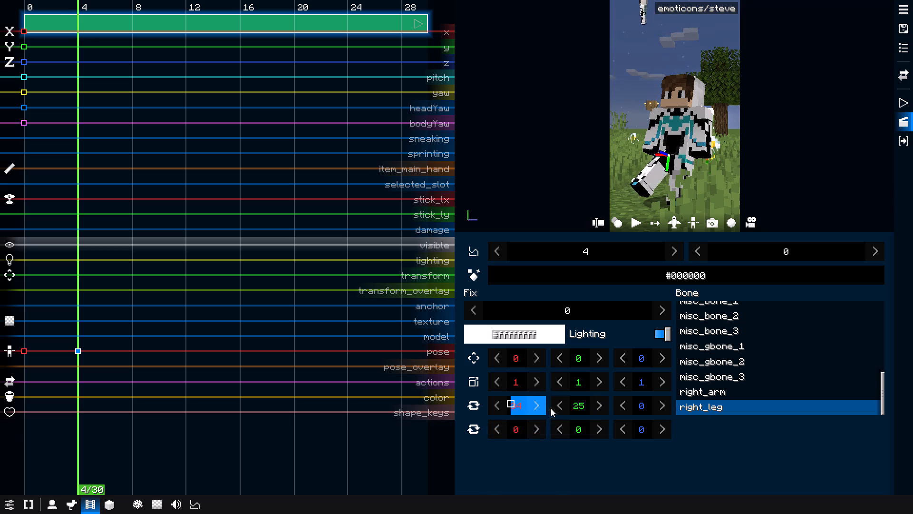
left_click_drag(551, 408, 544, 409)
left_click(654, 187)
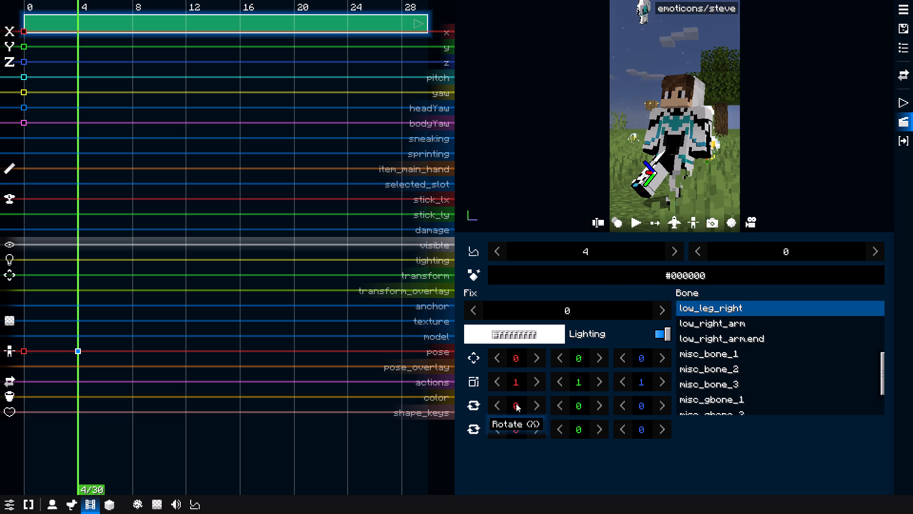
left_click_drag(514, 404, 495, 407)
Swing the left_leg bone opposite to the right leg about X and bend the low_left_leg bone to an X rotation of -12.
left_click(679, 168)
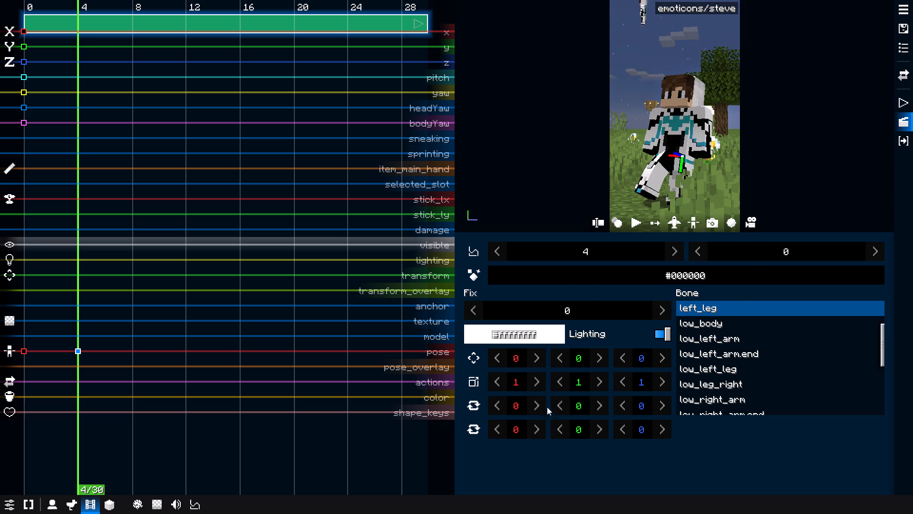
left_click_drag(515, 407, 493, 408)
left_click(681, 184)
left_click(678, 191)
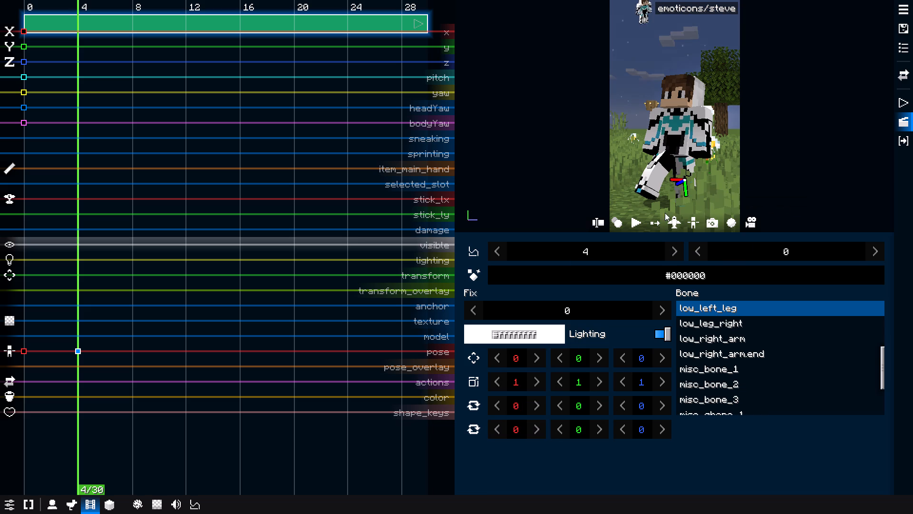
left_click_drag(524, 403, 510, 403)
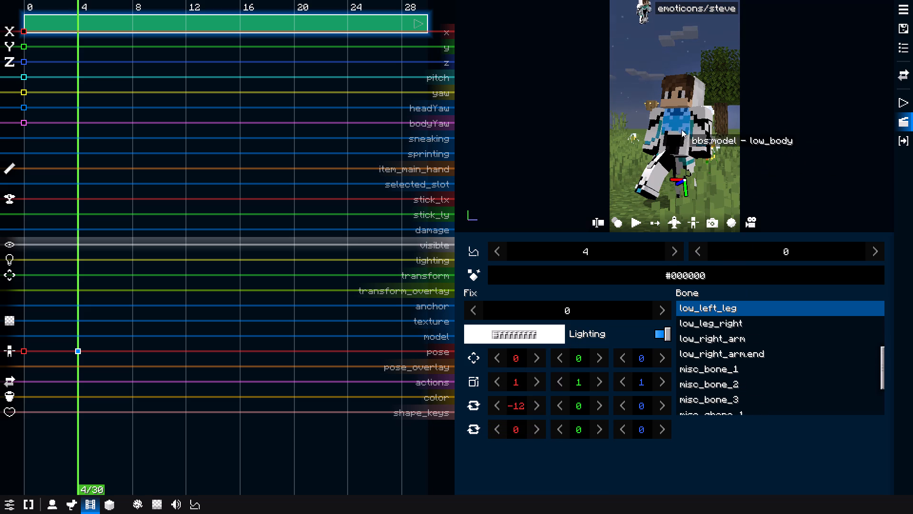
Tilt the low_body bone slightly about the X axis in the frame 4 pose.
left_click(681, 129)
left_click_drag(515, 411, 488, 417)
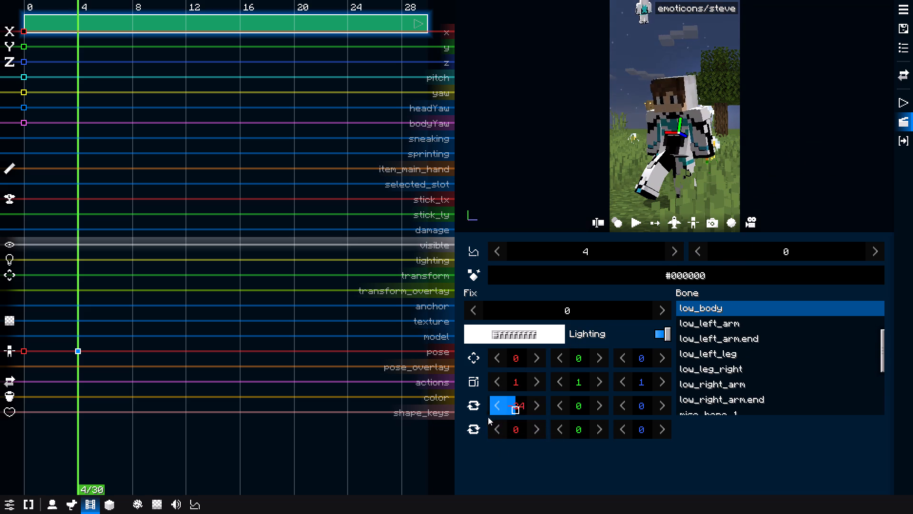
left_click_drag(488, 417, 513, 415)
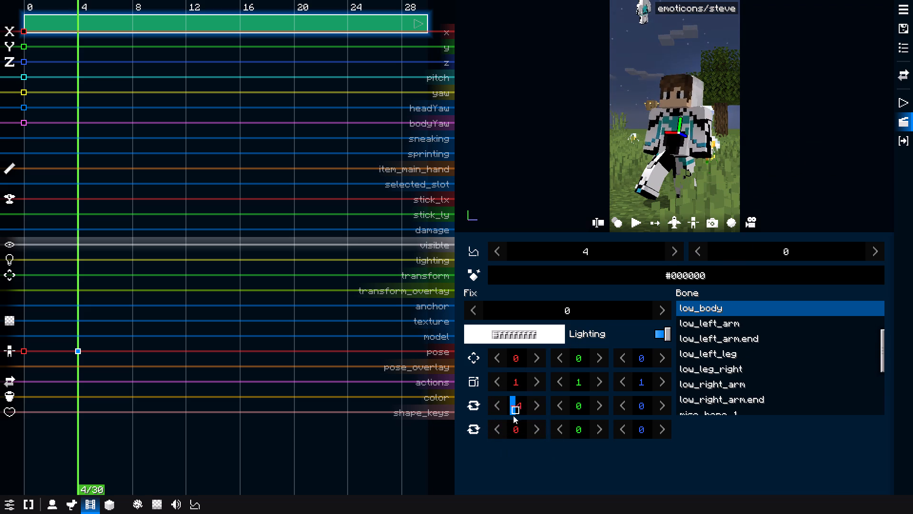
left_click_drag(513, 415, 525, 415)
Swing the left_arm and right_arm bones in opposite directions about the X axis.
left_click(695, 120)
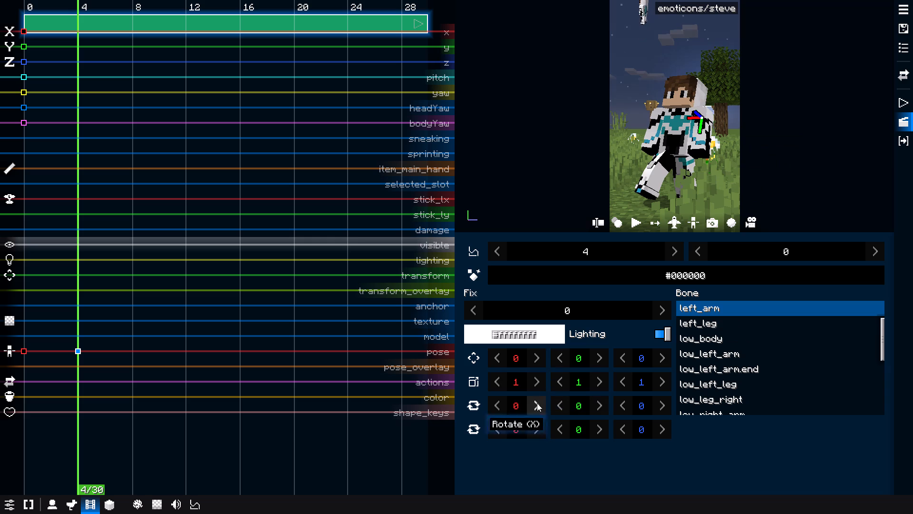
left_click_drag(516, 409, 504, 410)
left_click(661, 116)
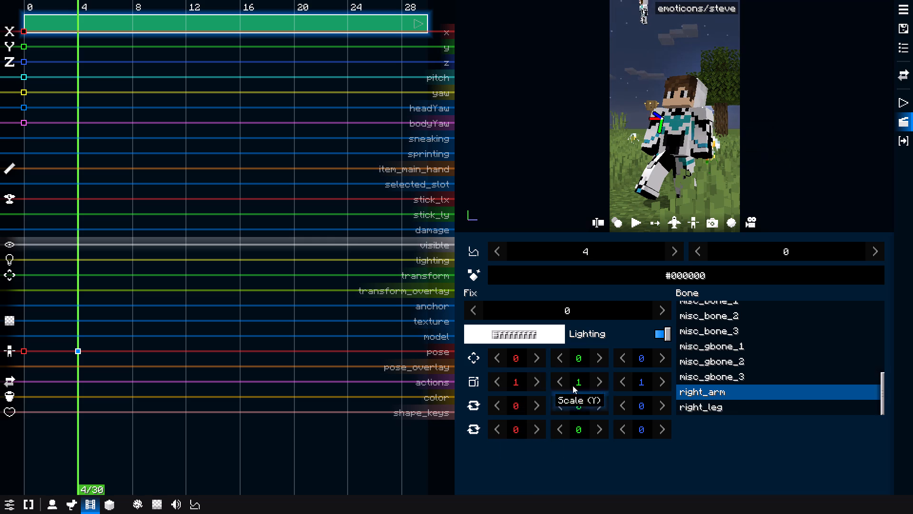
left_click_drag(521, 403, 541, 400)
Tilt the head bone downward to an X rotation of 45.
left_click(692, 94)
left_click_drag(518, 405, 470, 414)
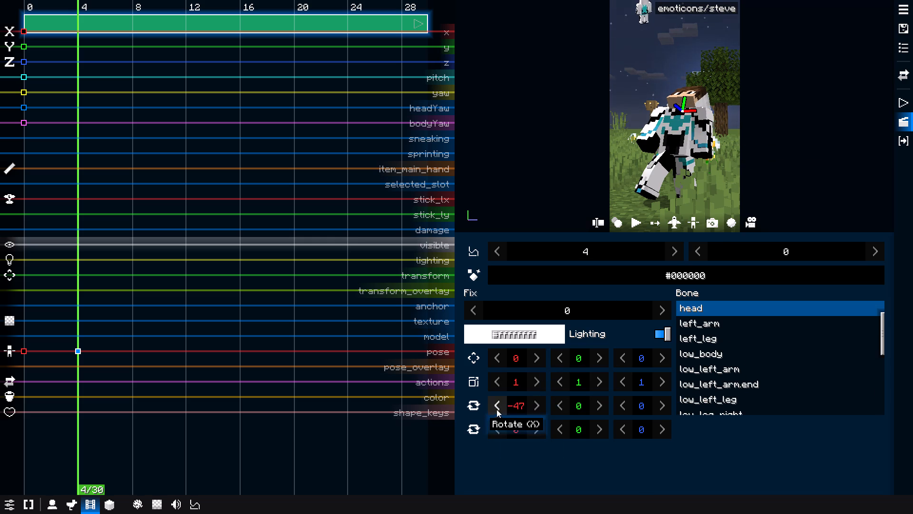
left_click_drag(517, 402, 606, 366)
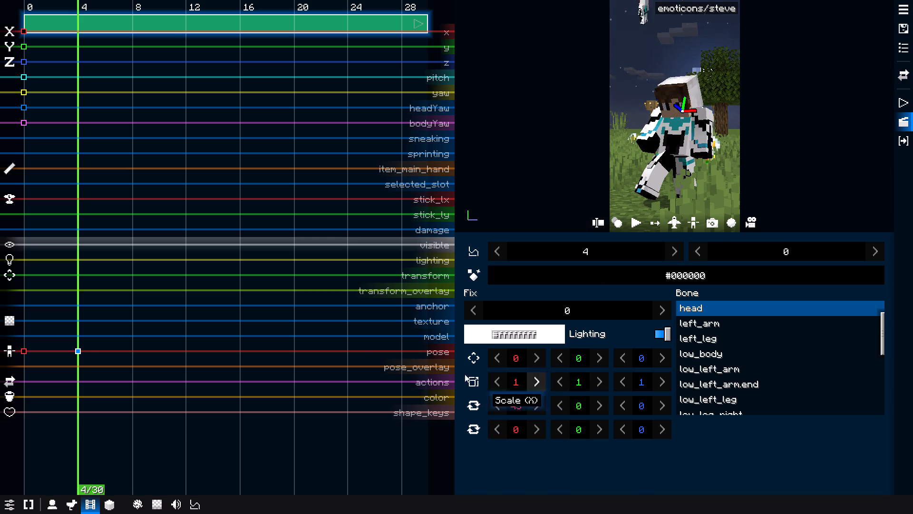
Scrub between the first frame and frame 4 to review the actor's pose transition.
left_click_drag(125, 295, 0, 334)
left_click_drag(35, 301, 90, 301)
left_click_drag(87, 305, 81, 307)
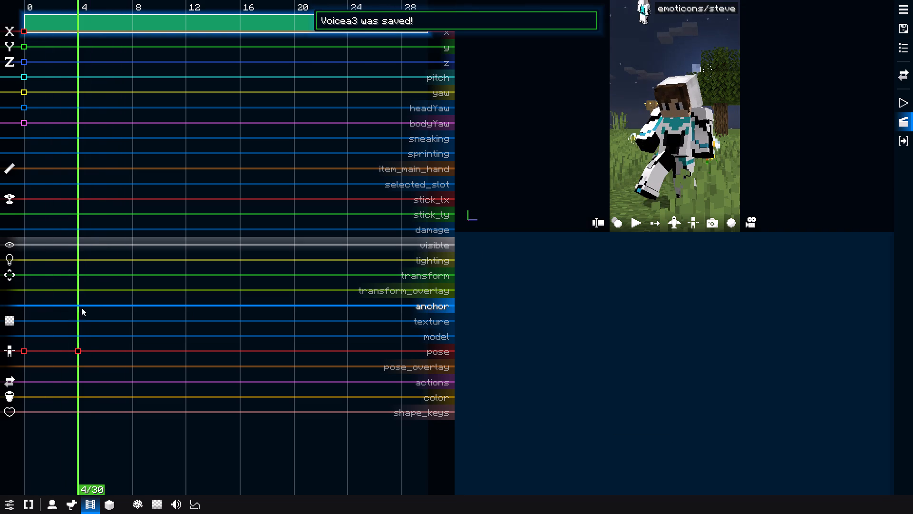
left_click_drag(81, 307, 78, 311)
left_click(78, 347)
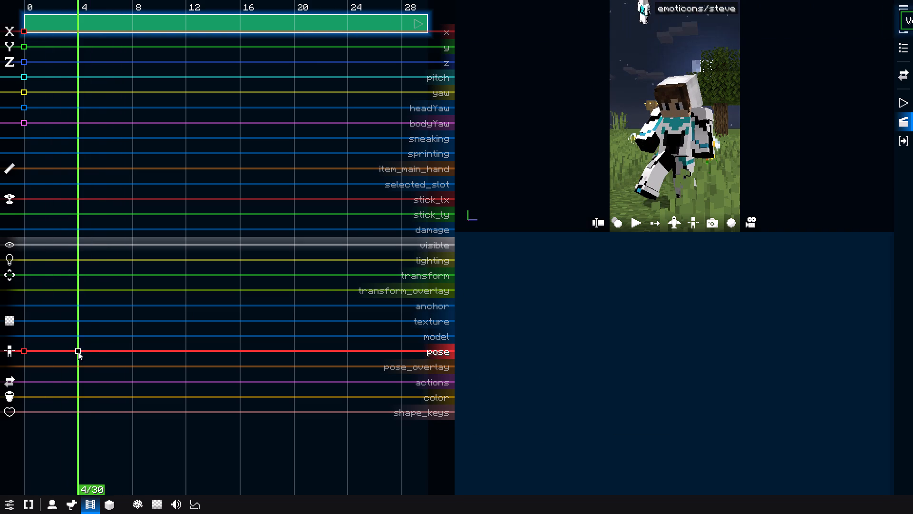
left_click(78, 352)
left_click_drag(77, 320, 56, 336)
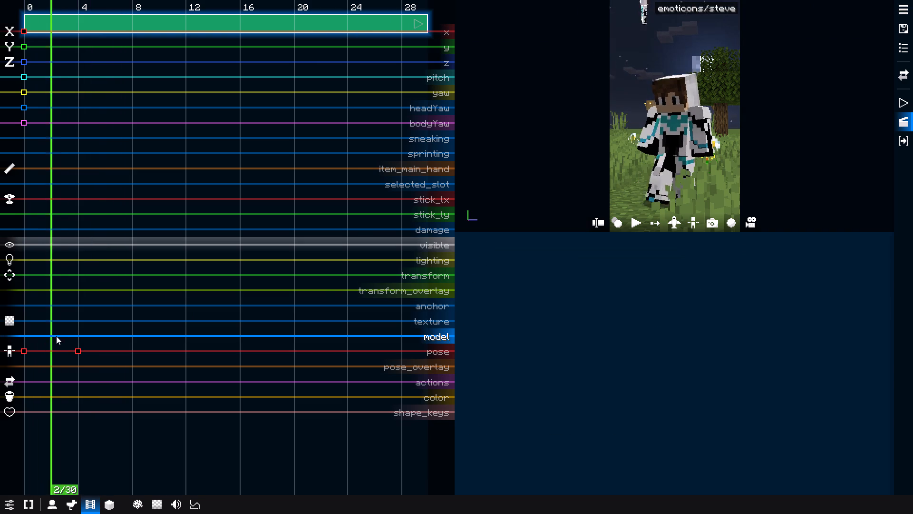
Add another pose keyframe for the actor at frame 12.
left_click_drag(56, 336, 185, 340)
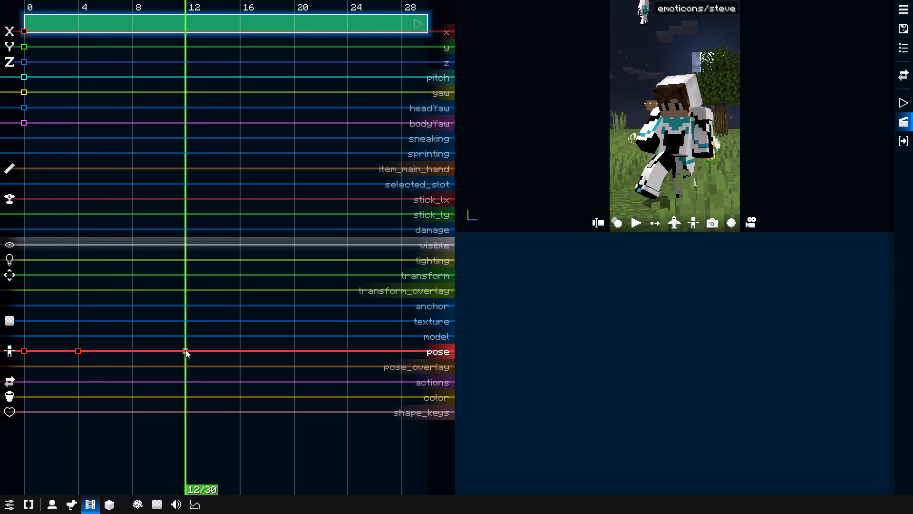
left_click(185, 350, "ctrl")
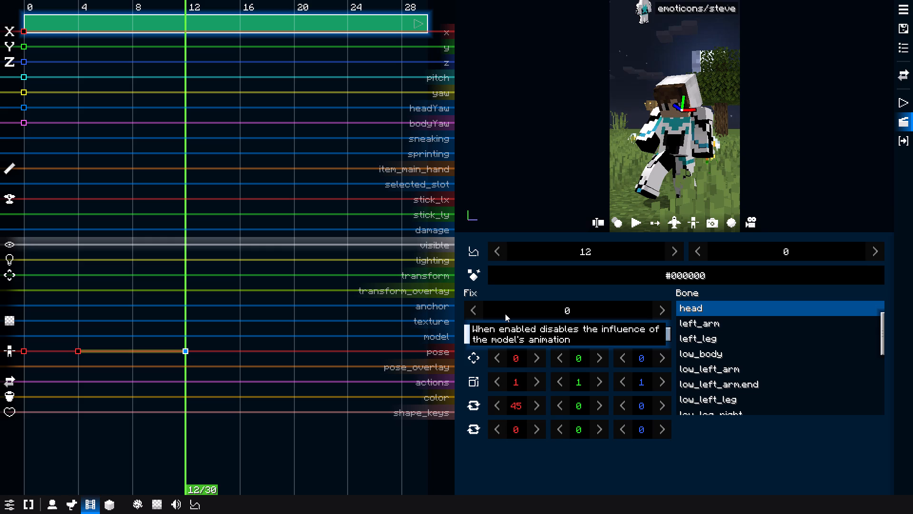
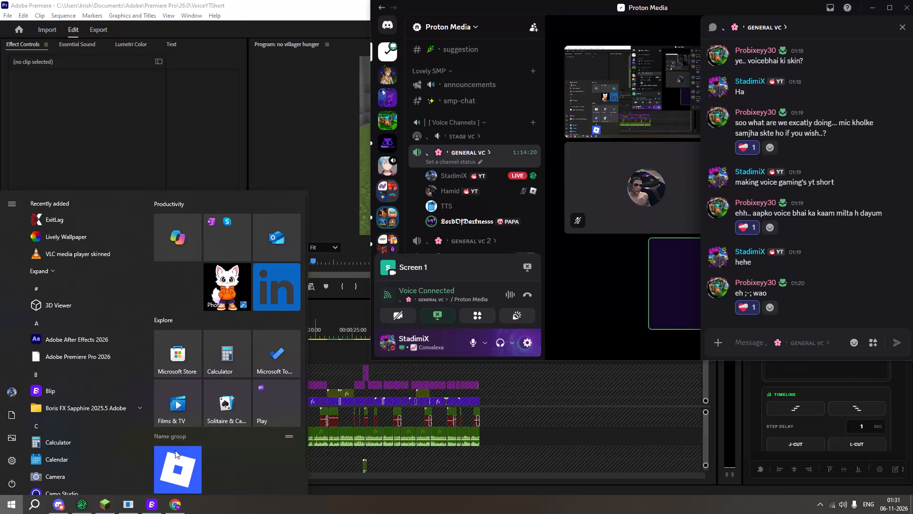
Switch back to the Minecraft film editor.
left_click(99, 501)
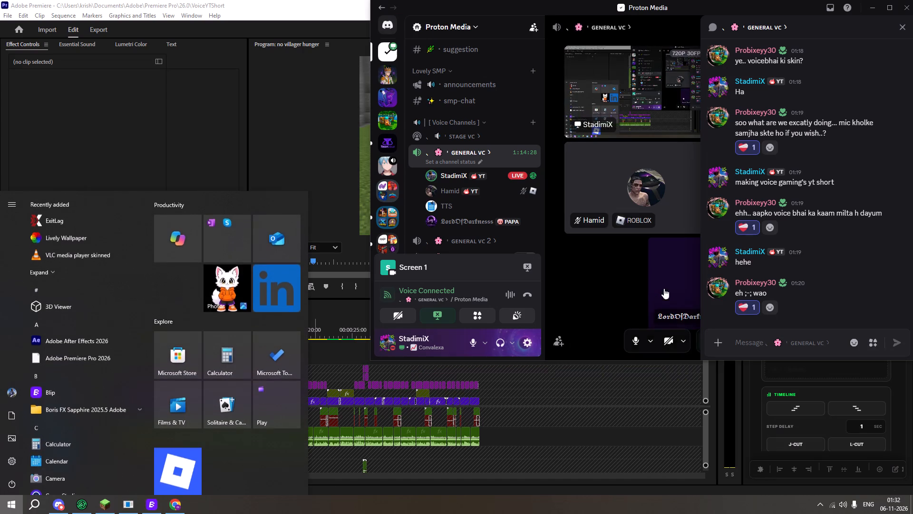
left_click(791, 327)
left_click(793, 321)
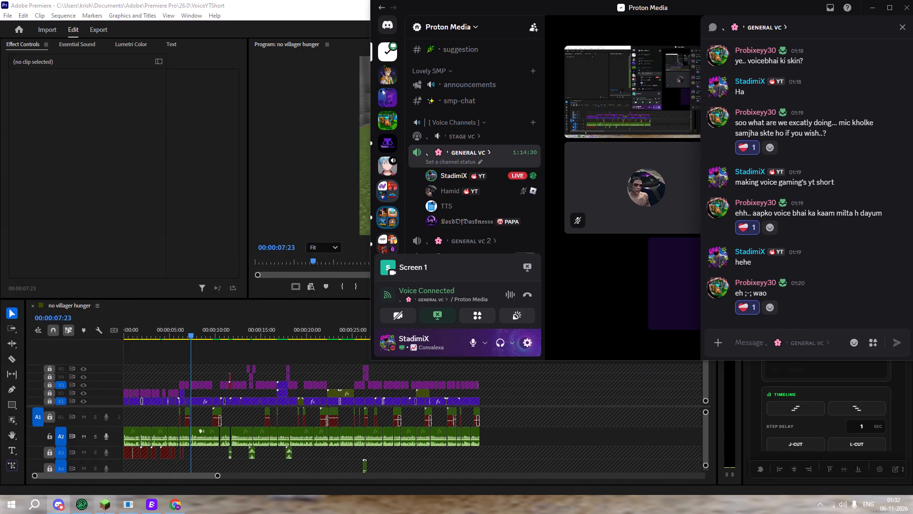
left_click(109, 504)
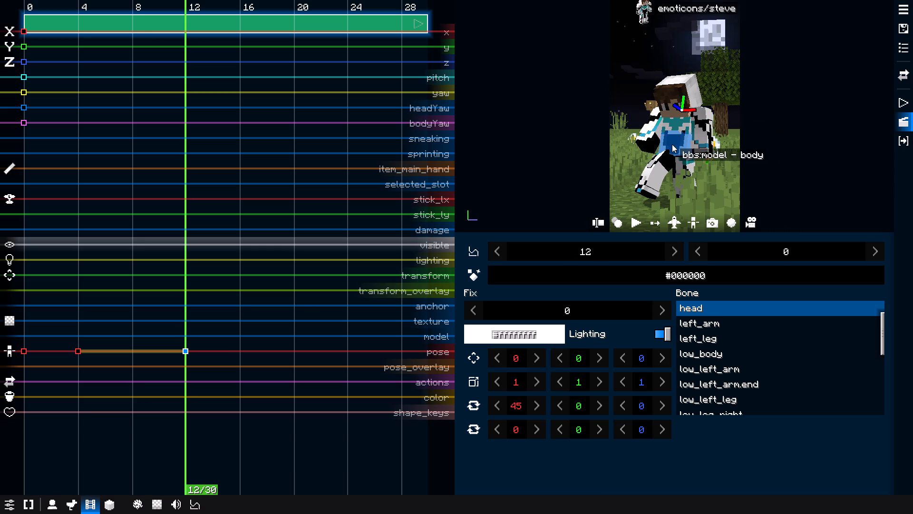
In the actor's frame 12 pose keyframe, tilt the body bone to an X rotation of 15.
left_click_drag(255, 259, 93, 309)
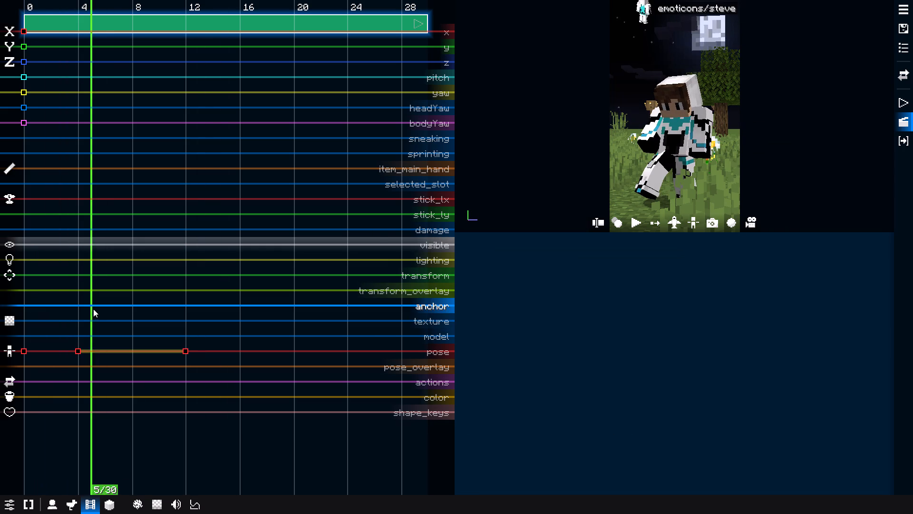
left_click_drag(93, 309, 191, 317)
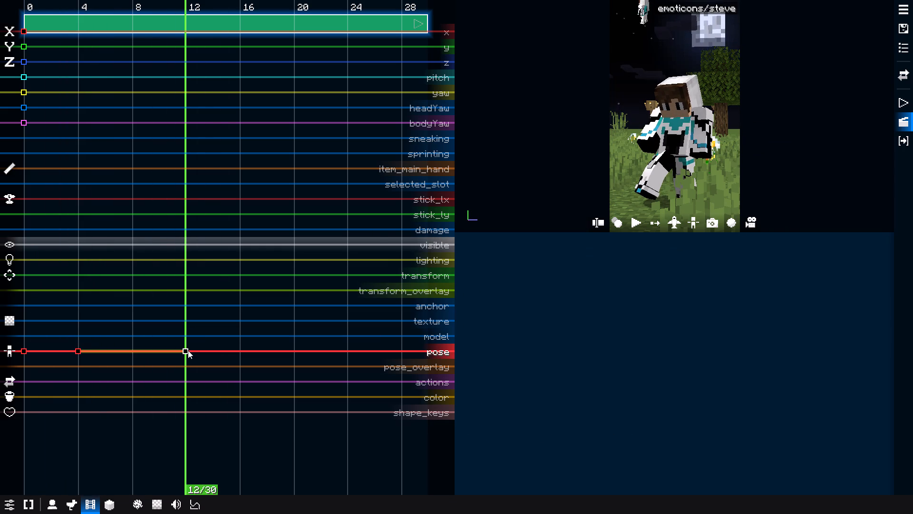
left_click(188, 350)
left_click(678, 141)
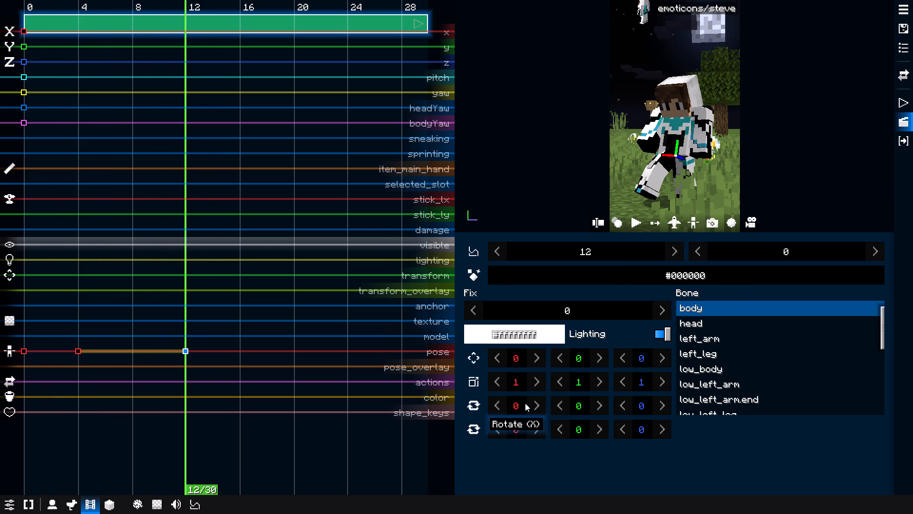
left_click_drag(524, 403, 542, 400)
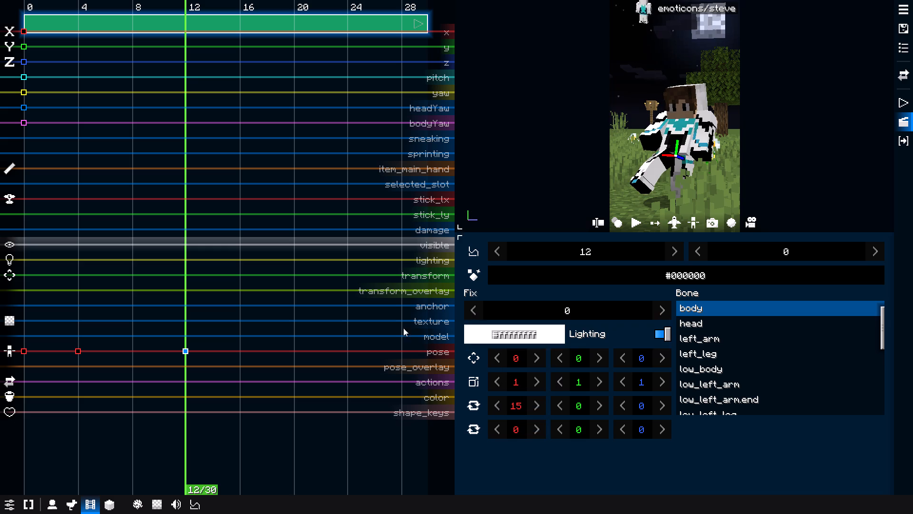
Raise the head bone in the frame 12 pose by reducing its X rotation.
left_click(674, 108)
left_click_drag(513, 399, 516, 399)
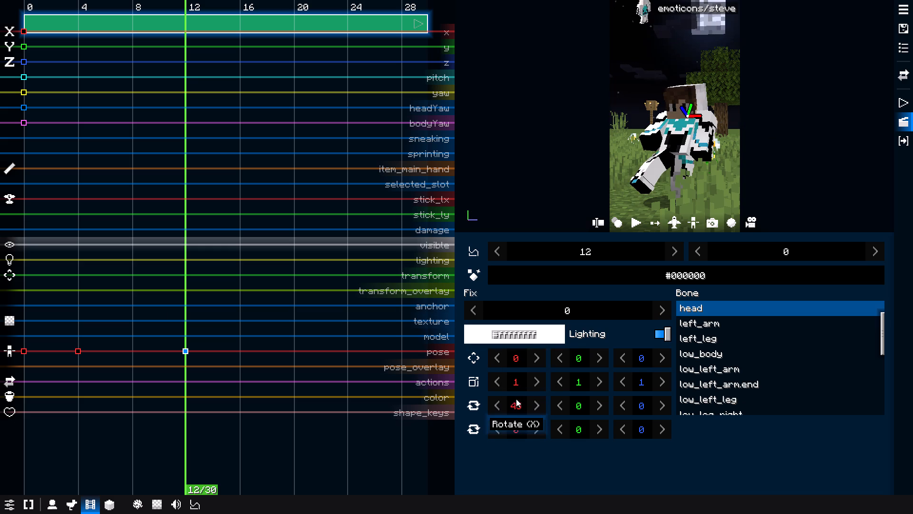
left_click_drag(516, 399, 496, 403)
Reduce the X rotation of the right_arm and left_arm bones in the frame 12 pose.
left_click(660, 121)
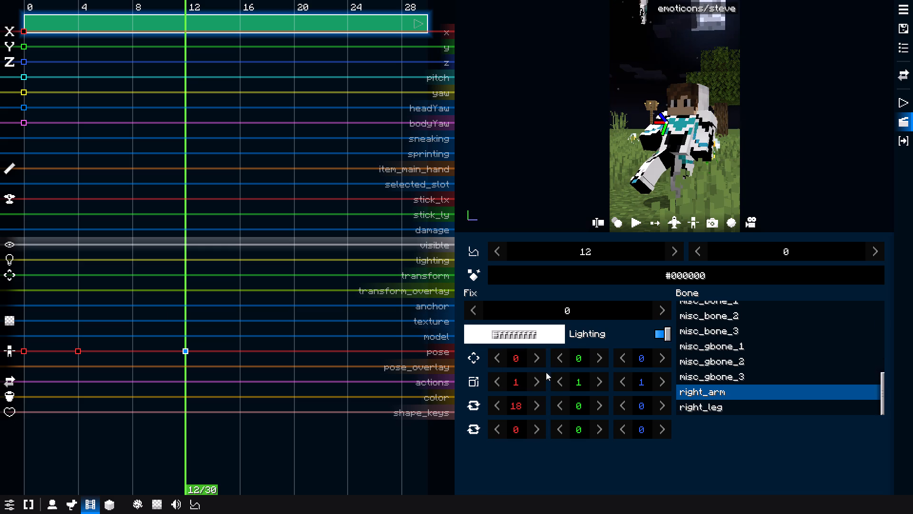
left_click_drag(514, 405, 505, 407)
left_click(700, 133)
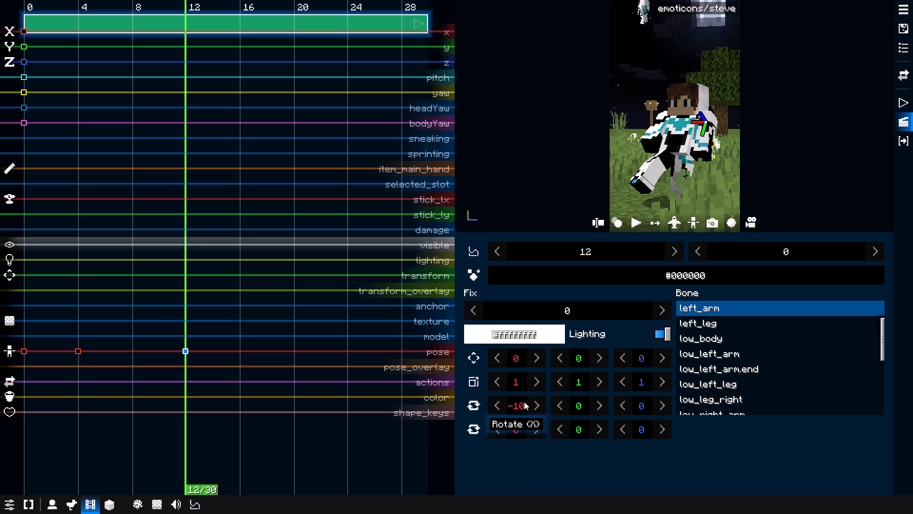
left_click_drag(521, 403, 497, 411)
Scrub and play the timeline from the first frame to about frame 15 to review the actor's pose transitions.
left_click(238, 280)
left_click_drag(177, 287, 10, 313)
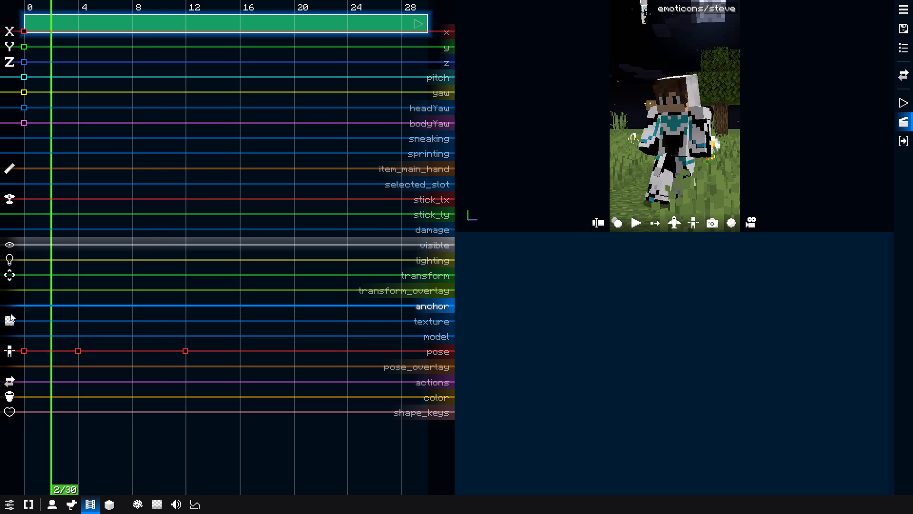
left_click_drag(10, 313, 228, 307)
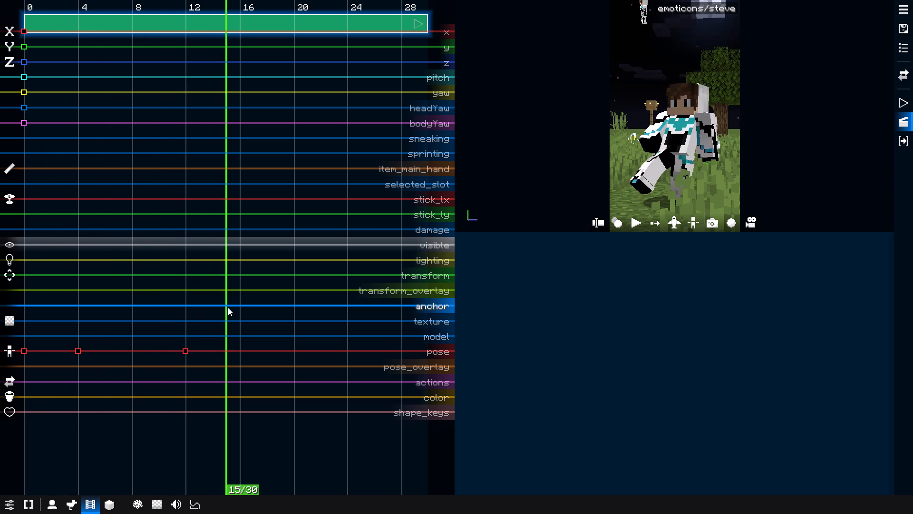
left_click_drag(228, 307, 0, 329)
left_click(640, 220)
left_click(640, 220)
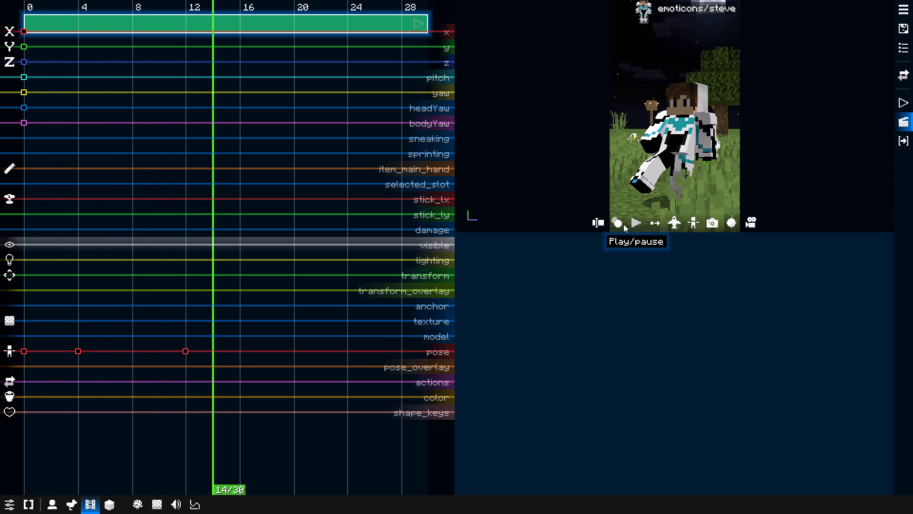
left_click_drag(272, 271, 186, 298)
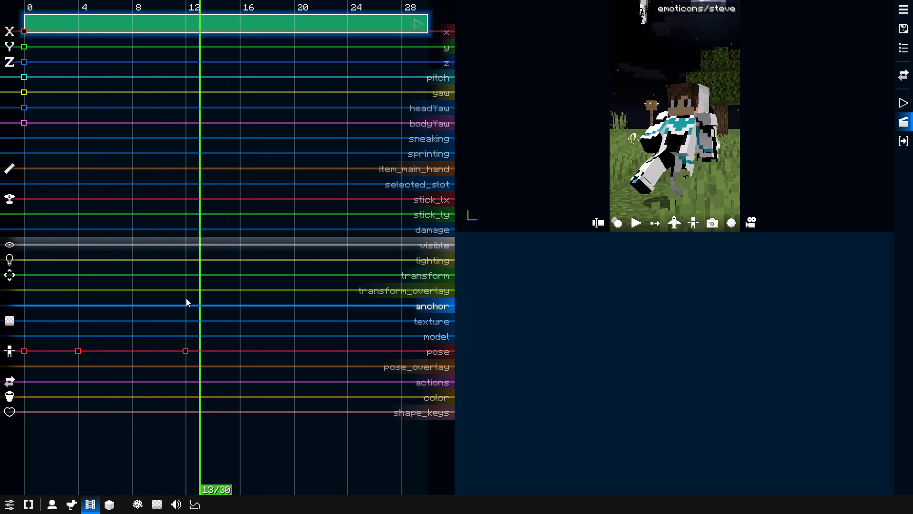
left_click_drag(186, 298, 173, 306)
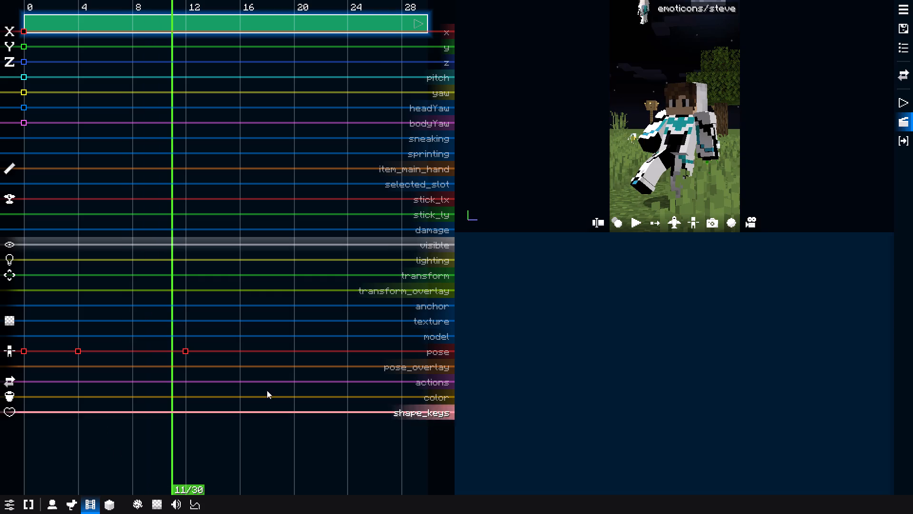
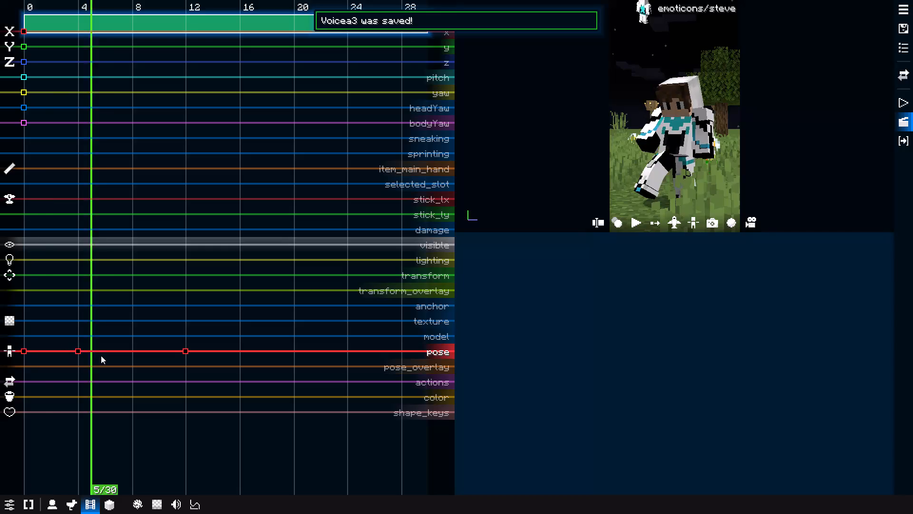
Retime the actor's pose keyframes by moving the frame 4 keyframe to frame 6 and the frame 12 keyframe to frame 16.
left_click_drag(80, 353, 110, 354)
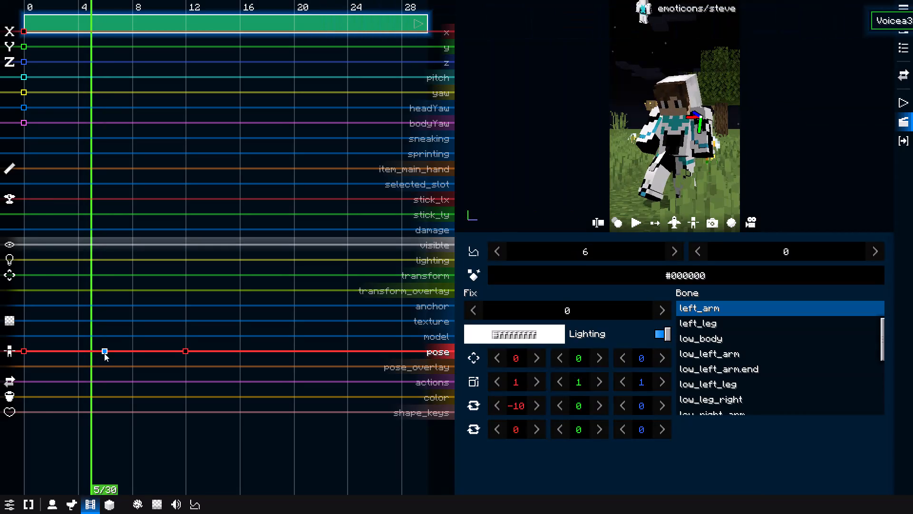
left_click_drag(104, 353, 109, 352)
left_click_drag(97, 319, 204, 323)
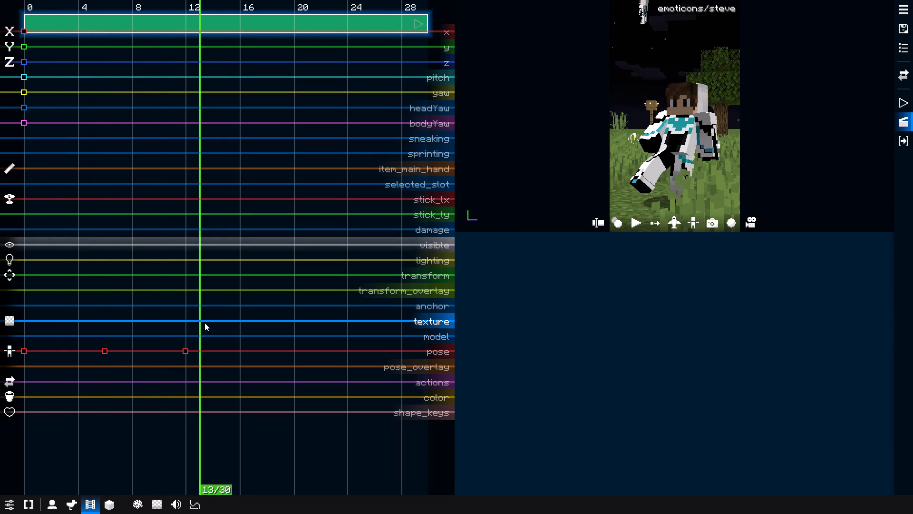
left_click_drag(204, 323, 185, 326)
left_click_drag(187, 353, 240, 352)
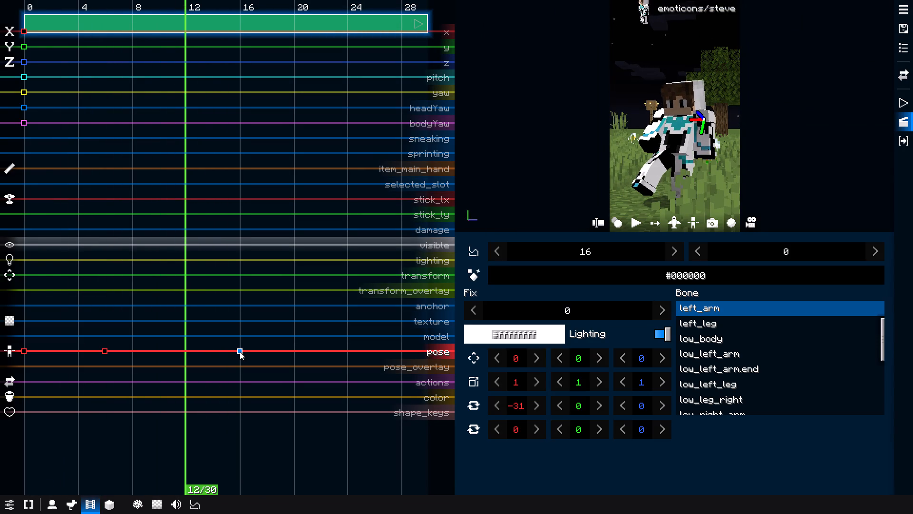
left_click_drag(240, 352, 239, 352)
Add a new pose keyframe for the actor at frame 28.
left_click_drag(205, 312, 364, 300)
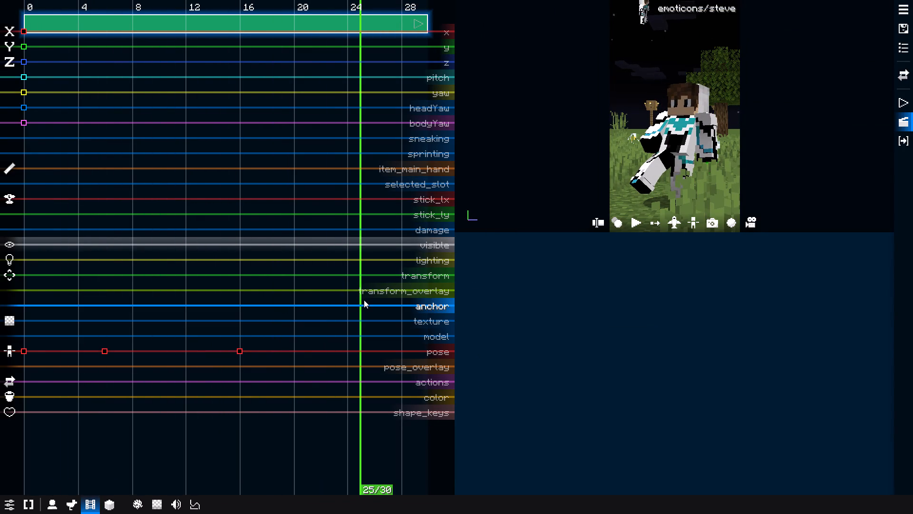
left_click_drag(364, 300, 405, 303)
left_click(403, 354, "ctrl")
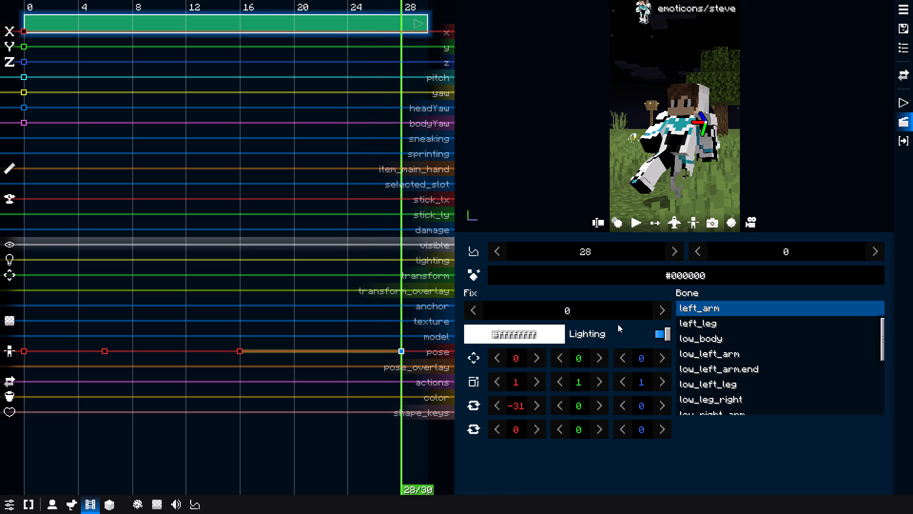
In the frame 28 pose, set left_arm's X rotation to 32 and bend low_left_arm inward with a negative Z rotation.
left_click(704, 125)
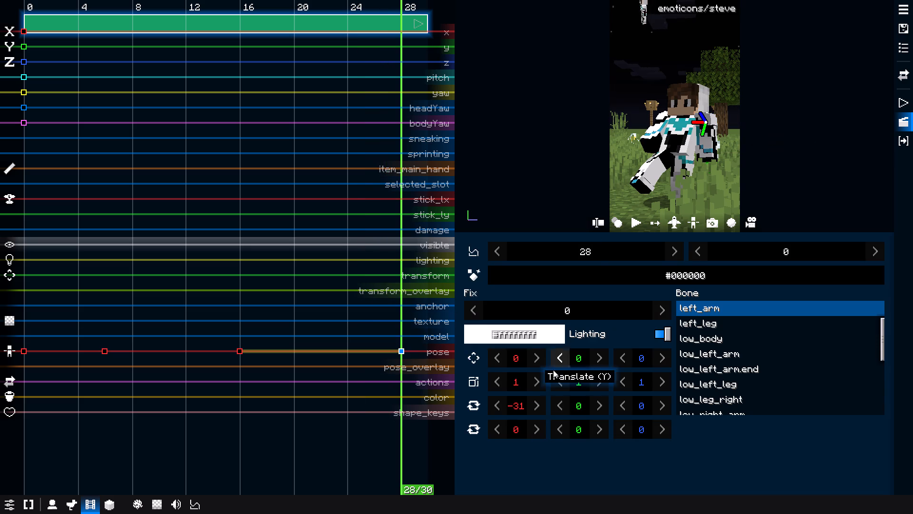
left_click_drag(527, 405, 590, 394)
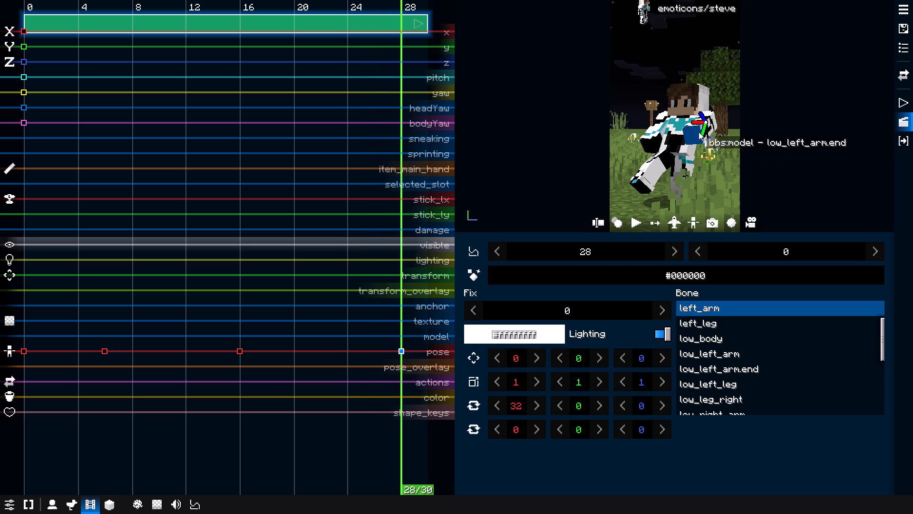
left_click(703, 130)
left_click(707, 135)
left_click(521, 407)
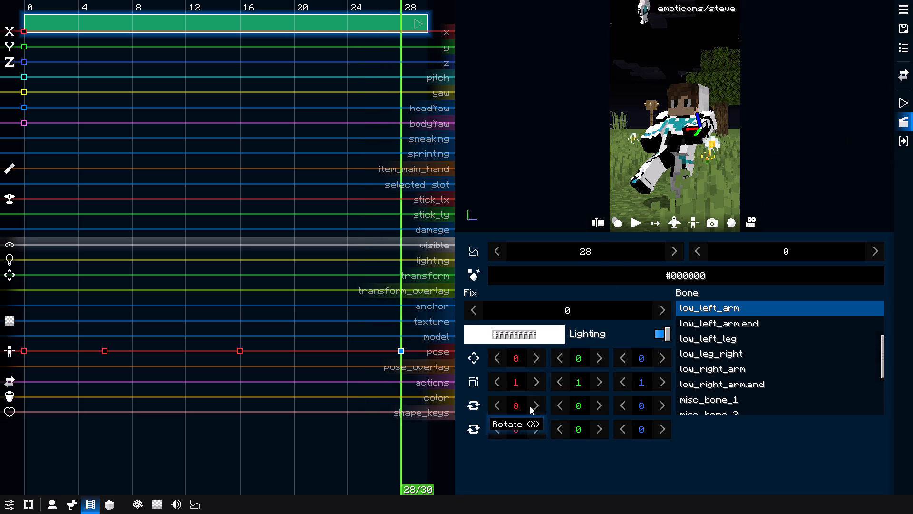
left_click_drag(578, 402, 607, 402)
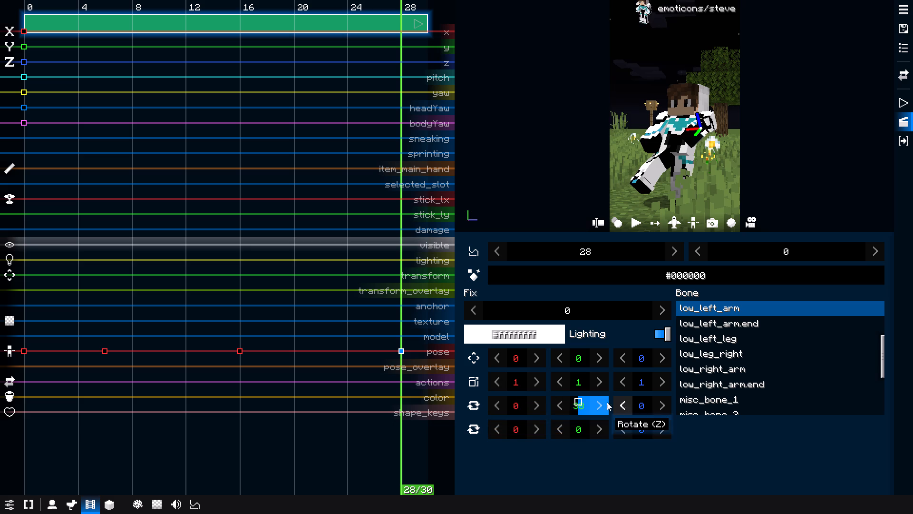
left_click_drag(607, 402, 576, 408)
left_click_drag(644, 401, 618, 406)
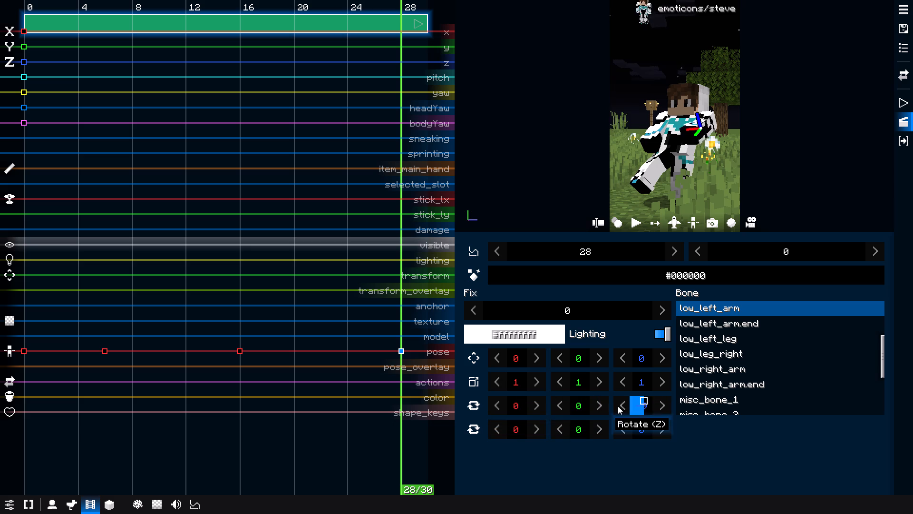
left_click_drag(618, 406, 601, 410)
In the frame 28 pose, rotate right_arm to X 36, Y -26 and low_right_arm to X 17, Z 63.
left_click(669, 123)
left_click(660, 122)
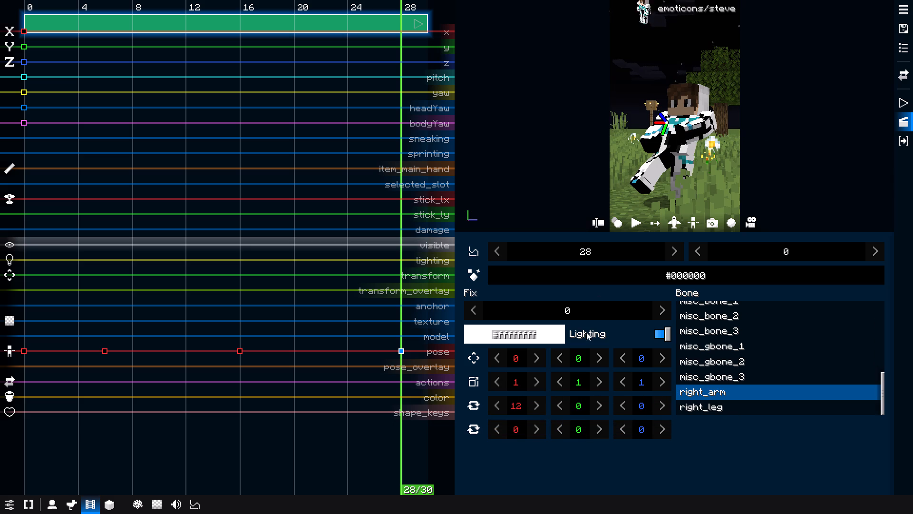
left_click_drag(518, 406, 544, 406)
left_click_drag(582, 407, 592, 409)
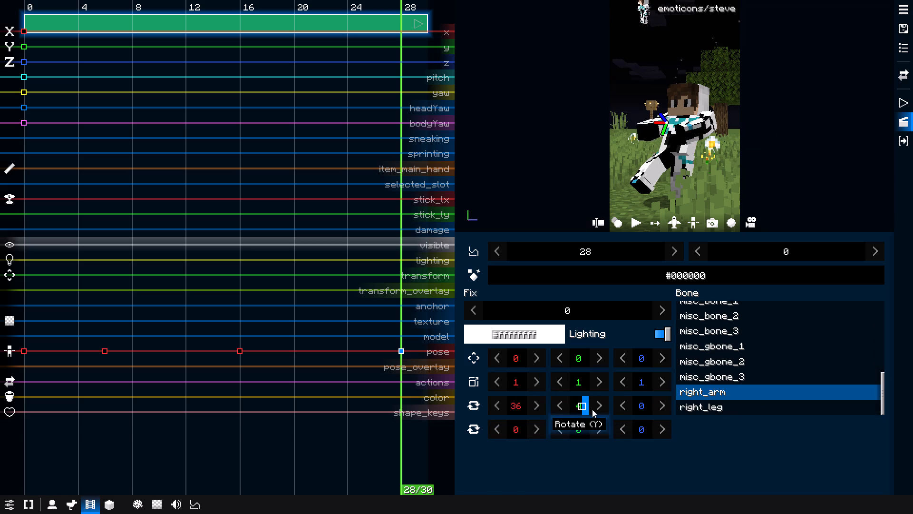
left_click_drag(592, 409, 555, 412)
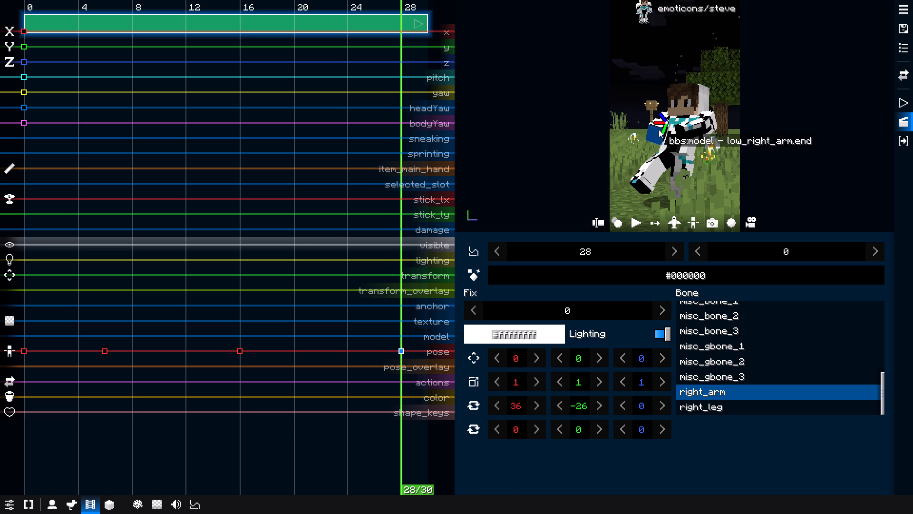
left_click(662, 126)
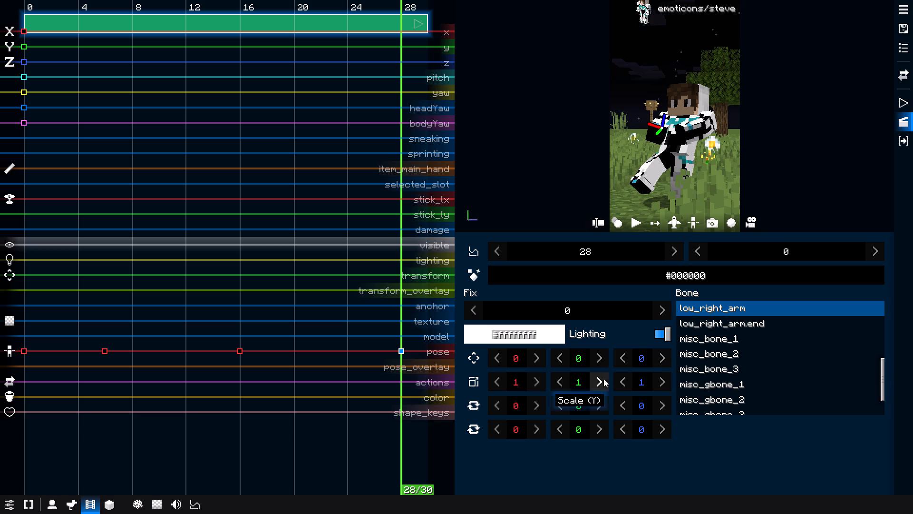
left_click_drag(570, 411, 577, 405)
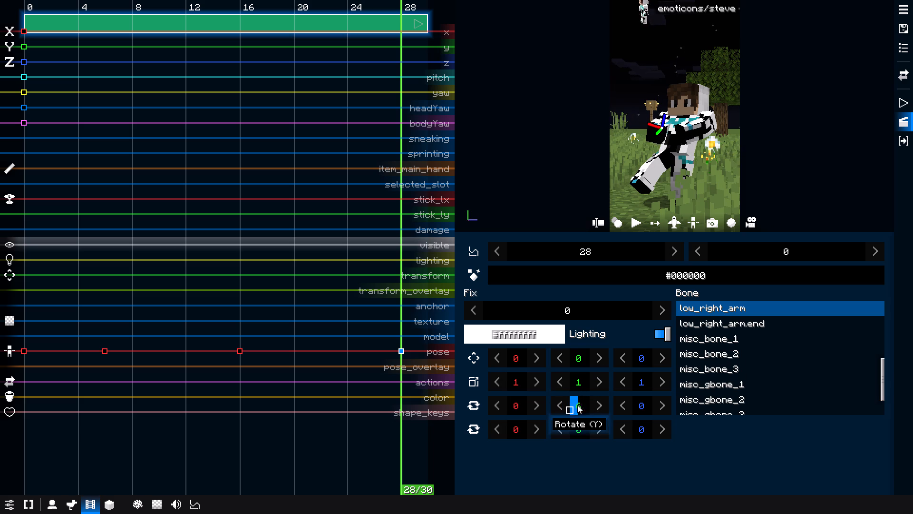
left_click_drag(577, 405, 570, 406)
left_click_drag(522, 404, 541, 405)
left_click_drag(644, 408, 707, 404)
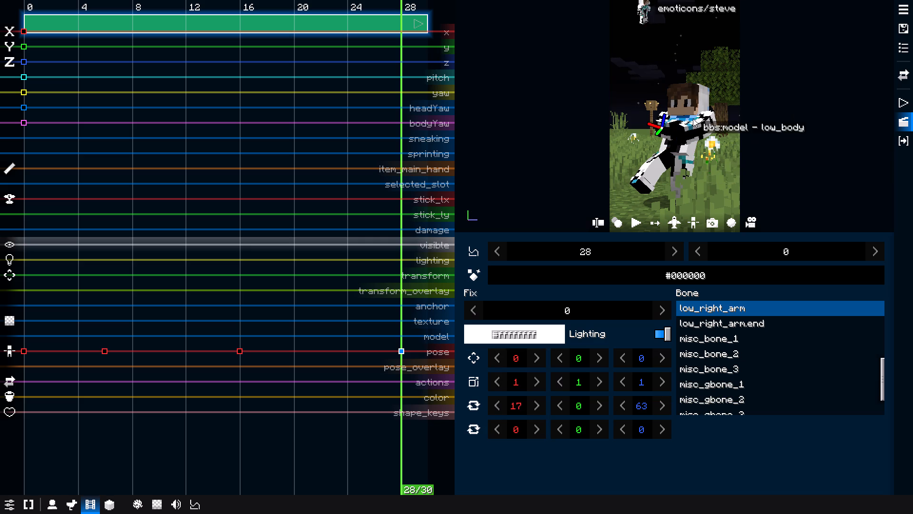
Lay the actor down in the frame 28 pose by rotating the body bone to X -113 and Y -369.
left_click(674, 143)
left_click(516, 404)
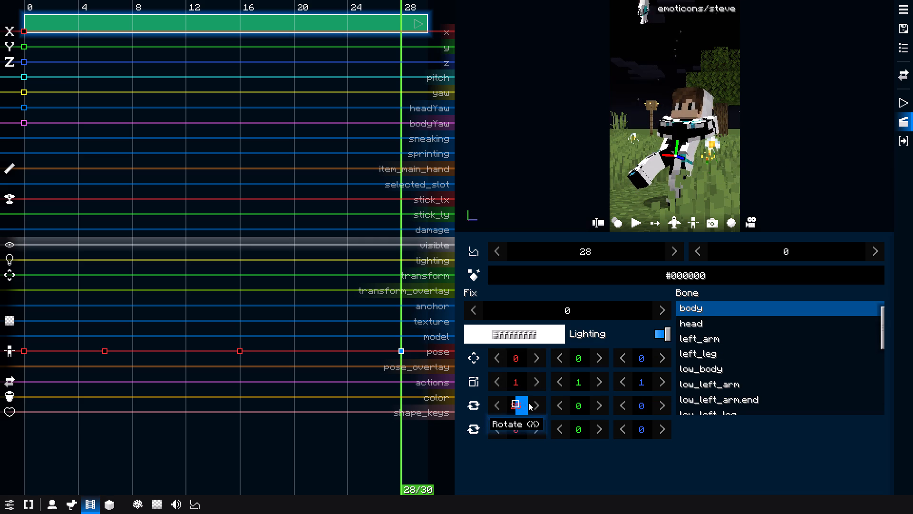
left_click_drag(574, 403, 551, 408)
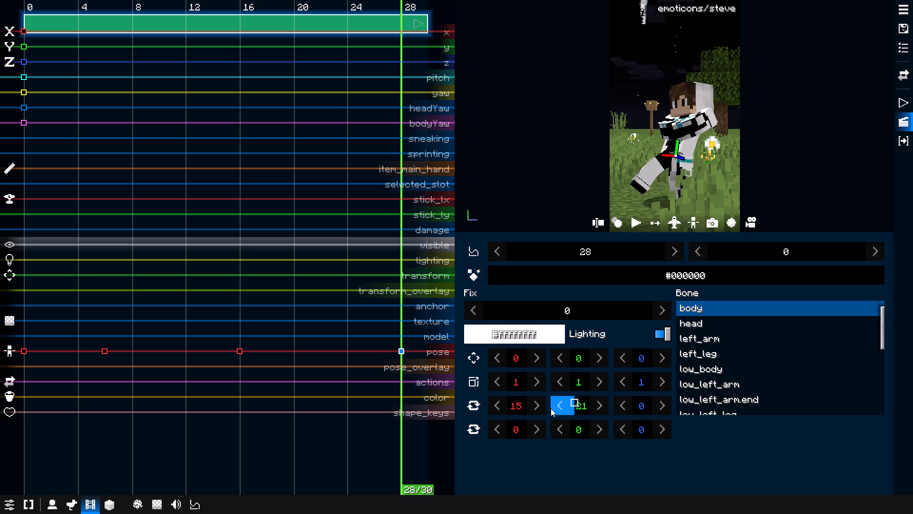
left_click_drag(551, 408, 493, 418)
left_click_drag(586, 403, 525, 410)
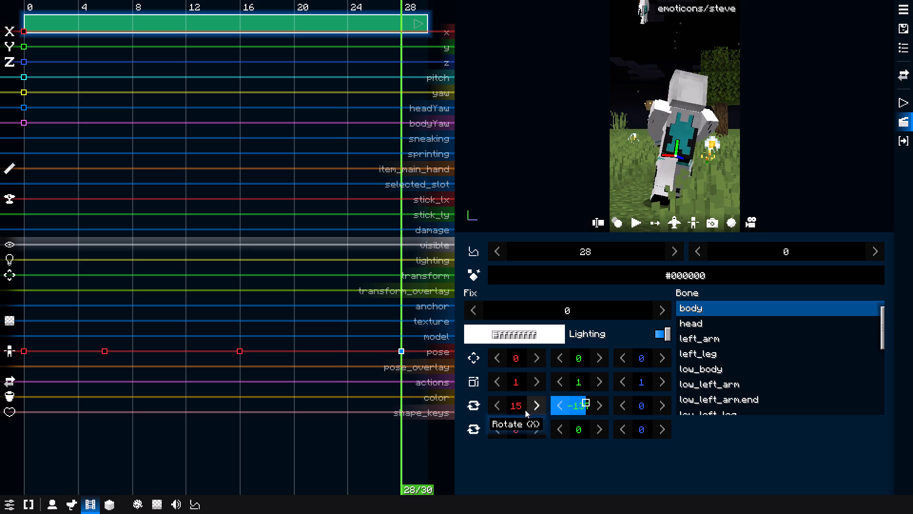
left_click_drag(525, 410, 378, 418)
left_click_drag(513, 398, 523, 401)
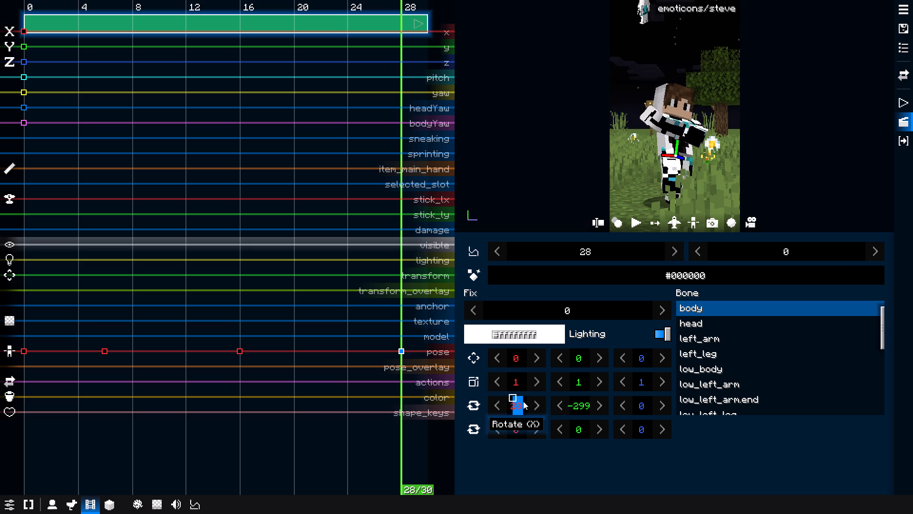
left_click_drag(523, 401, 438, 418)
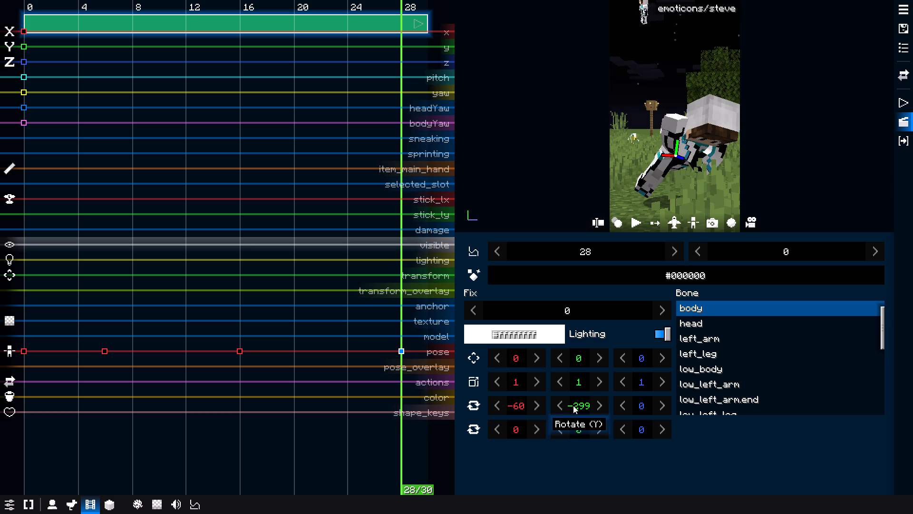
left_click_drag(573, 405, 504, 411)
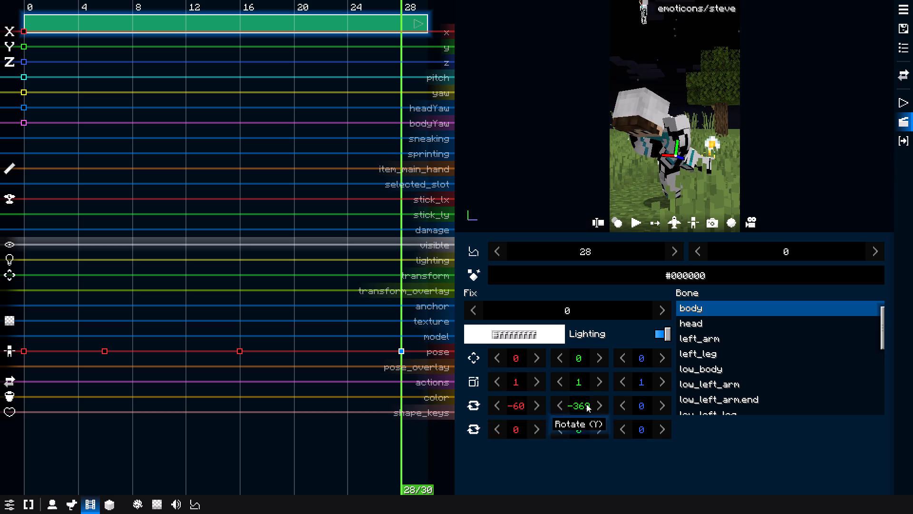
left_click_drag(528, 406, 476, 415)
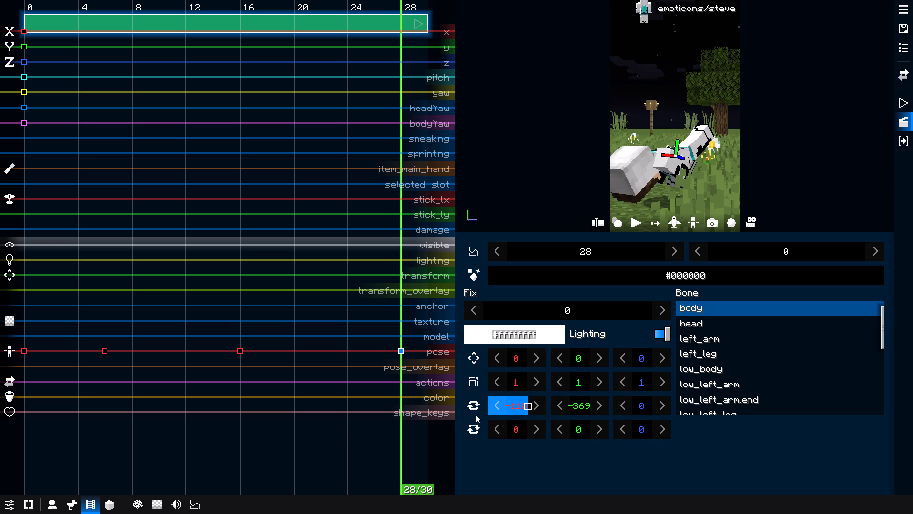
left_click_drag(476, 415, 475, 415)
Set the left_leg bone's X rotation to 41 in the frame 28 pose.
left_click(693, 142)
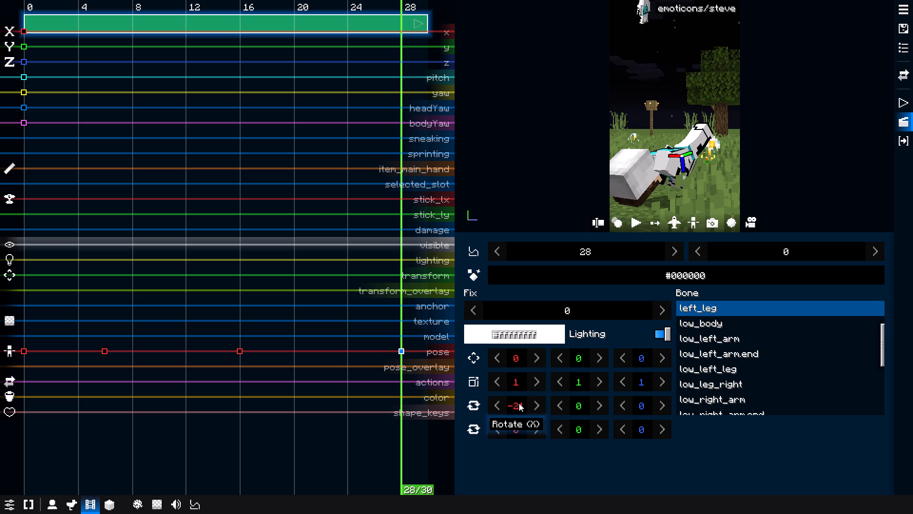
left_click_drag(519, 403, 580, 393)
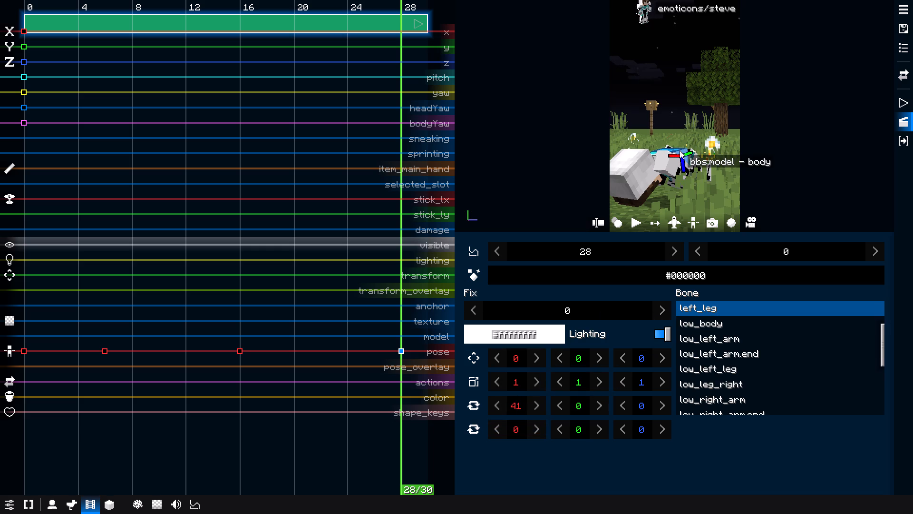
Set the low_body bone's X rotation to 18 in the frame 28 pose.
left_click(680, 150)
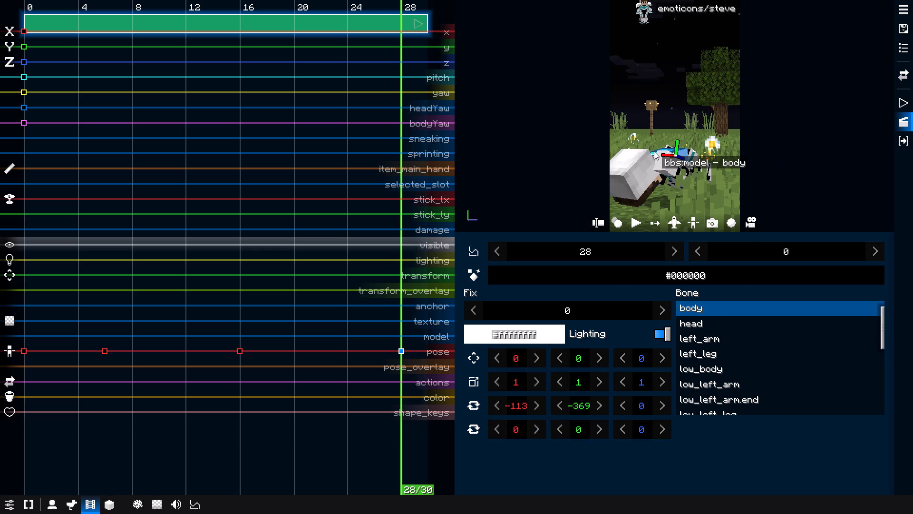
left_click(654, 151)
left_click(652, 155)
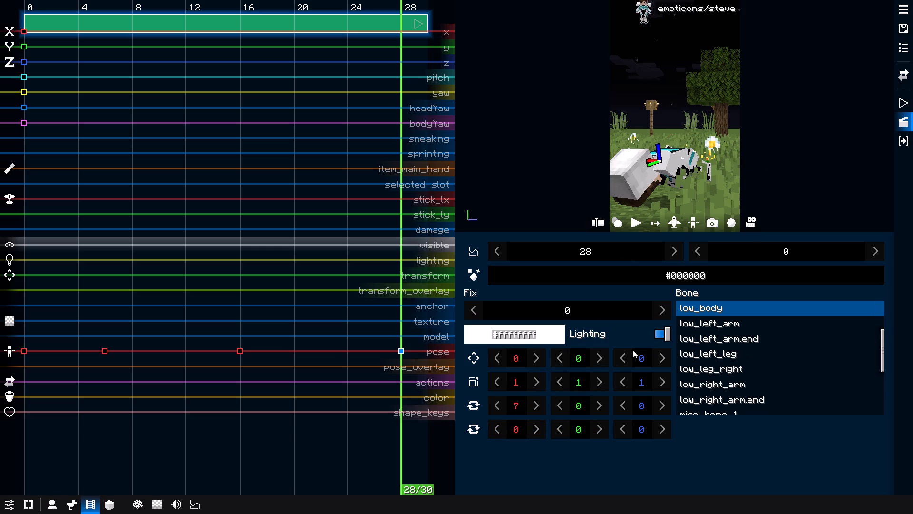
left_click_drag(522, 405, 535, 399)
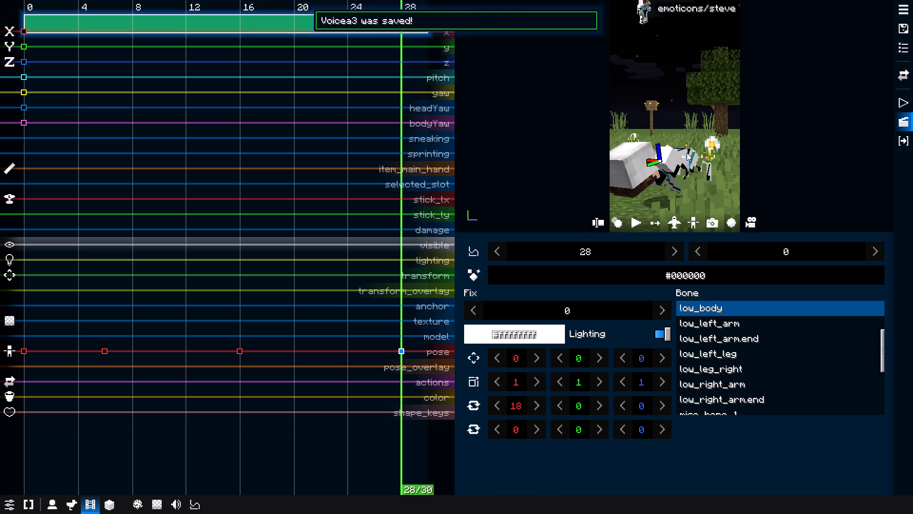
Lower the body bone toward the ground in the frame 28 pose with a Y translation of about -0.281.
left_click(682, 149)
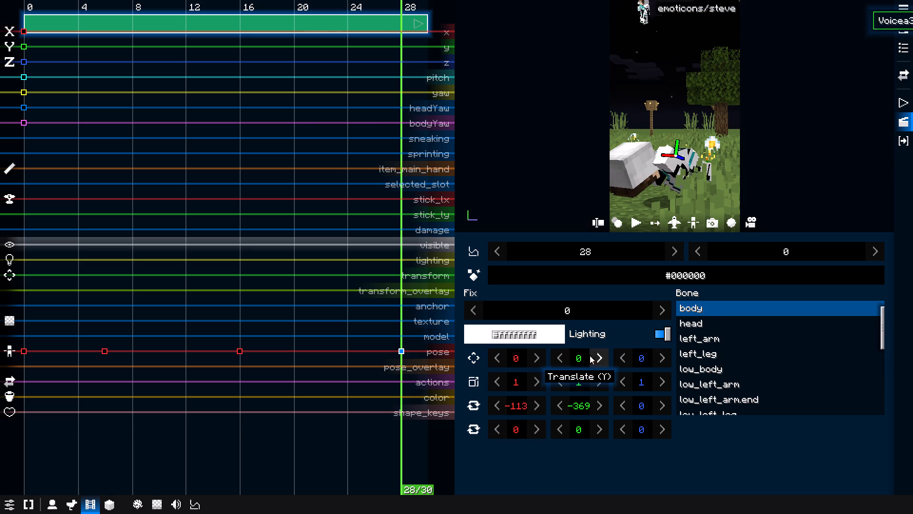
left_click_drag(577, 359, 566, 356)
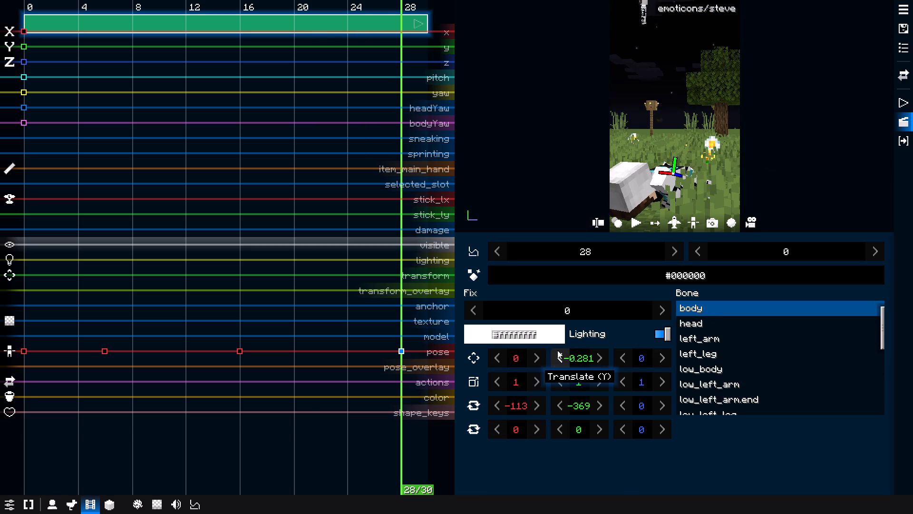
left_click(579, 353)
Scrub back to the first frame and play the timeline to frame 28 to review the actor's fall.
left_click(355, 306)
left_click_drag(385, 297, 324, 311)
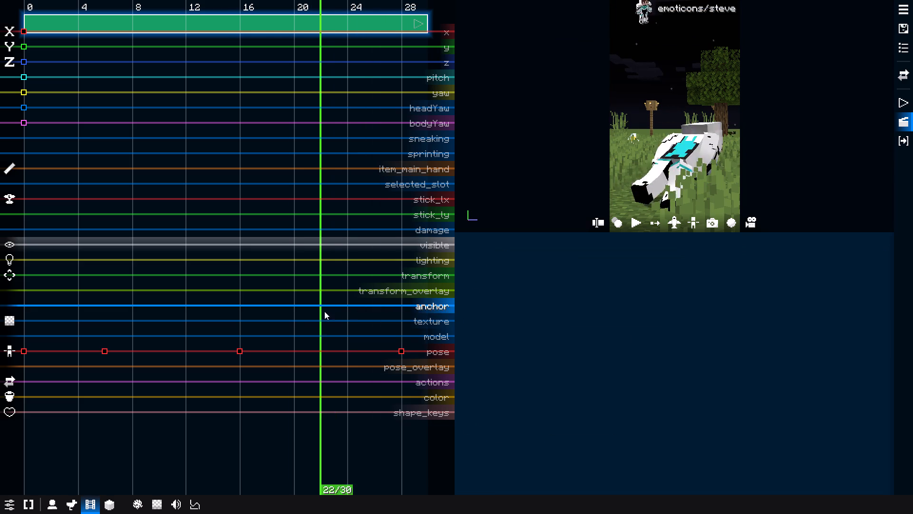
left_click_drag(324, 311, 124, 353)
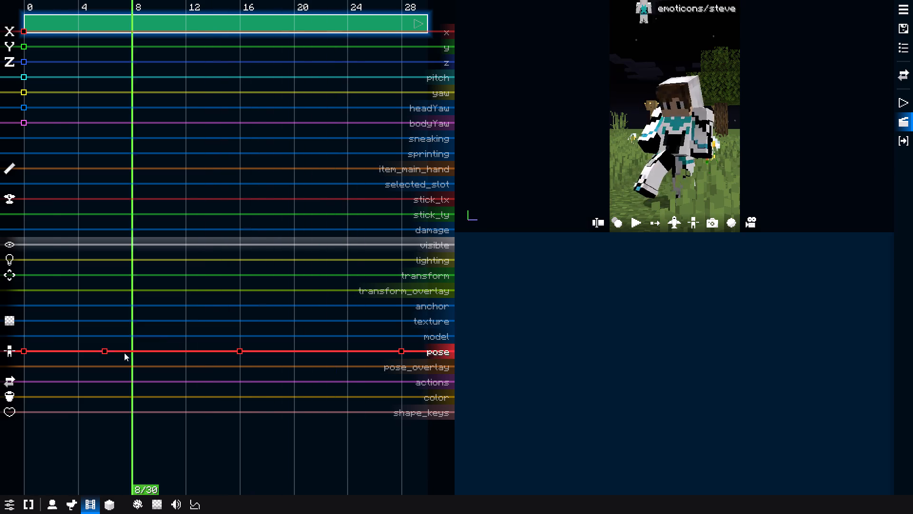
left_click_drag(124, 353, 7, 382)
left_click(642, 226)
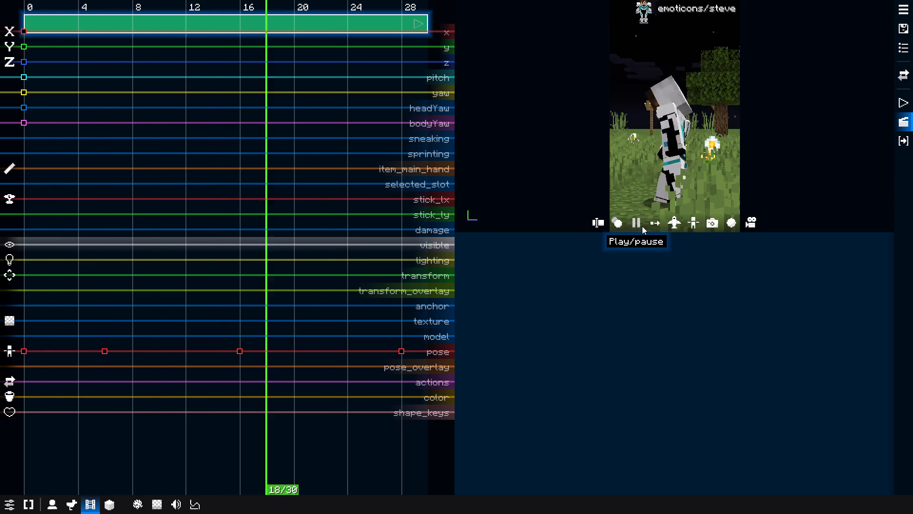
left_click(642, 226)
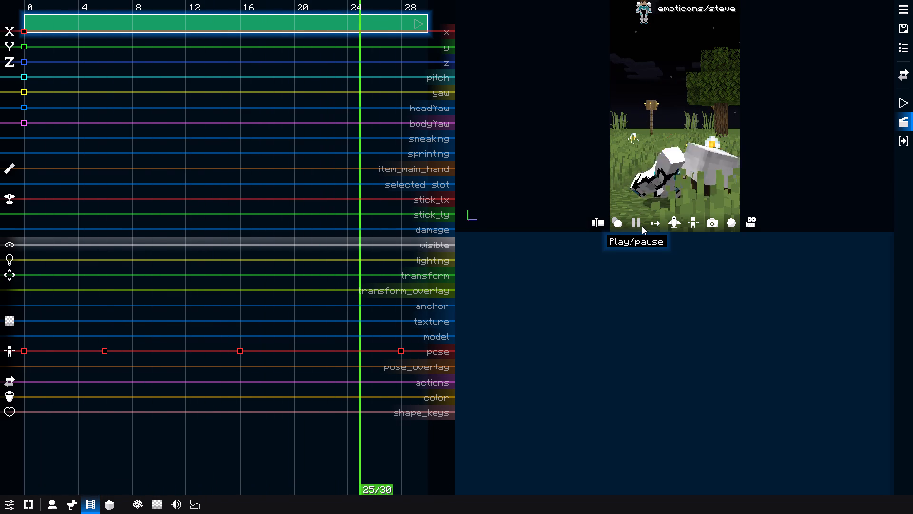
left_click(642, 226)
scroll(299, 310, "down", 7, "alt")
scroll(301, 302, "up", 6, "alt")
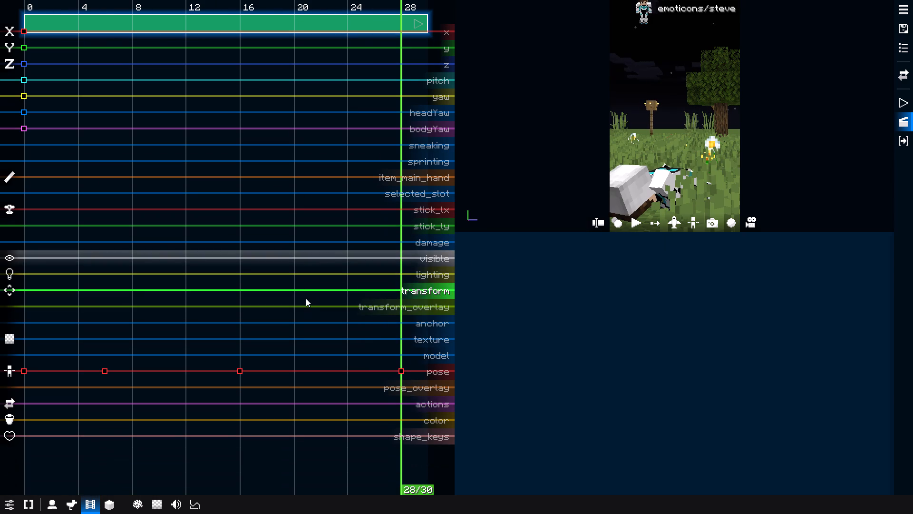
Extend the shot's camera clip to a duration of 60 frames and return to the replay editor.
scroll(356, 287, "down", 17)
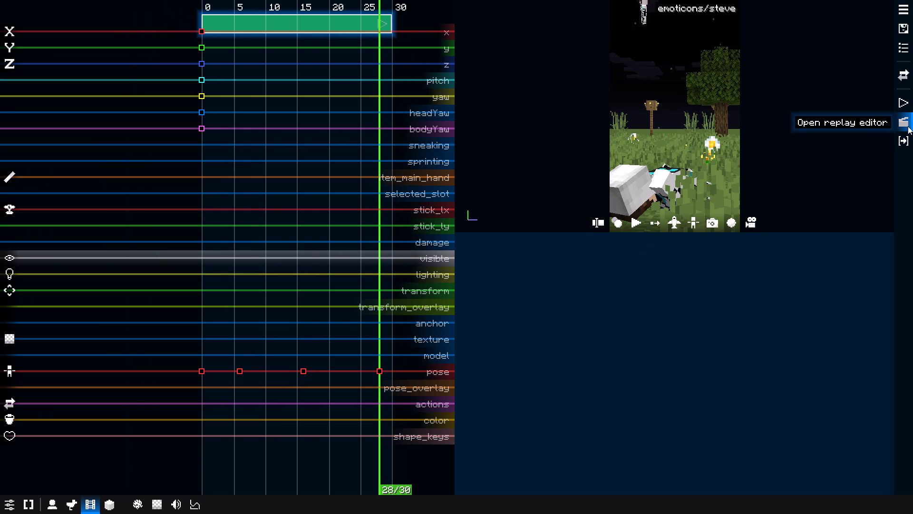
left_click(907, 110)
left_click_drag(166, 330, 377, 320)
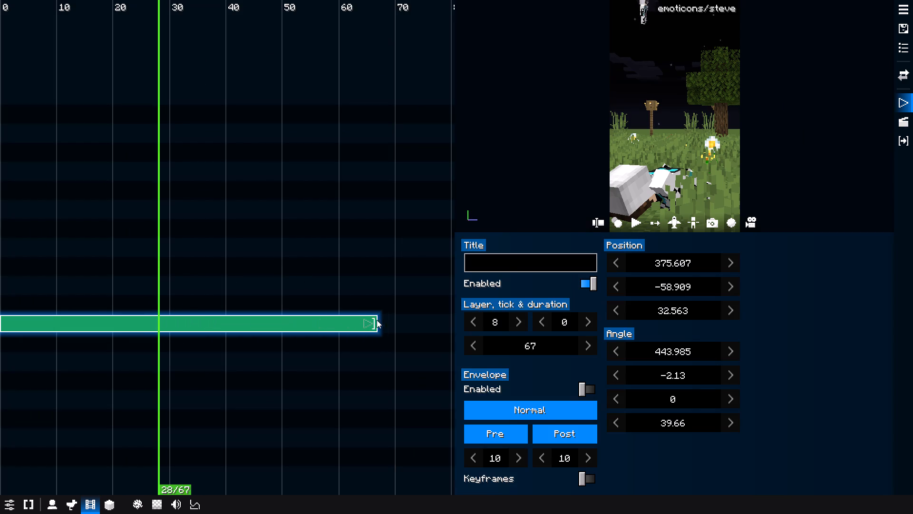
left_click_drag(377, 320, 332, 330)
left_click(903, 117)
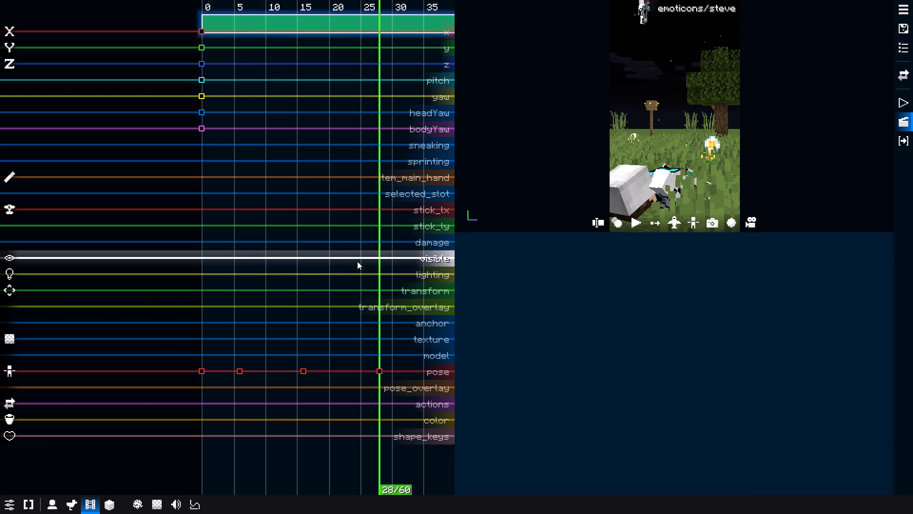
Space out the pose keyframes by moving the last to frame 49, the third to 26 and the second to 9.
middle_click_drag(350, 266, 170, 300)
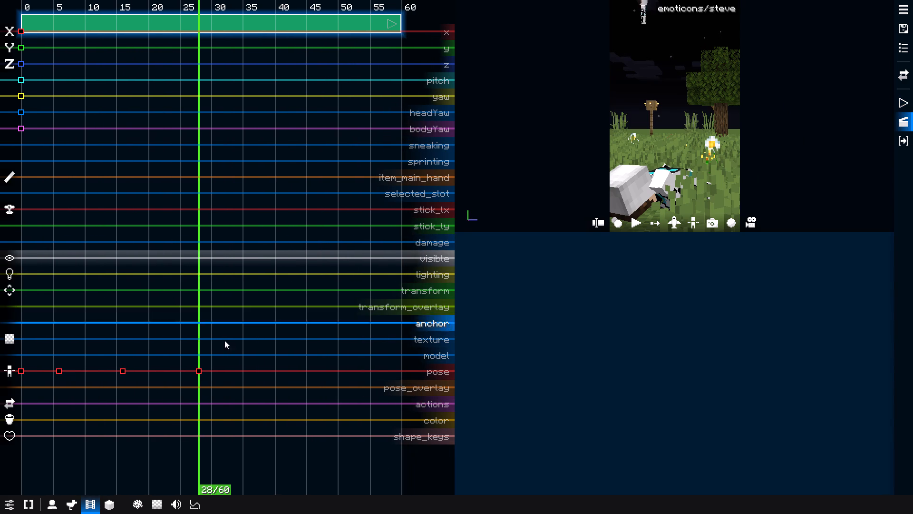
left_click_drag(199, 369, 329, 363)
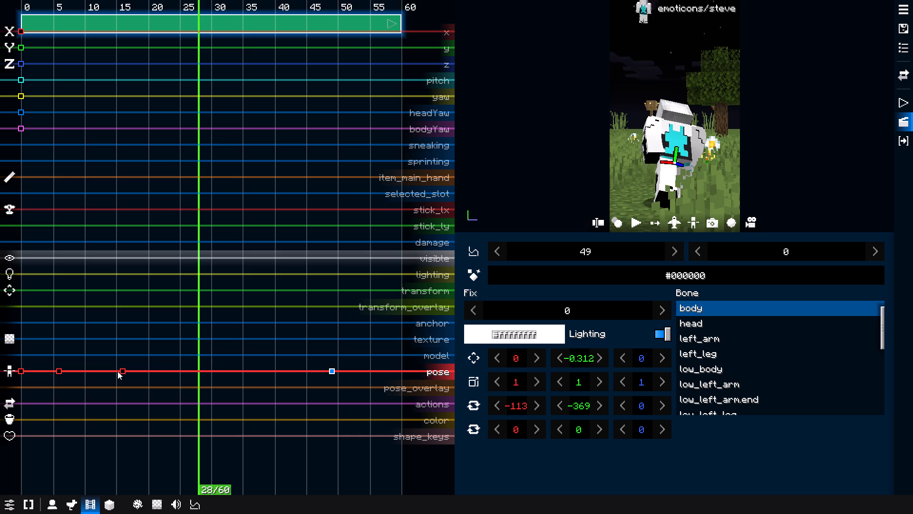
left_click_drag(122, 370, 182, 369)
left_click_drag(60, 368, 82, 367)
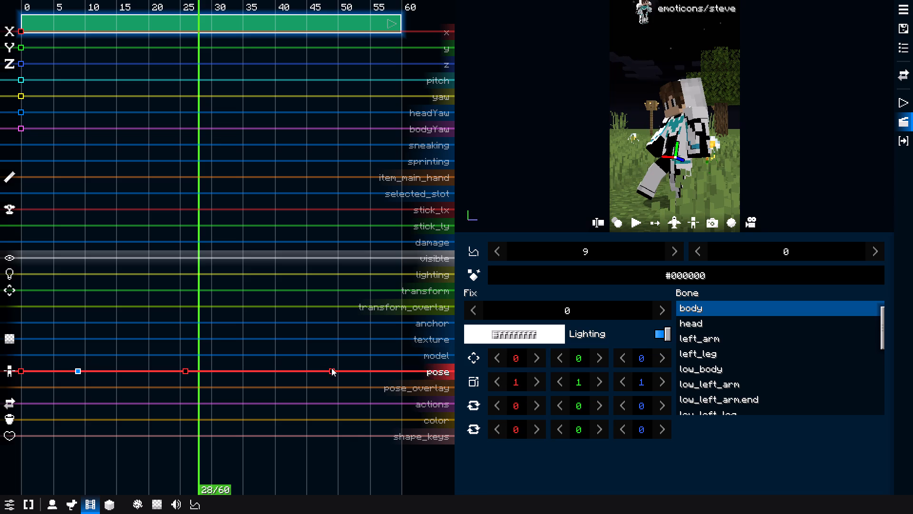
Set the interpolation of all four pose keyframes to Bezier, from the last one back to frame 0.
left_click(336, 369)
left_click(475, 253)
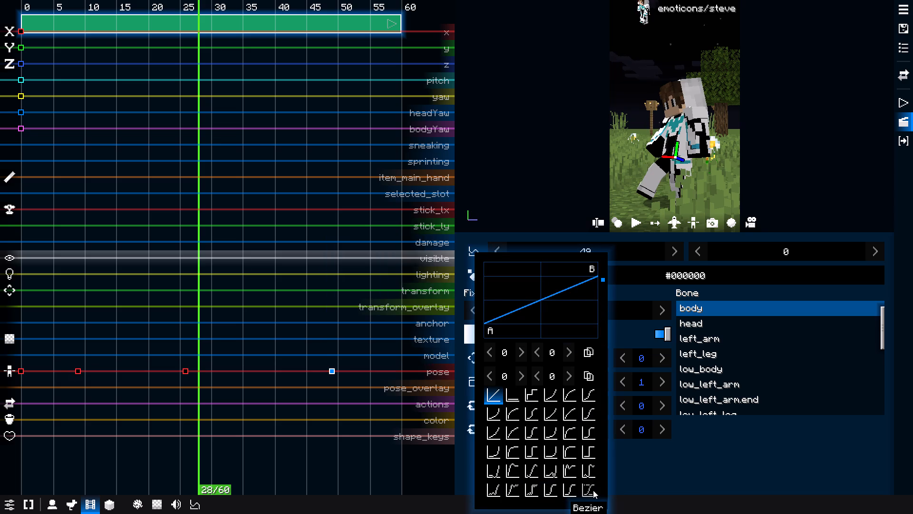
left_click(593, 490)
left_click(184, 368)
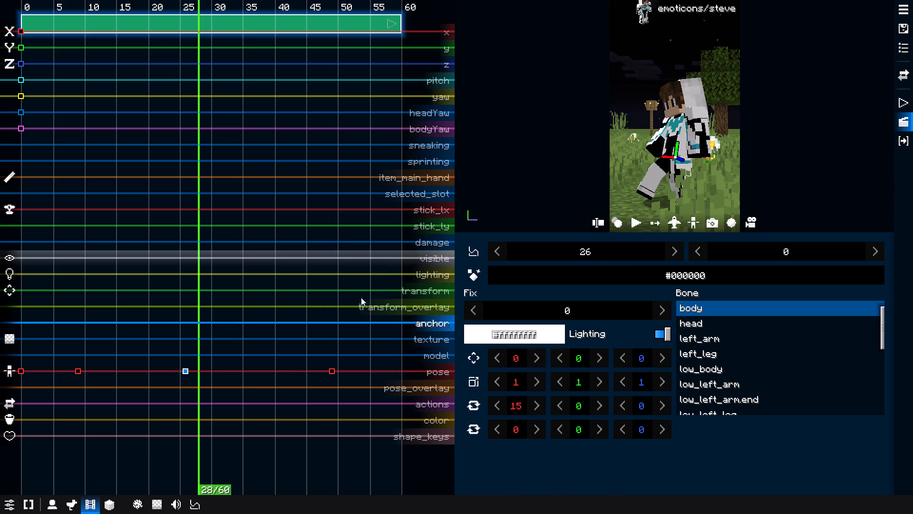
left_click(472, 257)
left_click(592, 491)
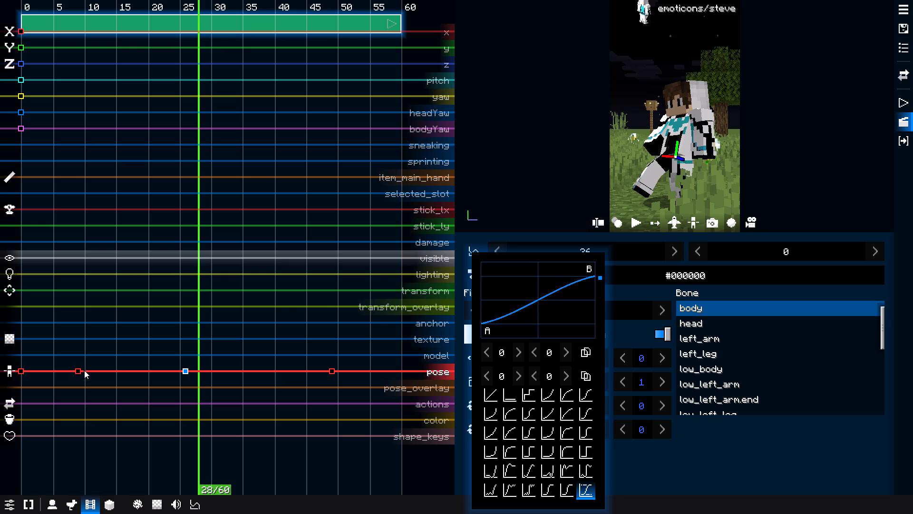
left_click(81, 368)
left_click(478, 248)
left_click(596, 483)
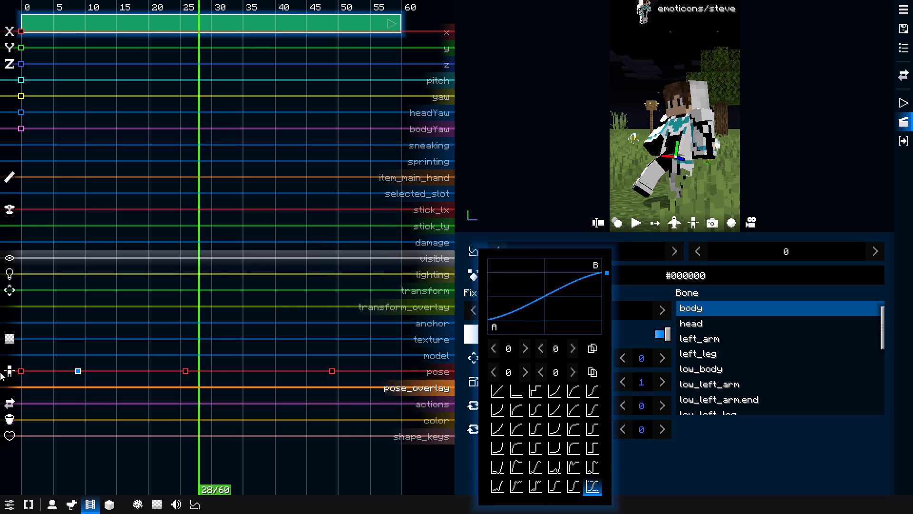
left_click(23, 371)
left_click(484, 252)
left_click(480, 252)
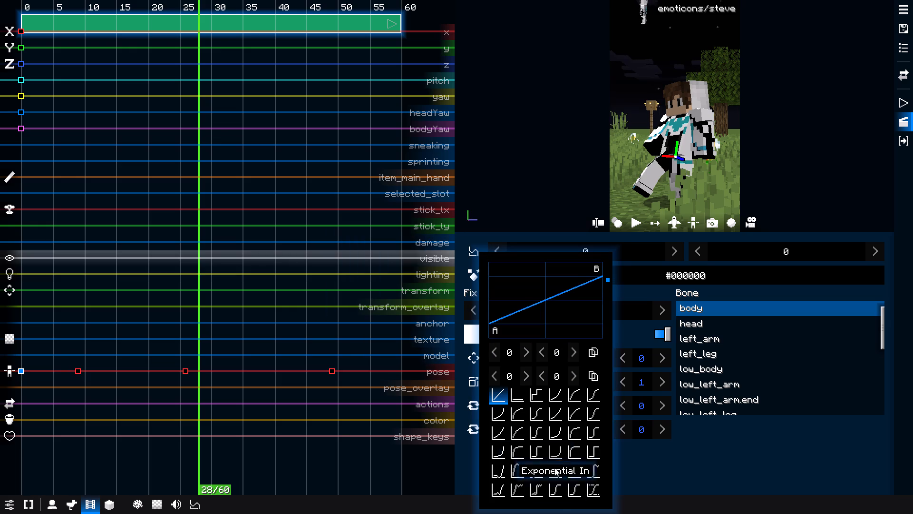
left_click(599, 486)
Scrub back to the first frame and play the retimed fall to review its pacing.
left_click(126, 280)
left_click_drag(117, 272, 0, 295)
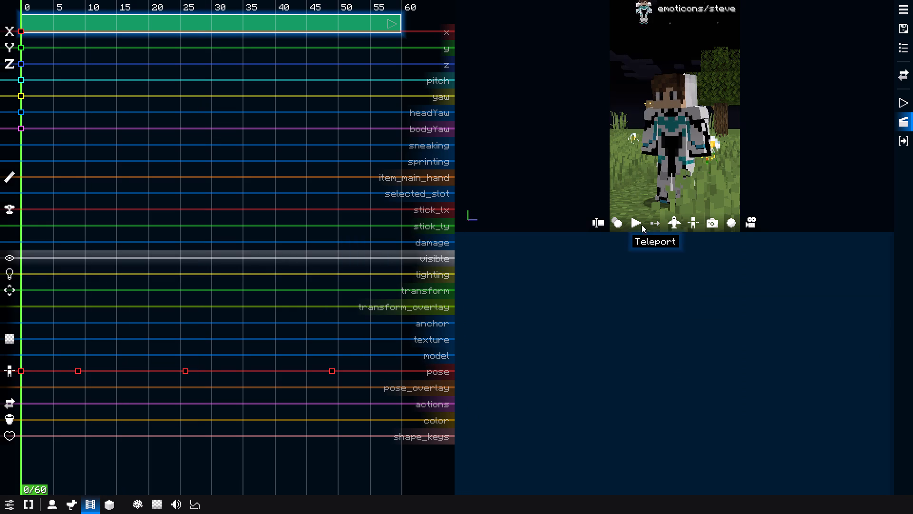
left_click(635, 221)
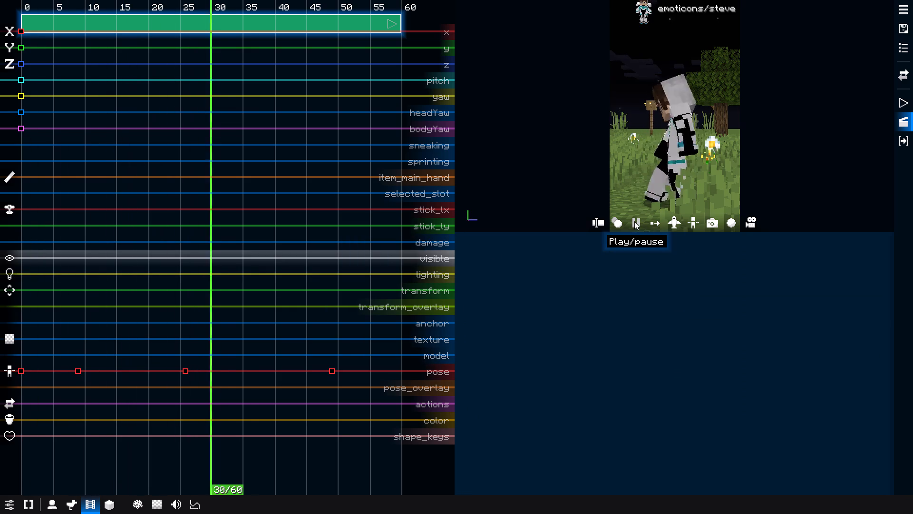
left_click(634, 221)
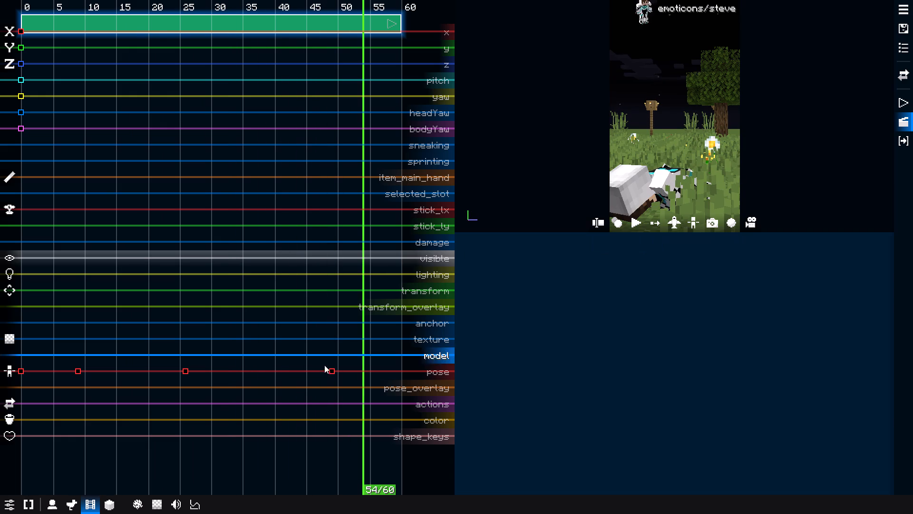
Move the last pose keyframe to frame 60 at the end of the clip.
left_click_drag(332, 372, 401, 371)
Play the whole fall from the first frame to review its new ending, and return to frame 0.
left_click_drag(345, 294, 0, 333)
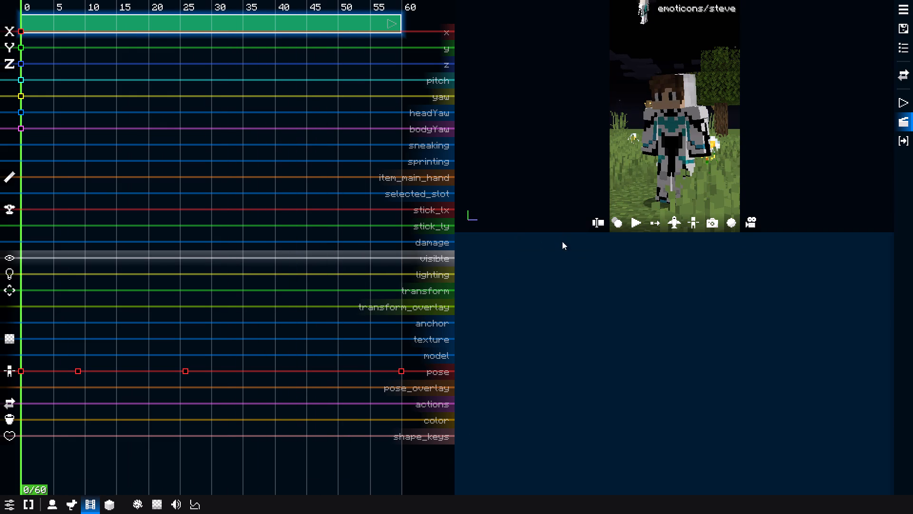
left_click(643, 225)
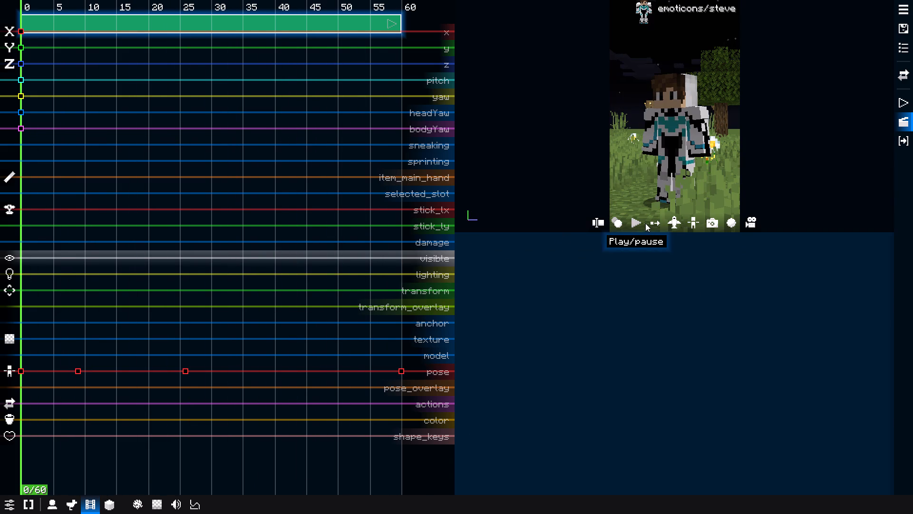
left_click(641, 223)
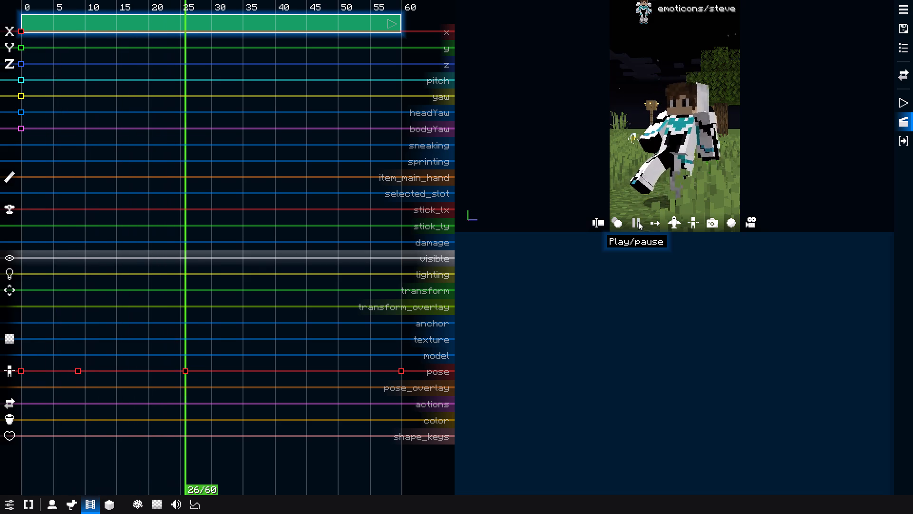
left_click(638, 222)
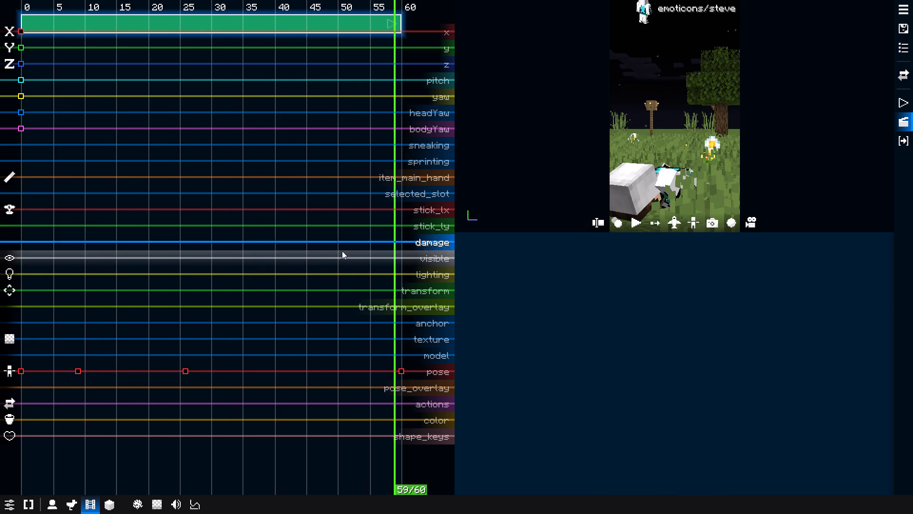
left_click_drag(301, 262, 0, 298)
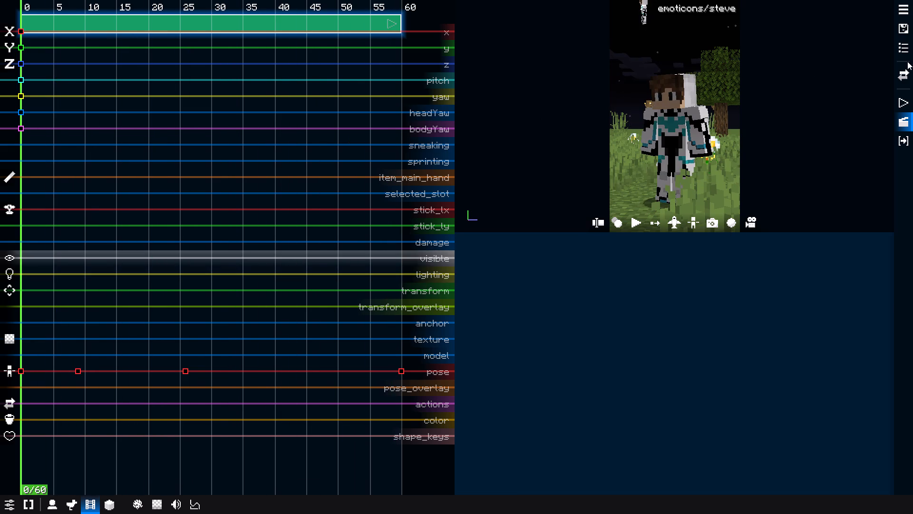
Save the film.
left_click(907, 30)
Play the fall again from the first frame and scrub to frame 18 to inspect the stepping motion.
left_click(637, 224)
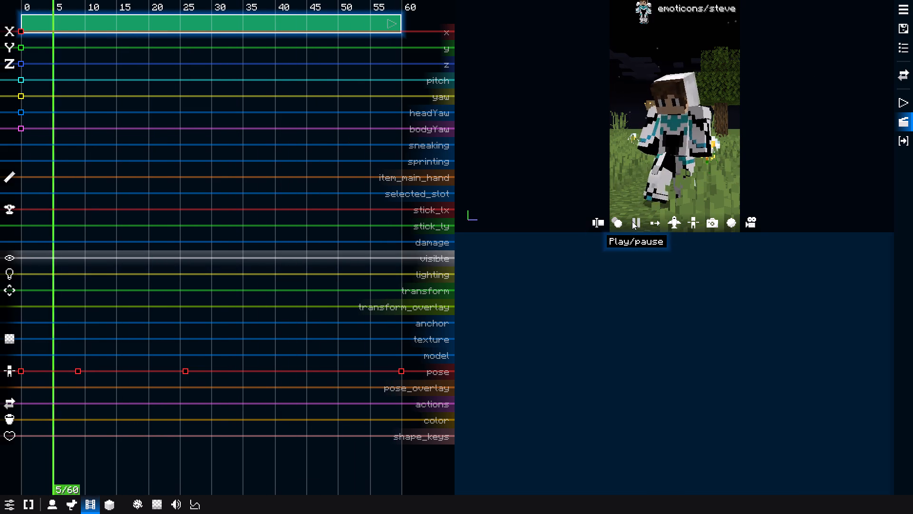
left_click(639, 226)
left_click_drag(219, 281, 137, 301)
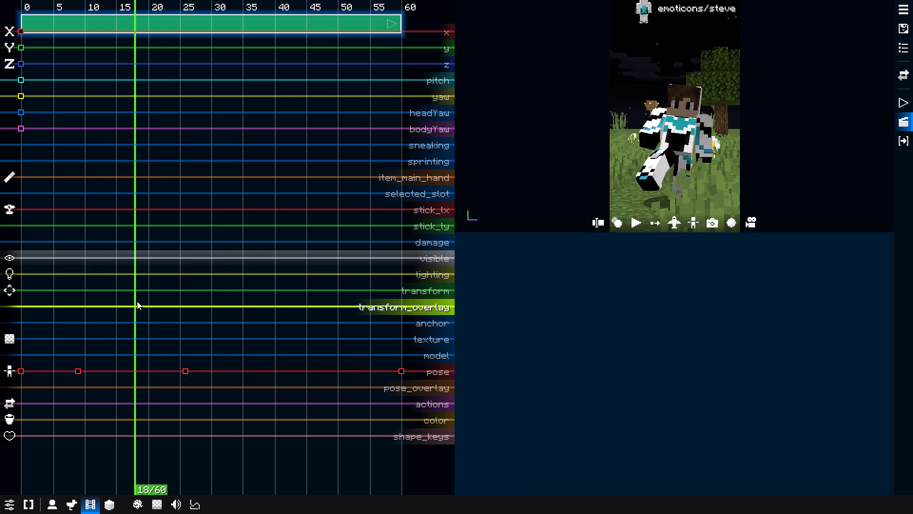
Swing the left_leg bone forward by adjusting its X rotation in the frame 26 pose.
left_click_drag(137, 301, 185, 317)
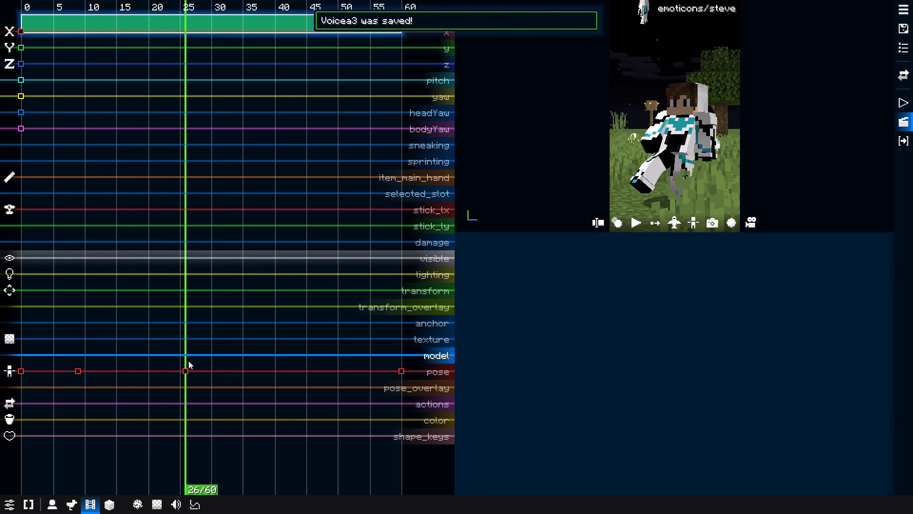
left_click(187, 368)
left_click(684, 166)
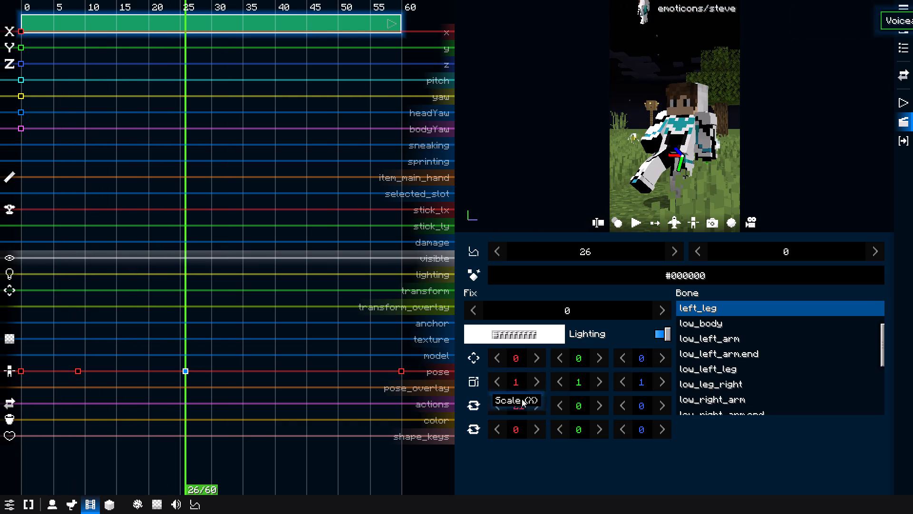
left_click_drag(513, 404, 532, 400)
left_click(534, 399)
Set the right_leg bone's X rotation to -26 in the frame 26 pose.
left_click(655, 160)
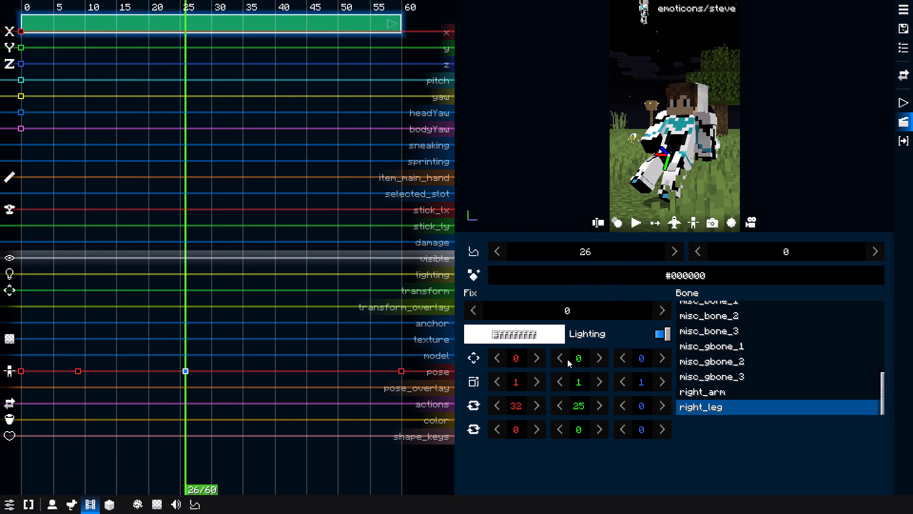
left_click_drag(518, 407, 460, 406)
Scrub back to the first frame and play the timeline to review the revised leg movement.
left_click_drag(239, 332, 234, 332)
left_click_drag(210, 312, 58, 325)
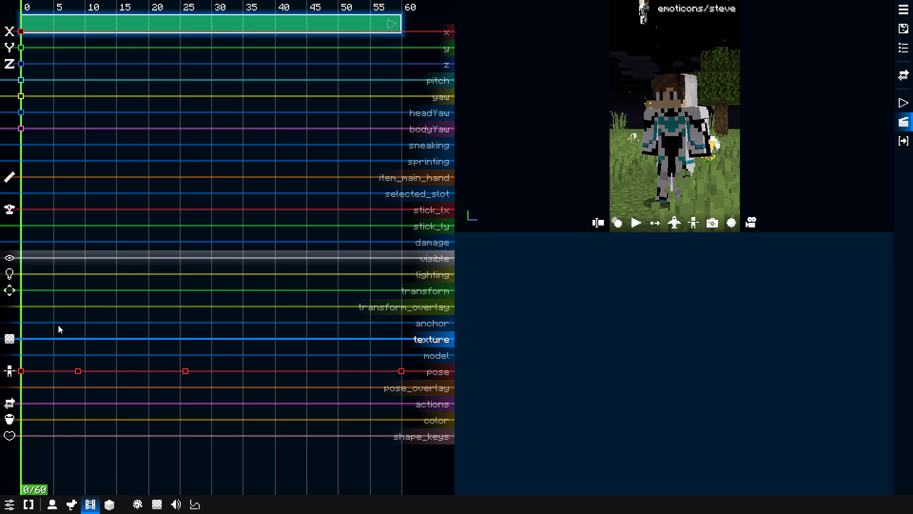
left_click_drag(58, 325, 8, 338)
left_click(631, 223)
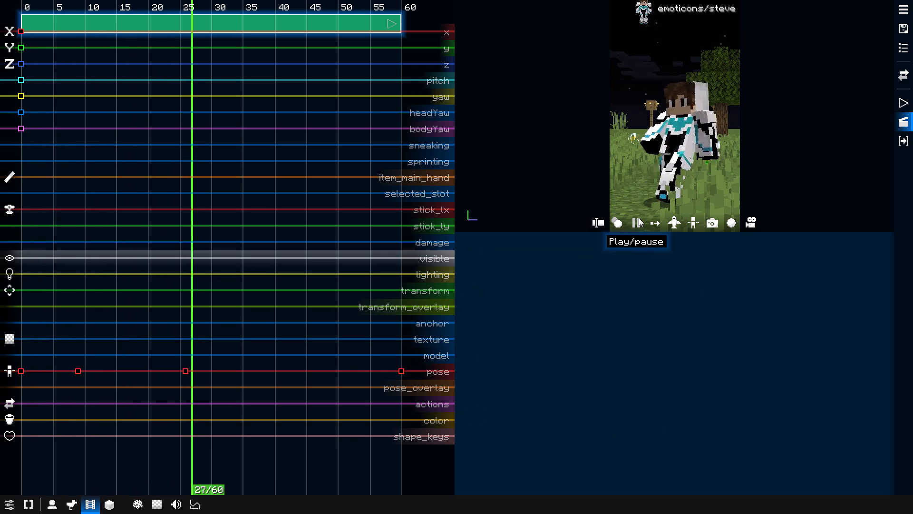
left_click(639, 217)
Replay the fall from frame 0 several times to examine the transition between the step and the collapse.
left_click_drag(272, 251, 0, 303)
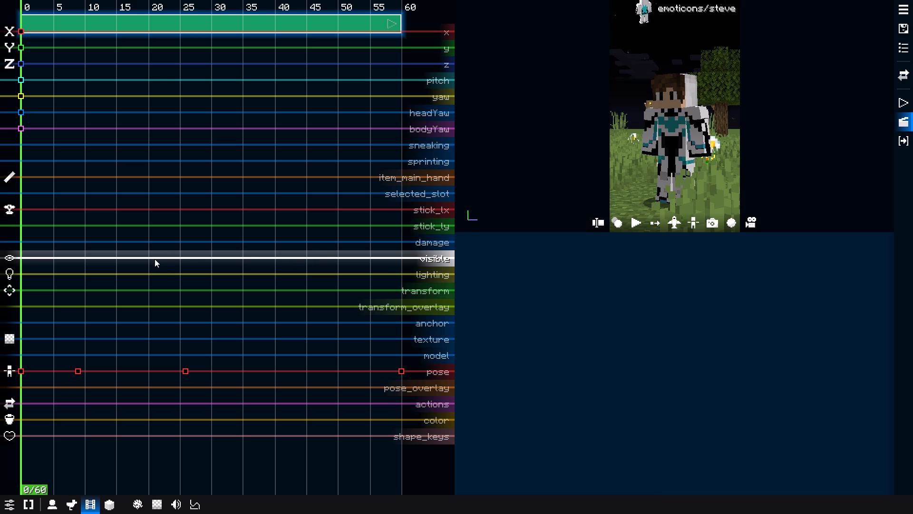
left_click_drag(51, 295, 13, 309)
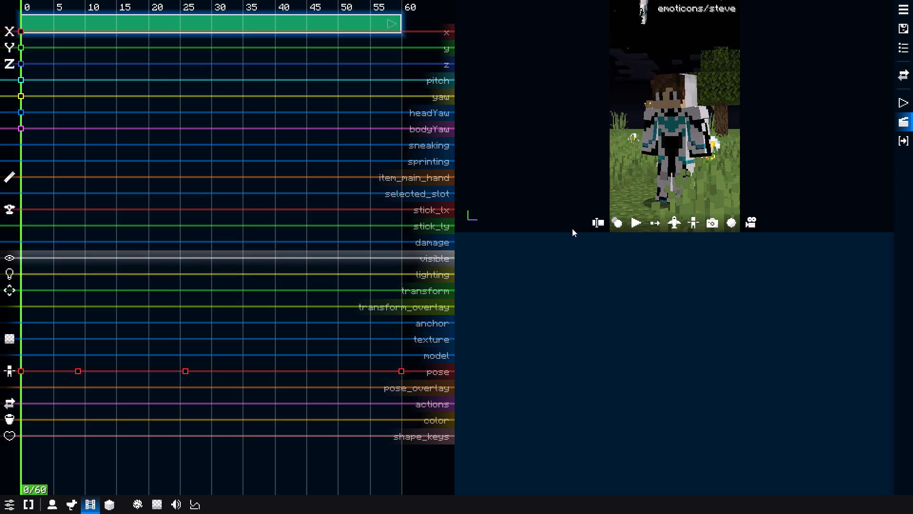
left_click(618, 222)
left_click(571, 285)
left_click(630, 226)
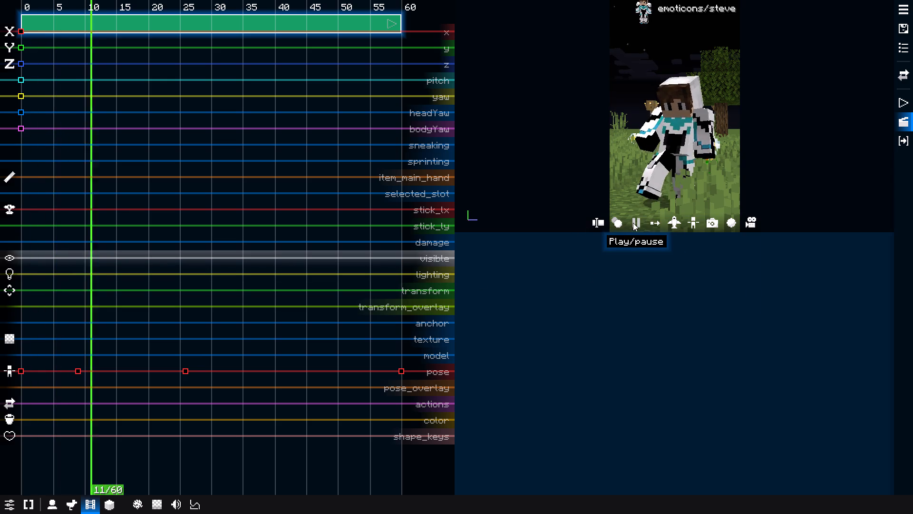
left_click(634, 222)
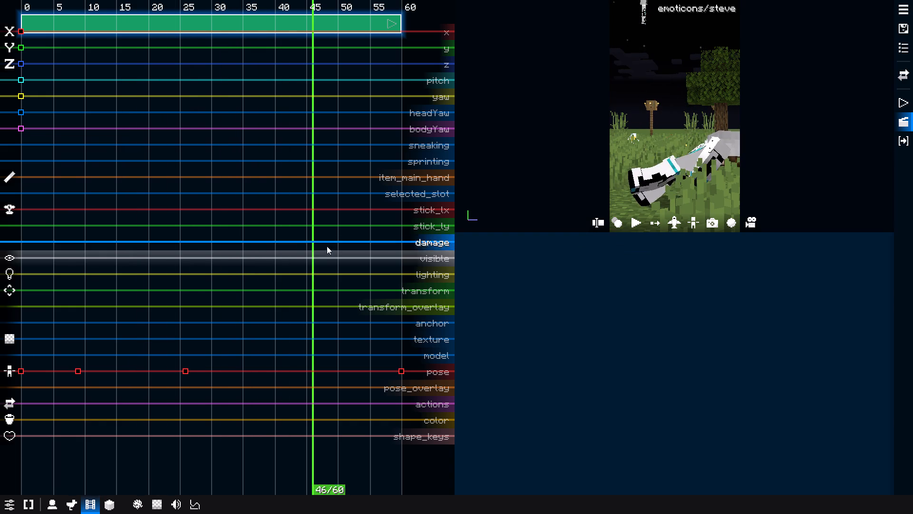
left_click_drag(276, 249, 1, 316)
left_click(649, 225)
left_click(643, 225)
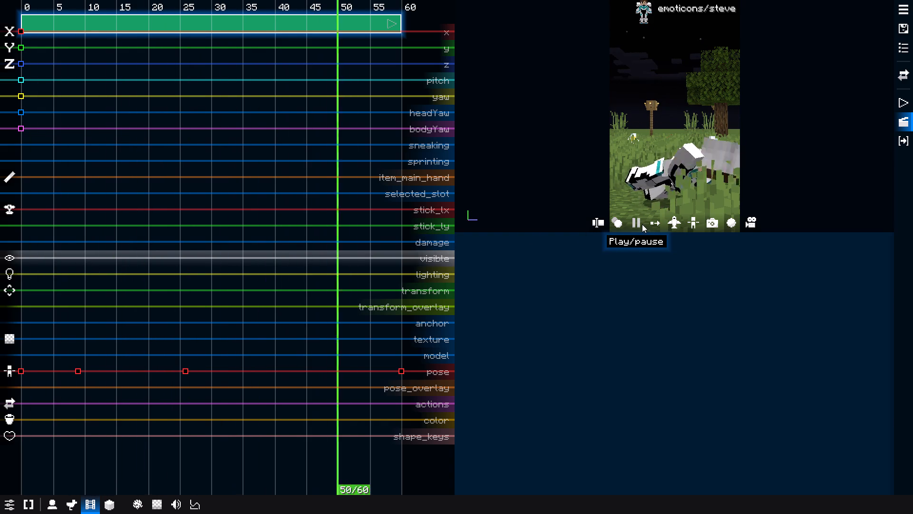
left_click(642, 224)
left_click_drag(368, 274, 7, 326)
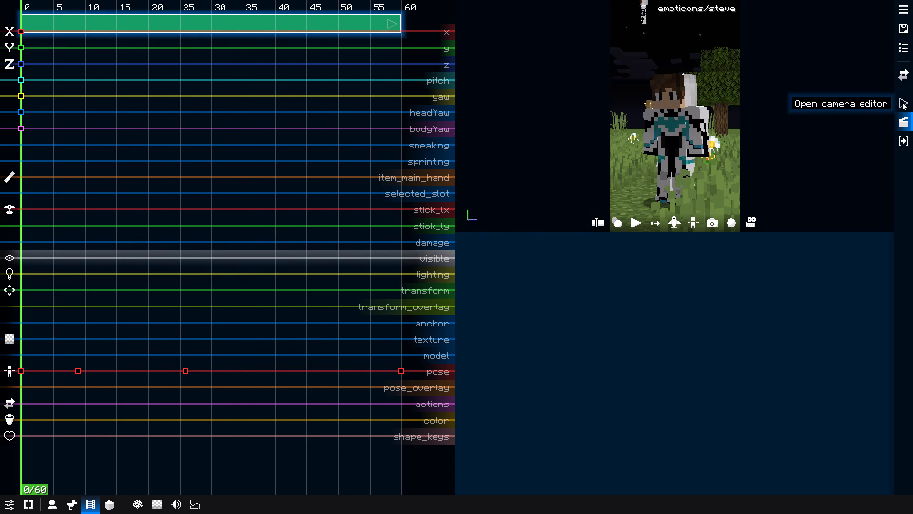
left_click(636, 221)
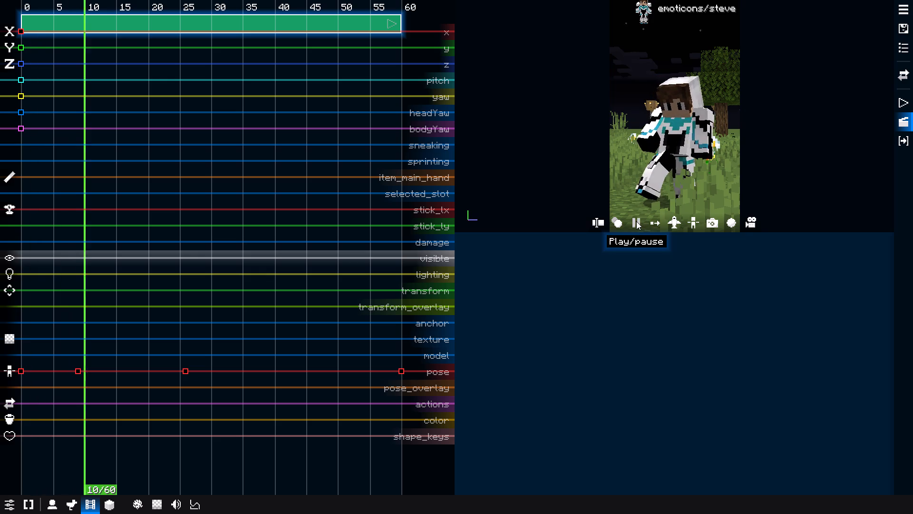
left_click(636, 221)
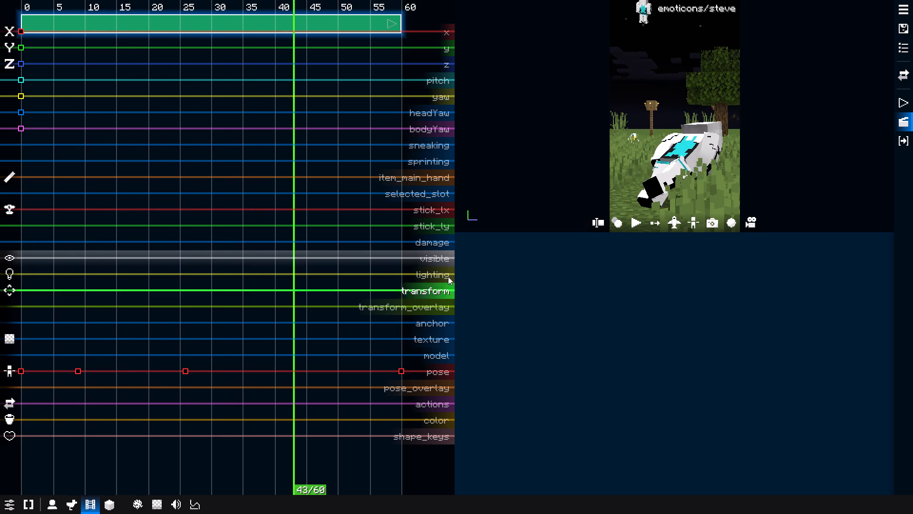
Tilt the head bone back by setting its X rotation to -27 in the frame 26 pose.
left_click_drag(308, 278, 186, 307)
left_click(184, 373)
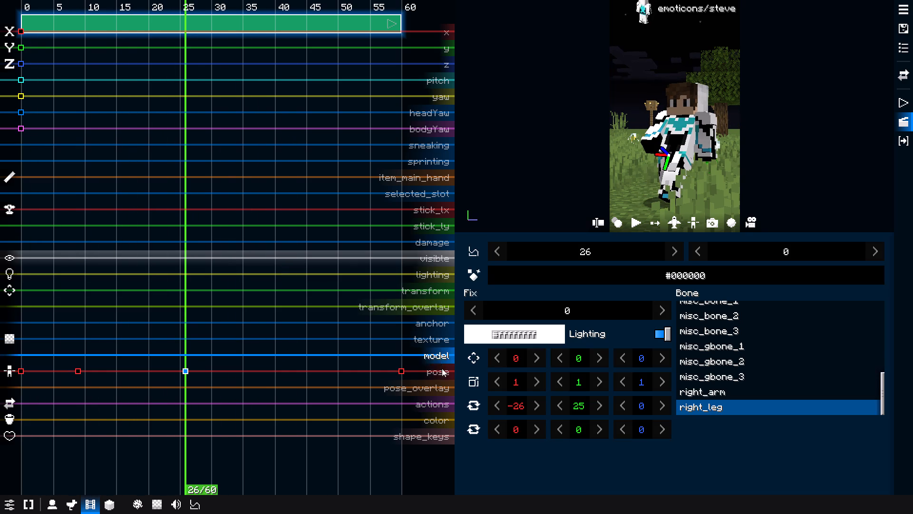
left_click(511, 400)
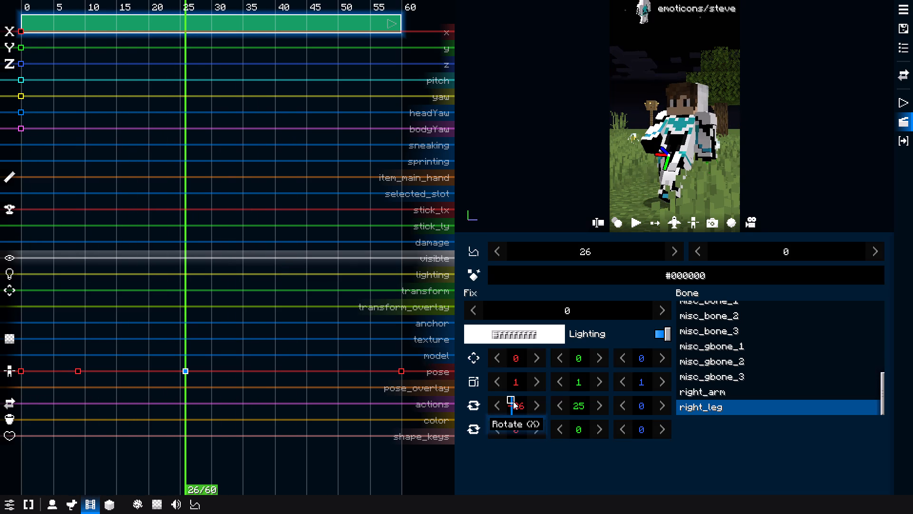
left_click(680, 89)
left_click_drag(517, 398, 543, 394)
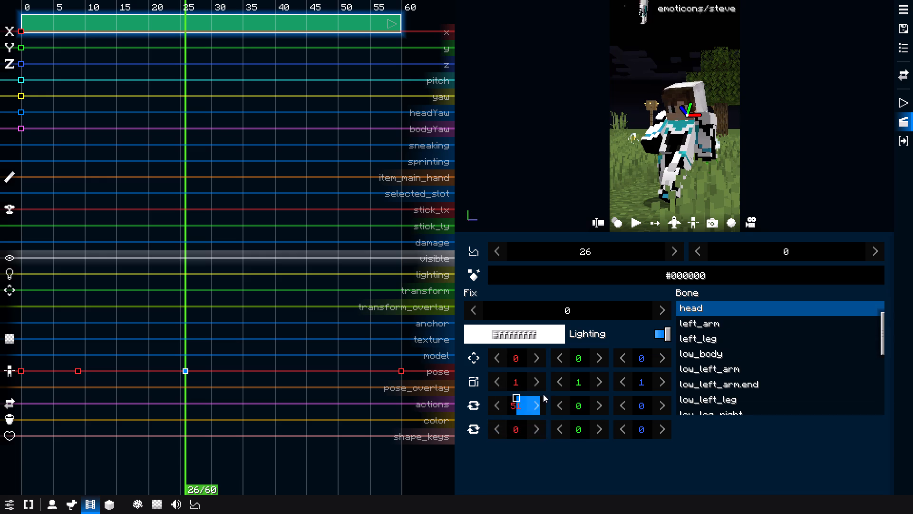
left_click_drag(543, 394, 459, 405)
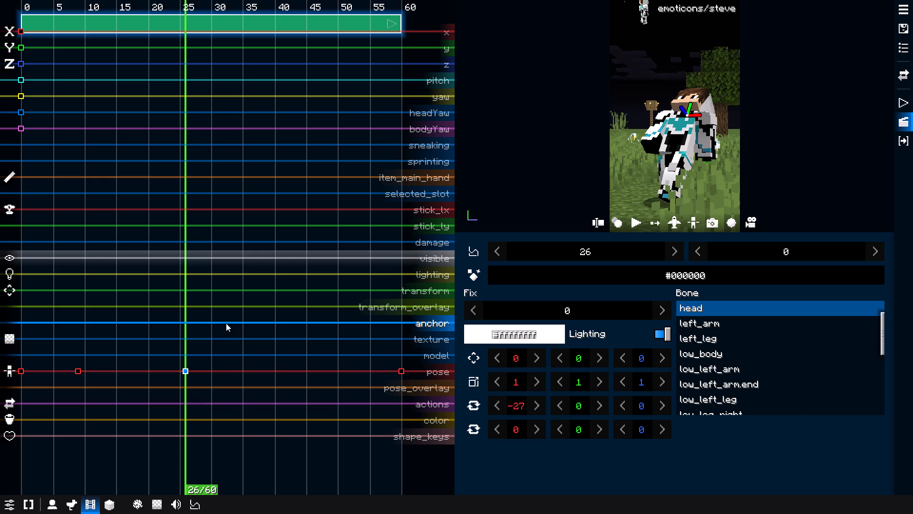
Scrub back to frame 0 and play the timeline to review the head movement through the fall.
left_click(225, 323)
left_click_drag(200, 323, 4, 374)
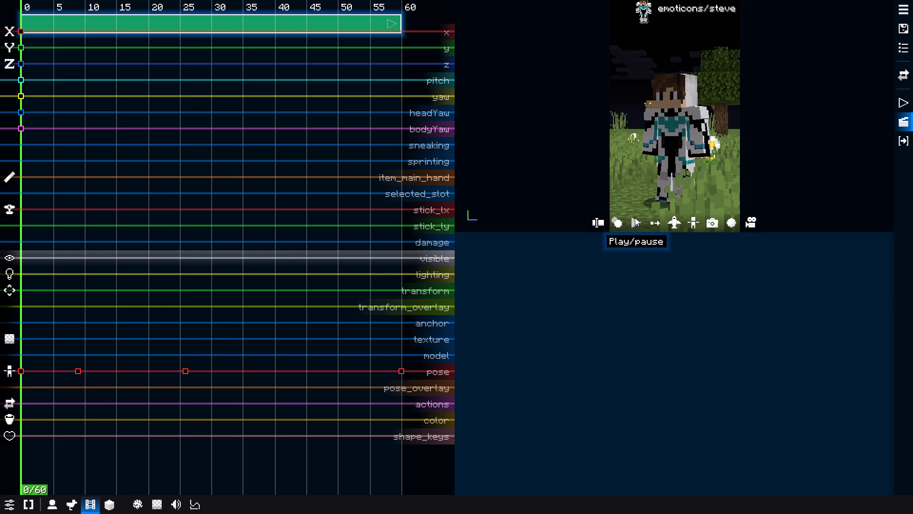
left_click(635, 217)
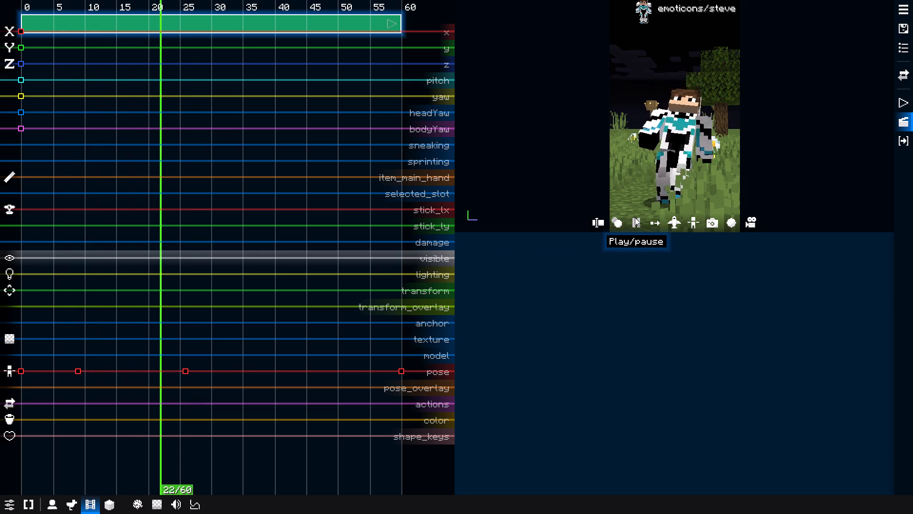
left_click(635, 217)
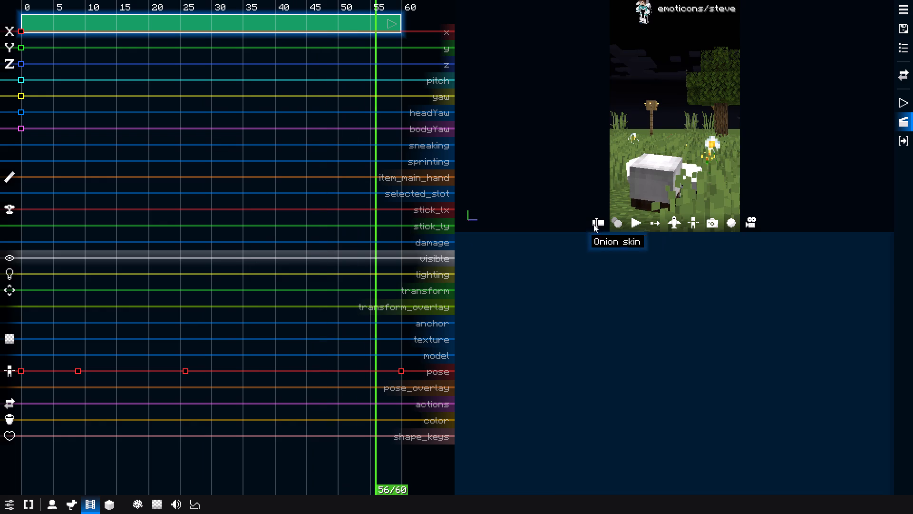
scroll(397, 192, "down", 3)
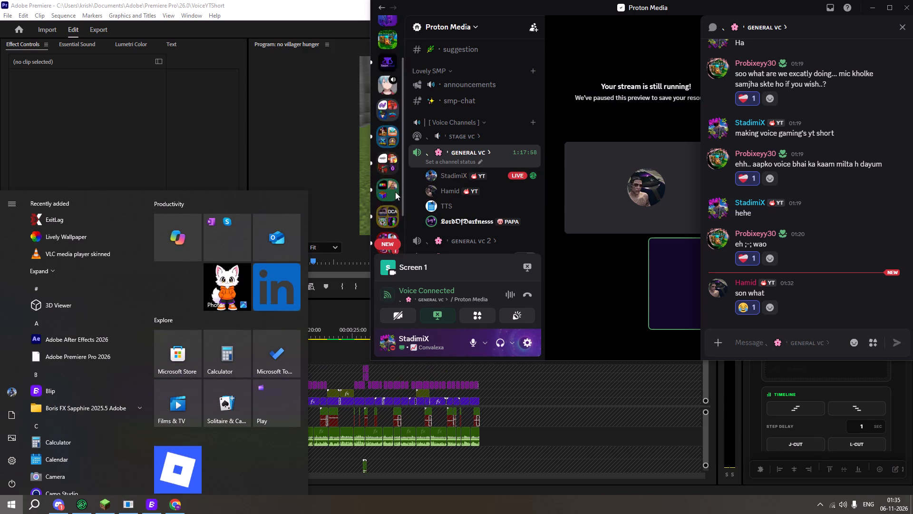
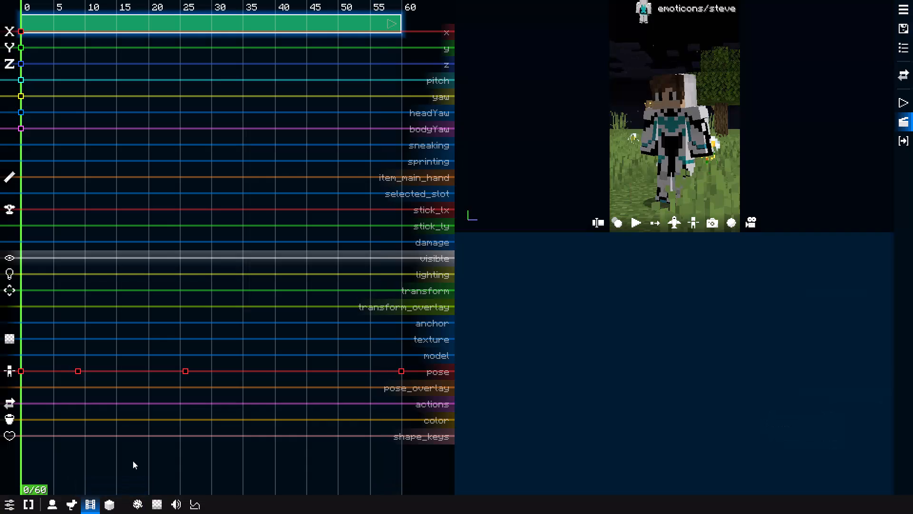
Scrub back to frame 0 and play the start of the animation to review the step.
left_click_drag(80, 317, 10, 342)
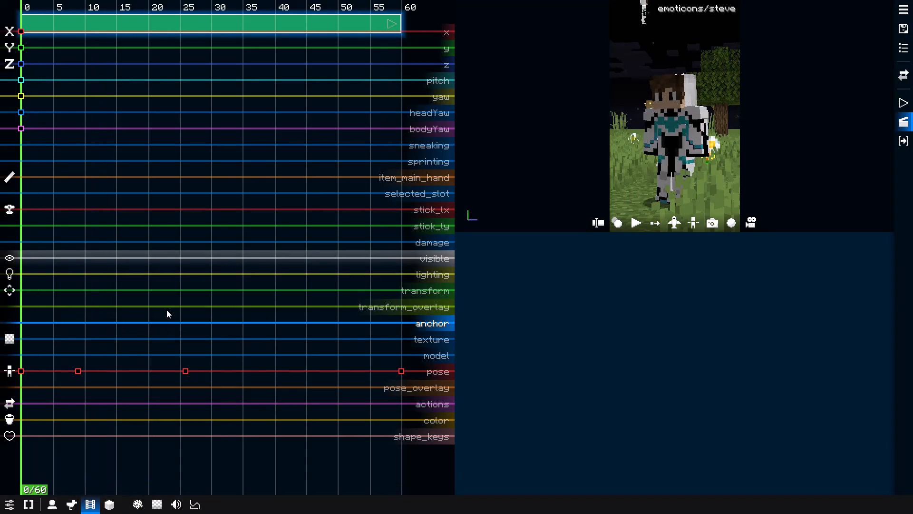
key("space")
key("space")
Add a path camera clip on layer 9 above the existing clip, starting at tick 0 and lasting 60 ticks.
left_click(912, 90)
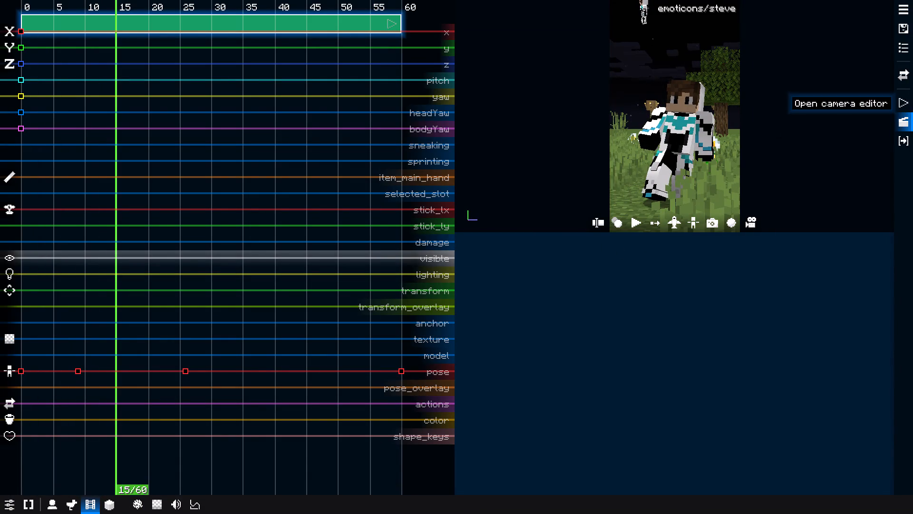
left_click(912, 103)
left_click_drag(119, 241, 0, 288)
right_click(56, 303)
left_click(85, 334)
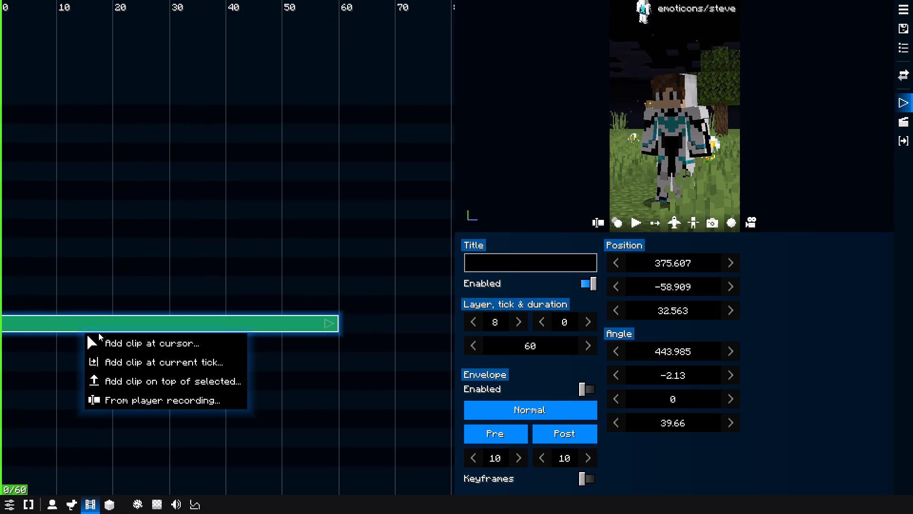
left_click(112, 337)
left_click(138, 231)
left_click_drag(118, 296, 14, 301)
left_click_drag(78, 297, 3, 304)
left_click_drag(165, 306, 330, 309)
left_click_drag(73, 260, 0, 261)
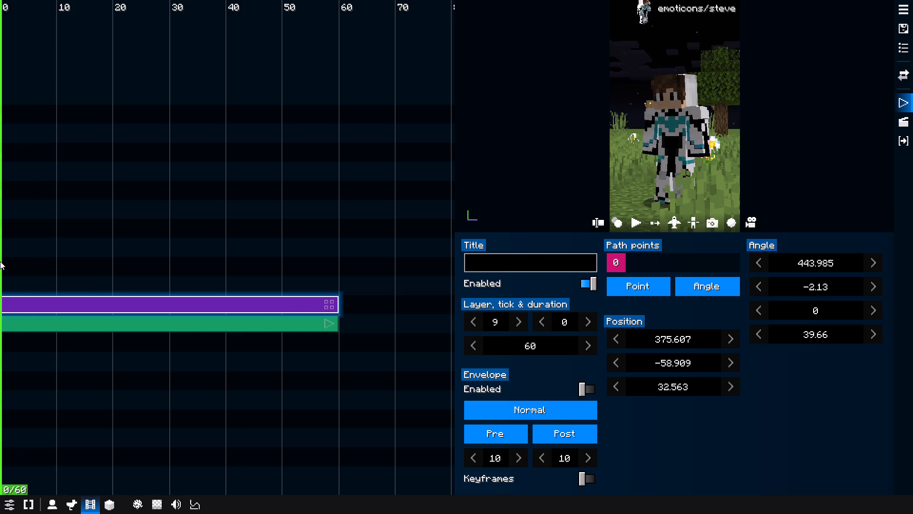
left_click_drag(0, 261, 1, 277)
Fly the first path point to look down on the standing actor from about 375.19, -57.11, 34.62, angled about 424 and 17.
key("f")
left_click_drag(804, 167, 802, 168)
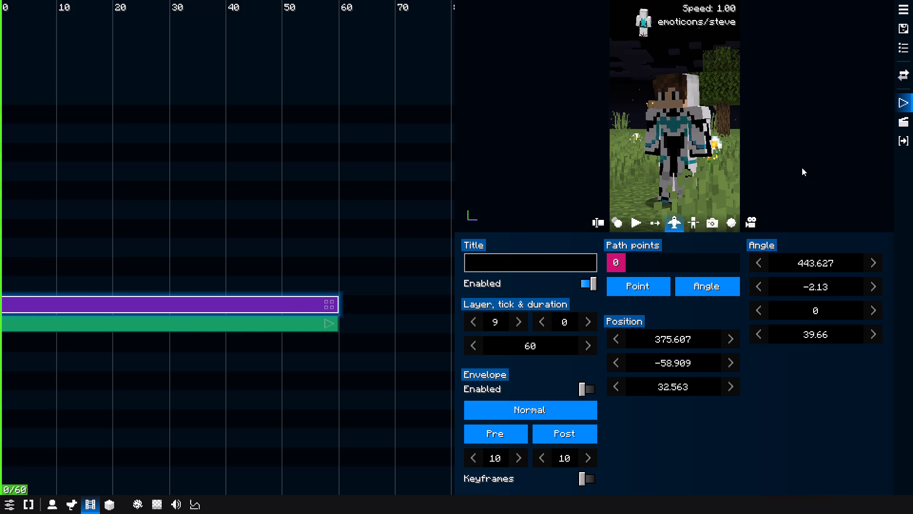
left_click_drag(802, 168, 713, 257)
key("s")
key("d")
key("space")
key("d")
key("d")
key("space")
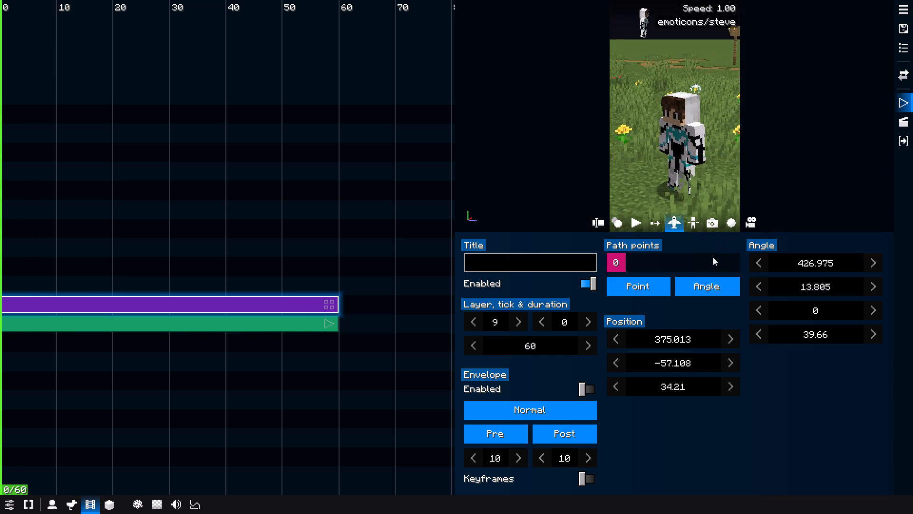
left_click_drag(713, 257, 697, 267)
key("d")
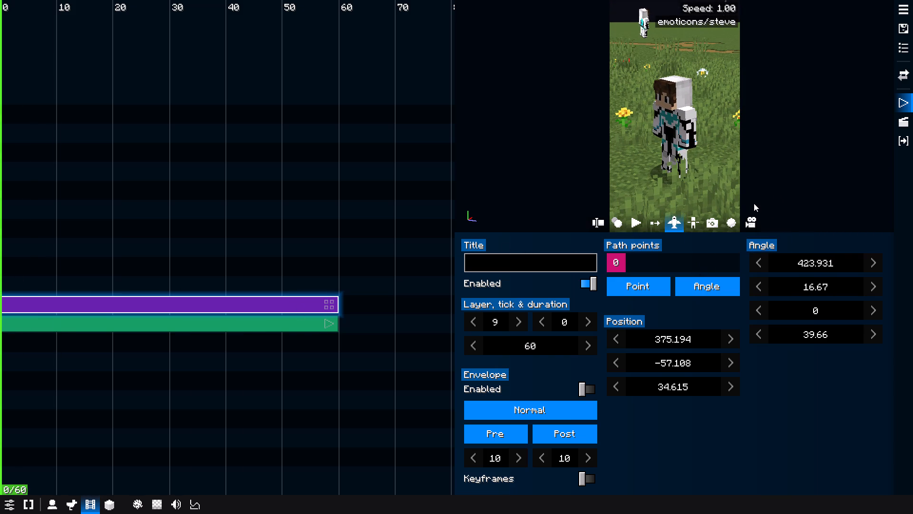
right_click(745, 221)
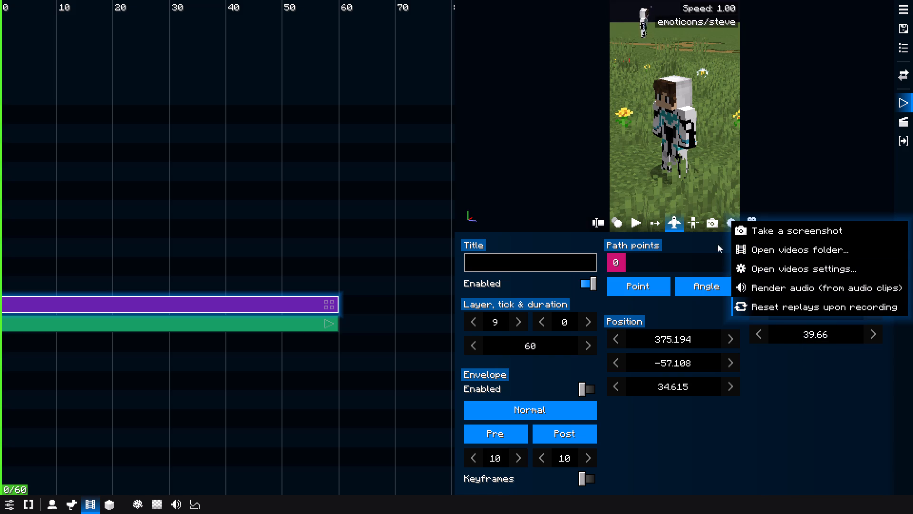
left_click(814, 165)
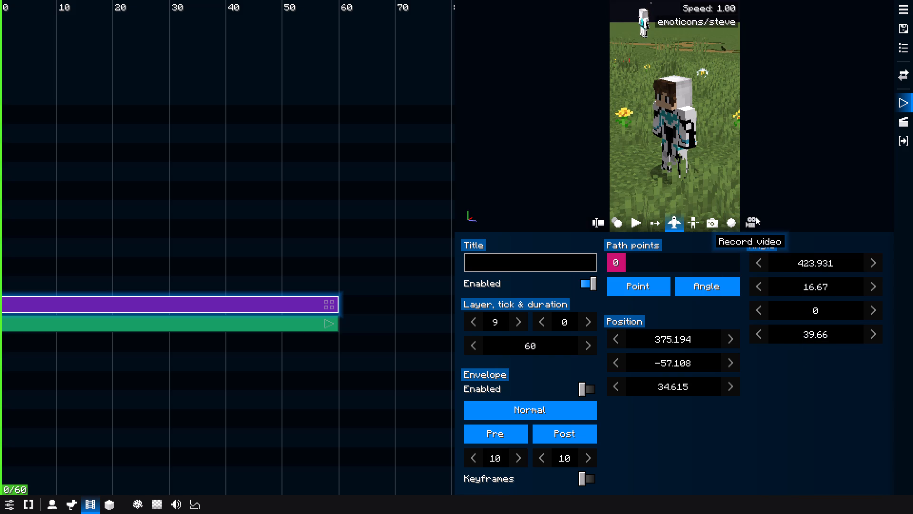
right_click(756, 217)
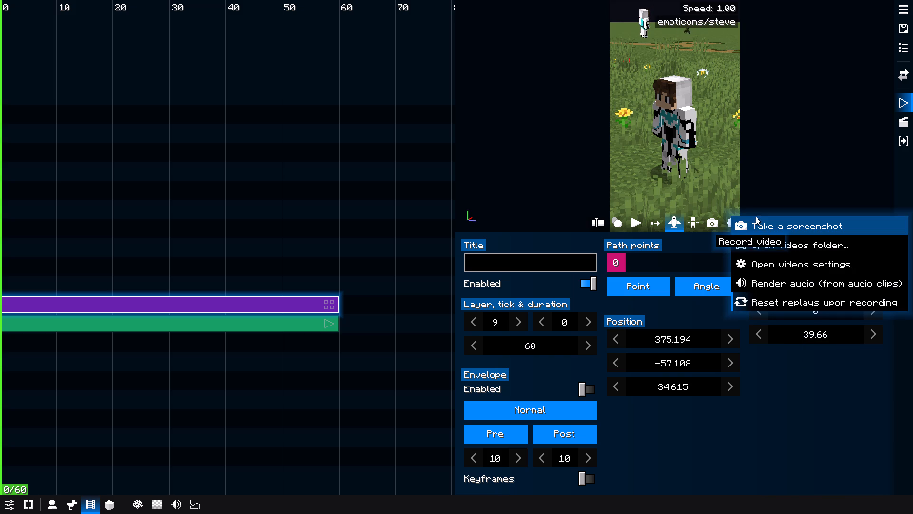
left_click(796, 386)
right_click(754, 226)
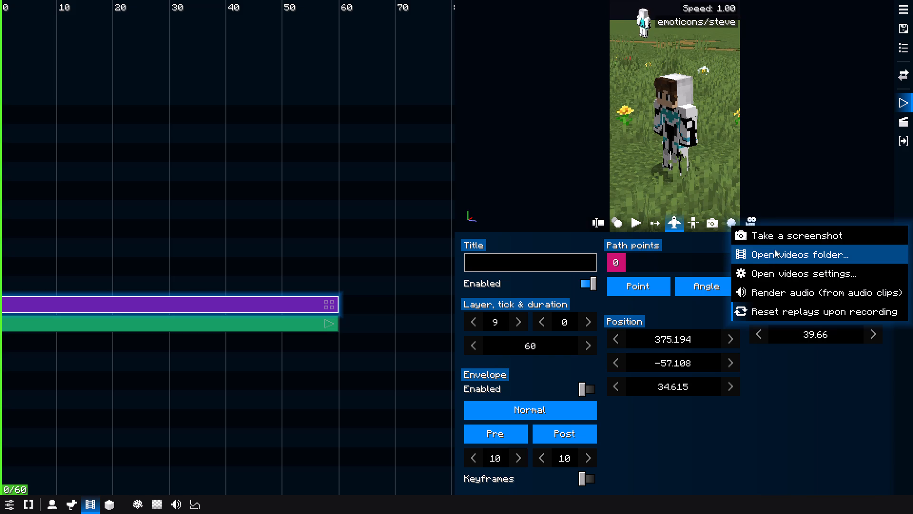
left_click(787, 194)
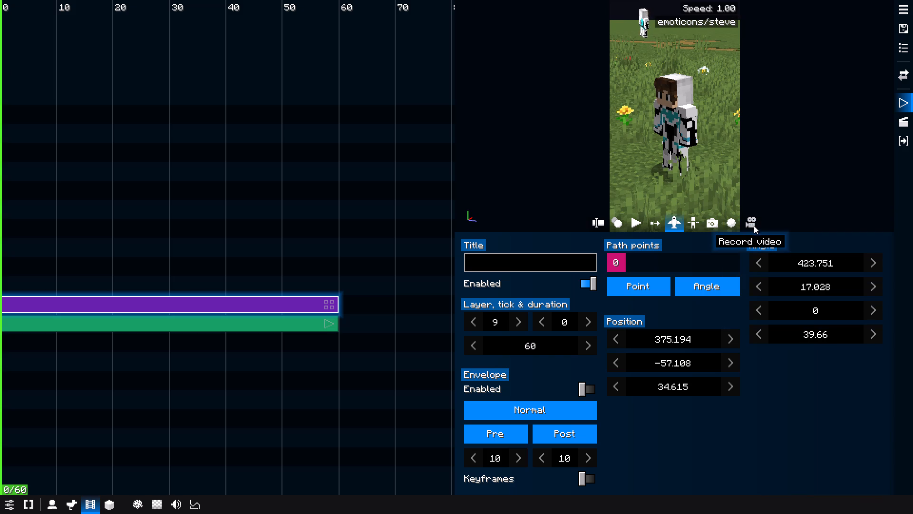
Add a second point to the camera path.
right_click(634, 255)
left_click(650, 268)
Fly the second path point low and close to the fallen actor's head, about 377.07, -59.41, 31.73, angled about 449 and 0.7.
key("f")
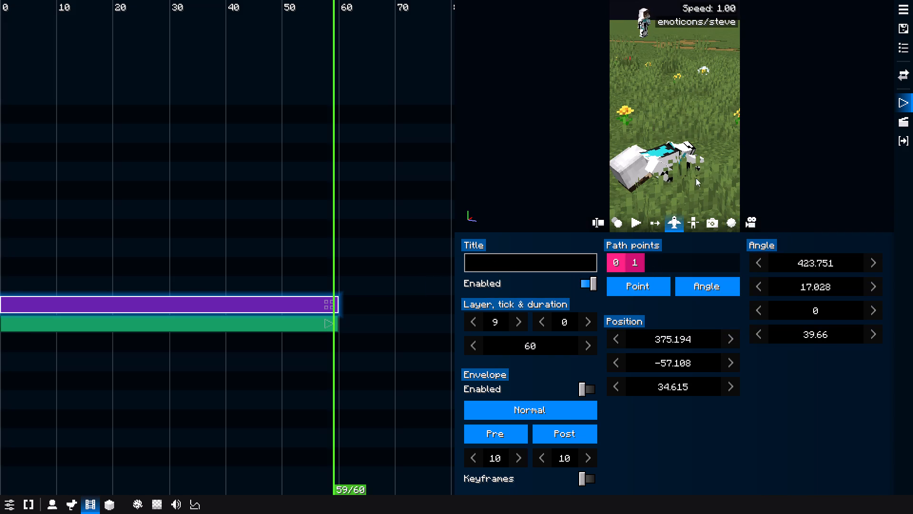
key("shift+w")
left_click_drag(696, 178, 843, 106, "shift")
key("a")
key("a")
key("a")
key("shift+a")
key("a")
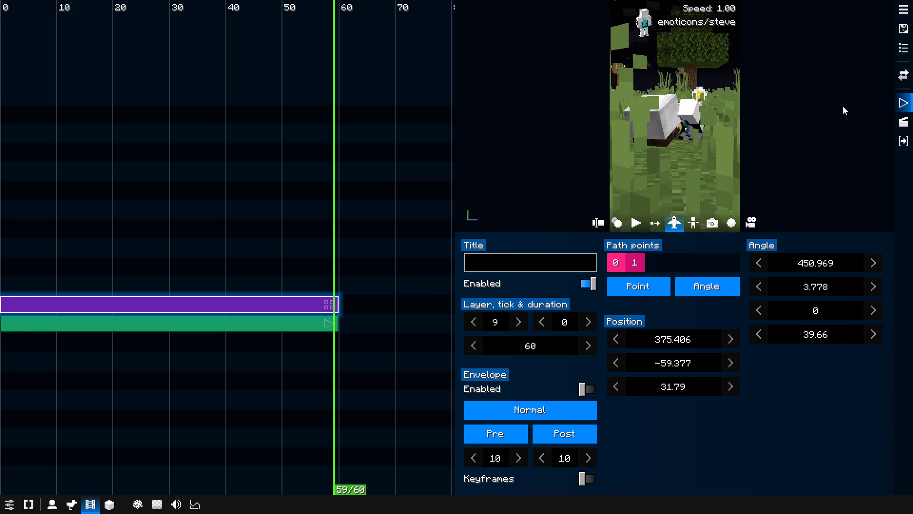
left_click_drag(843, 106, 845, 104, "shift")
left_click_drag(774, 131, 749, 122)
key("d")
key("a")
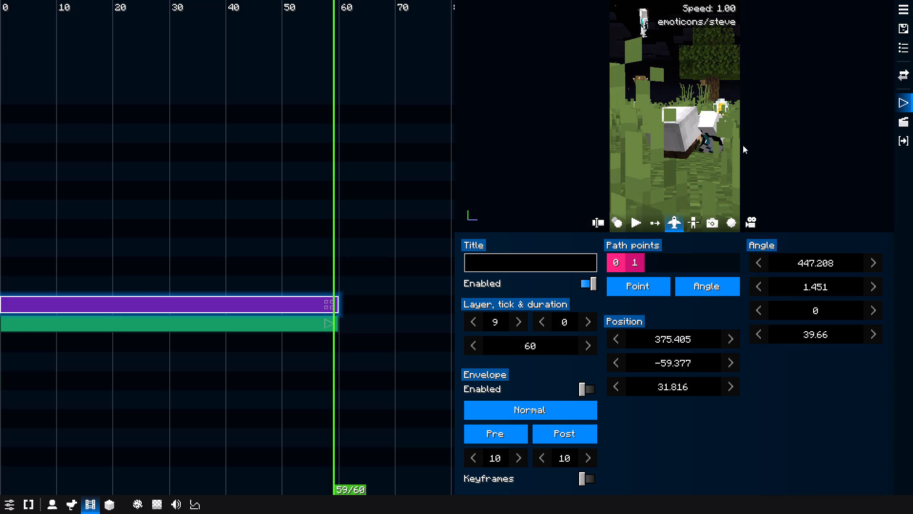
left_click_drag(741, 140, 742, 139)
key("w")
key("w")
key("w")
key("w")
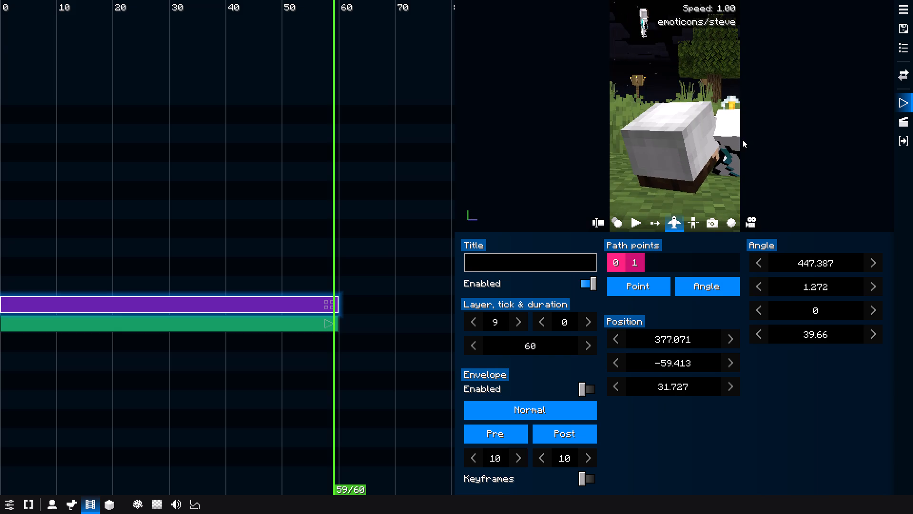
left_click_drag(742, 139, 752, 137)
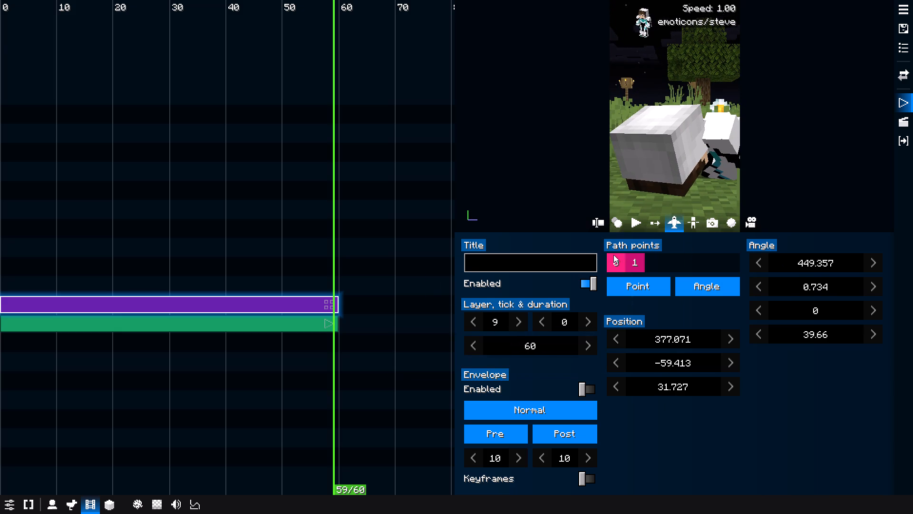
Return to the first path point, play the camera move through the fall and scrub back to frame 0.
left_click(612, 255)
left_click(639, 224)
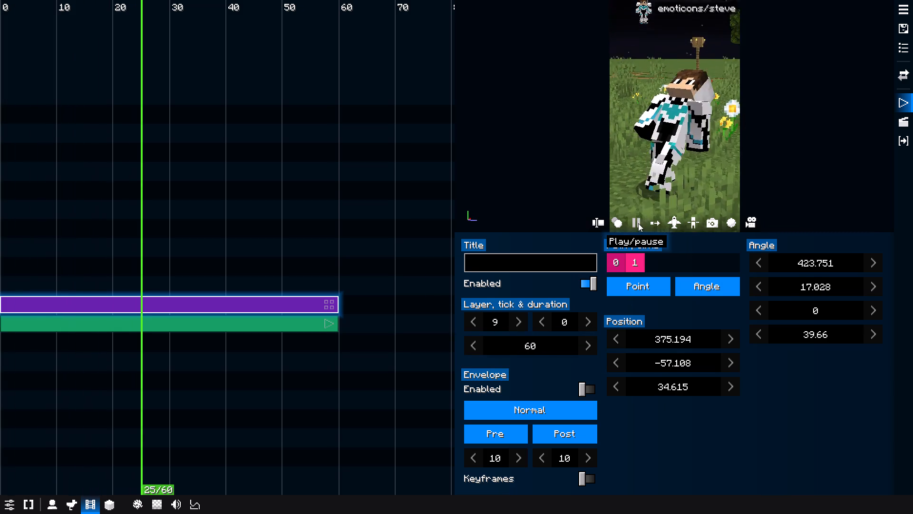
left_click(638, 223)
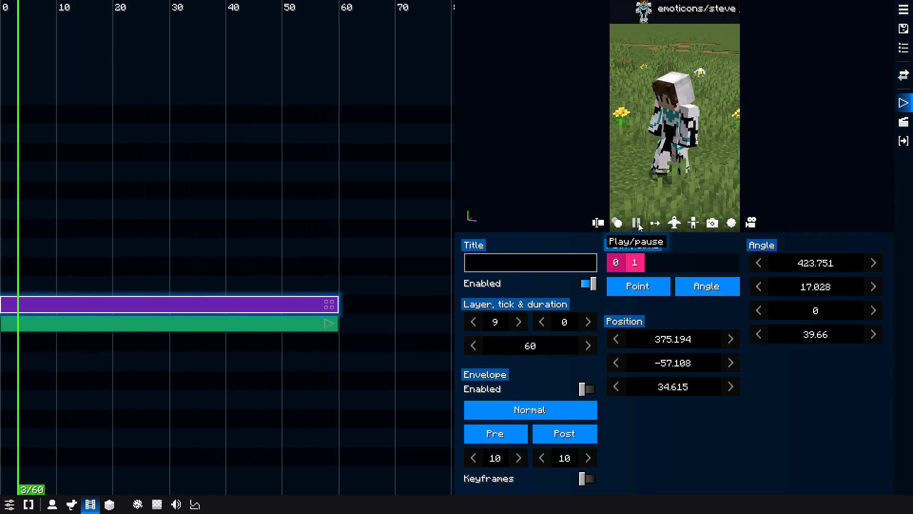
left_click(638, 223)
left_click_drag(145, 276, 0, 321)
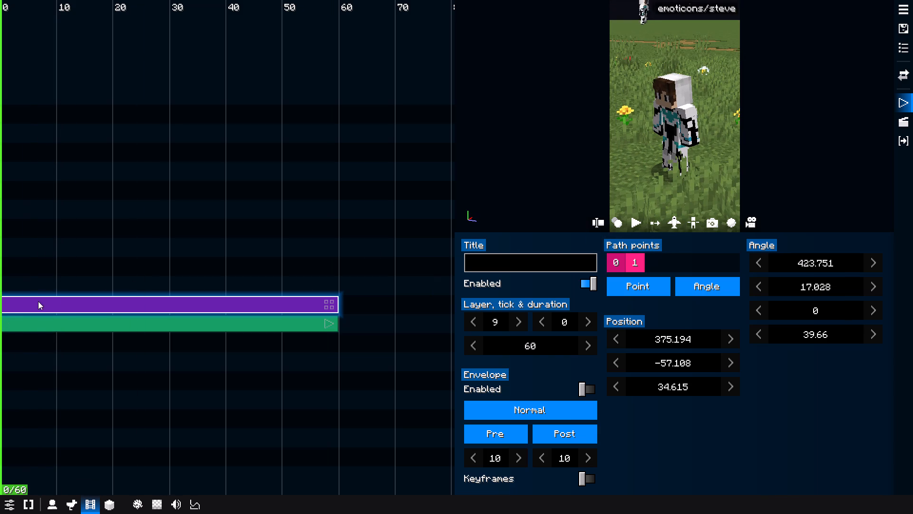
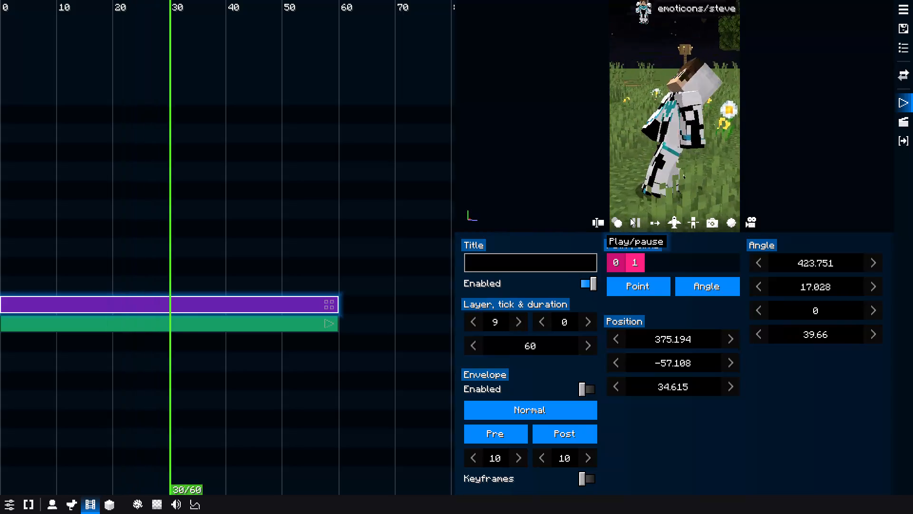
Pause the playback of the camera move during the actor's fall and scrub the timeline back to frame 0.
left_click(633, 219)
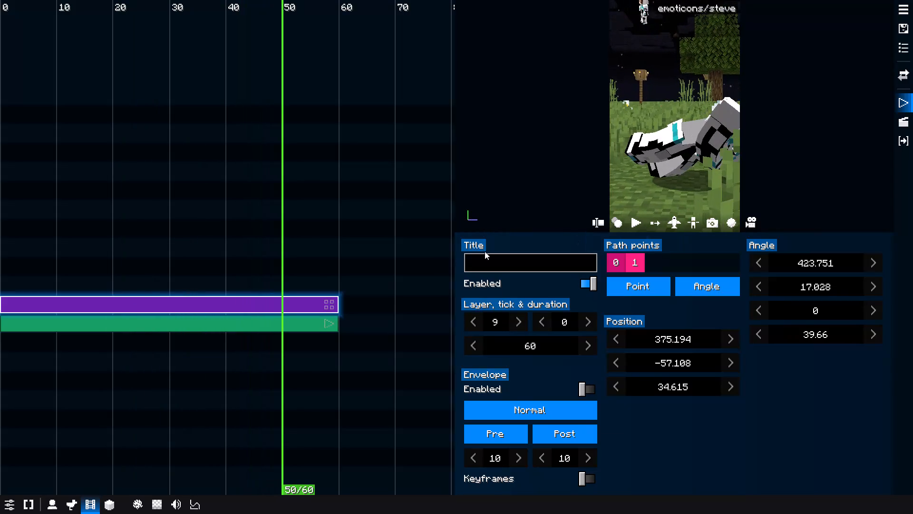
left_click_drag(279, 259, 0, 376)
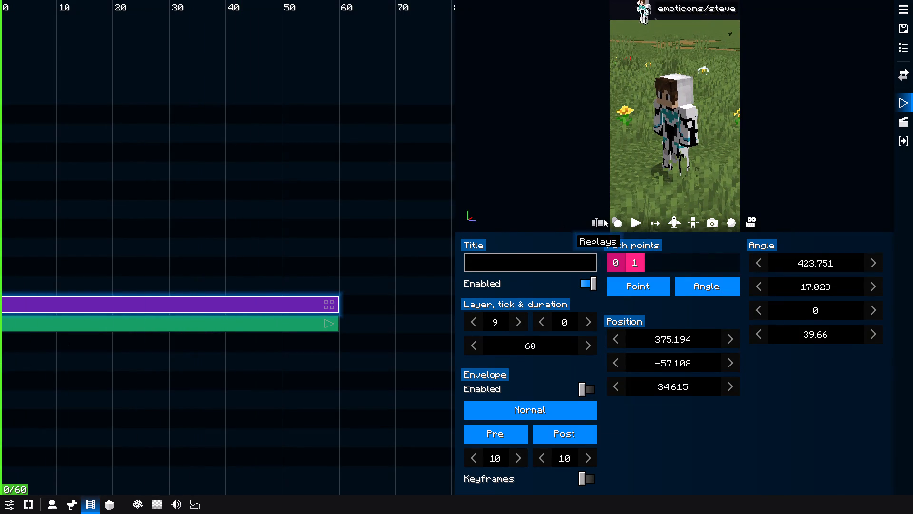
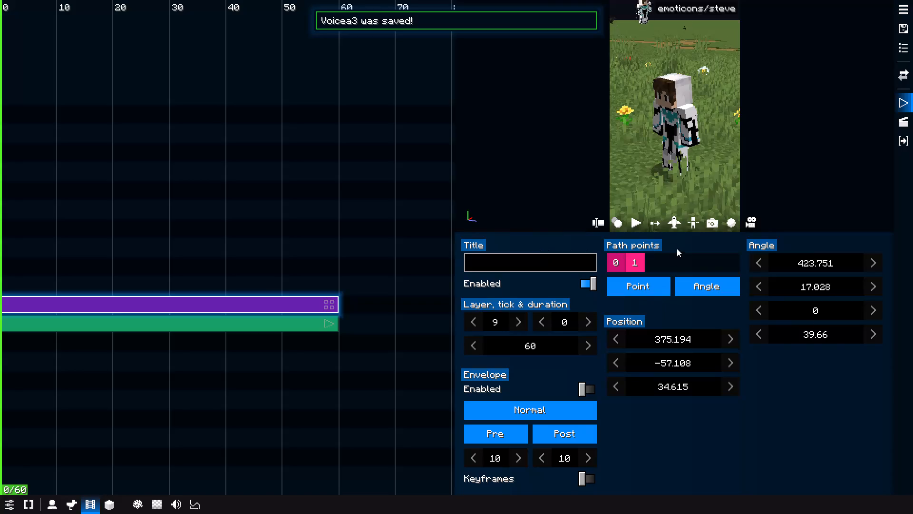
Scrub through the actor's fall and back to frame 0, record the 60-frame scene as a video, and leave the film editor.
left_click_drag(343, 245, 218, 264)
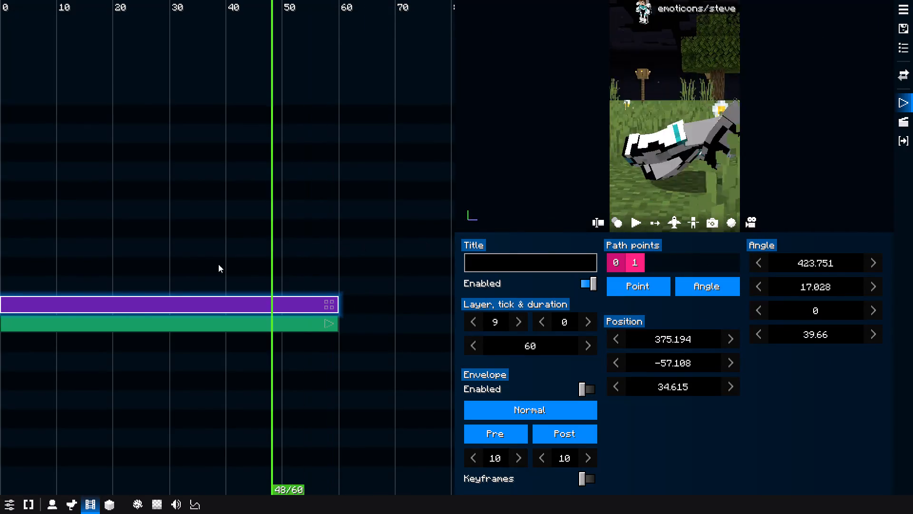
left_click_drag(218, 264, 9, 439)
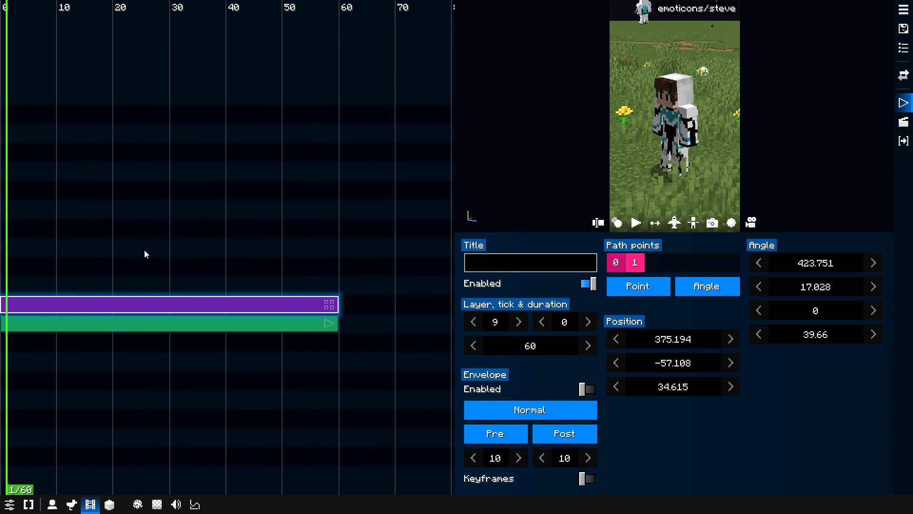
left_click_drag(135, 233, 0, 253)
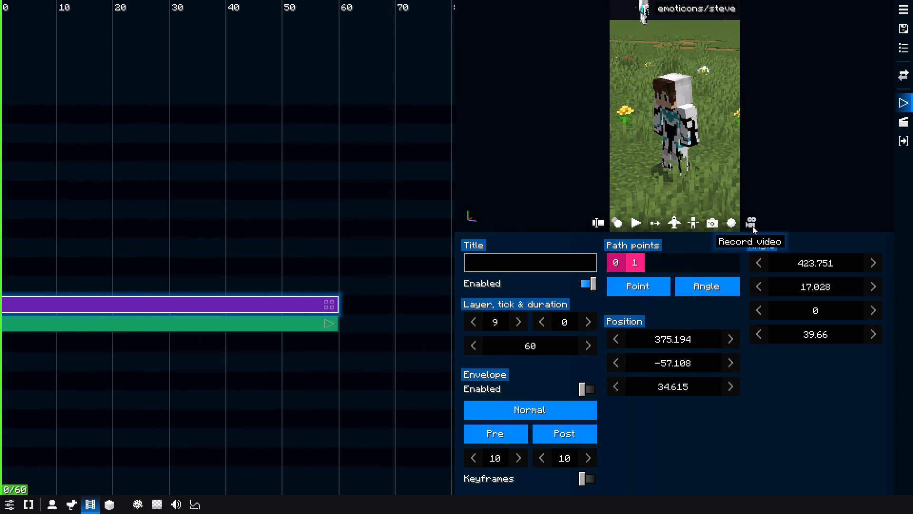
left_click(752, 226)
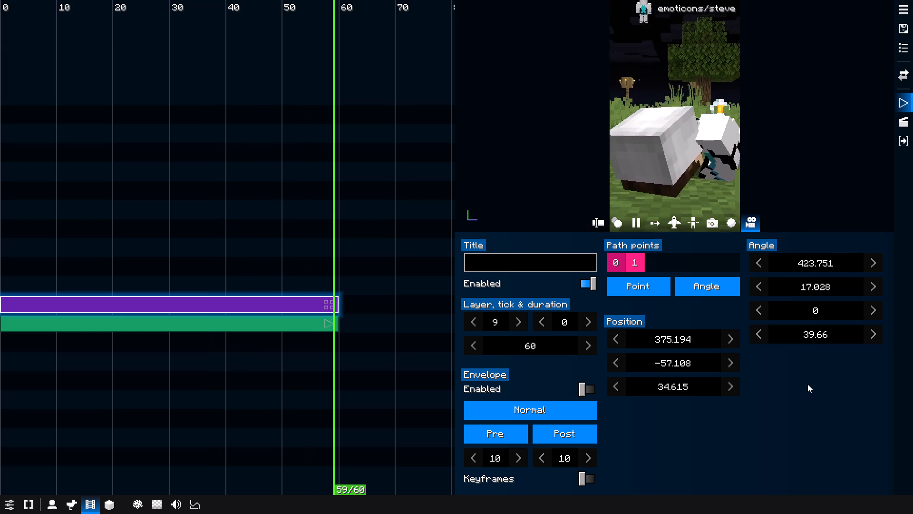
key("Escape")
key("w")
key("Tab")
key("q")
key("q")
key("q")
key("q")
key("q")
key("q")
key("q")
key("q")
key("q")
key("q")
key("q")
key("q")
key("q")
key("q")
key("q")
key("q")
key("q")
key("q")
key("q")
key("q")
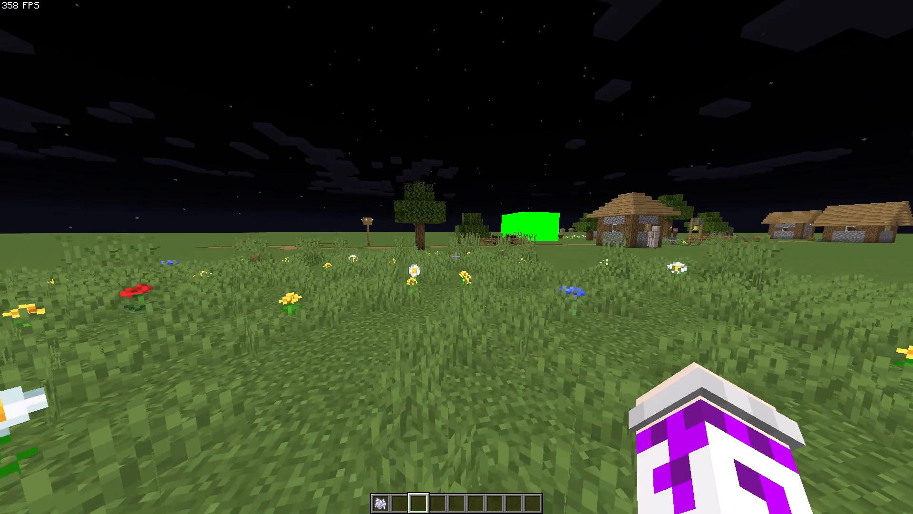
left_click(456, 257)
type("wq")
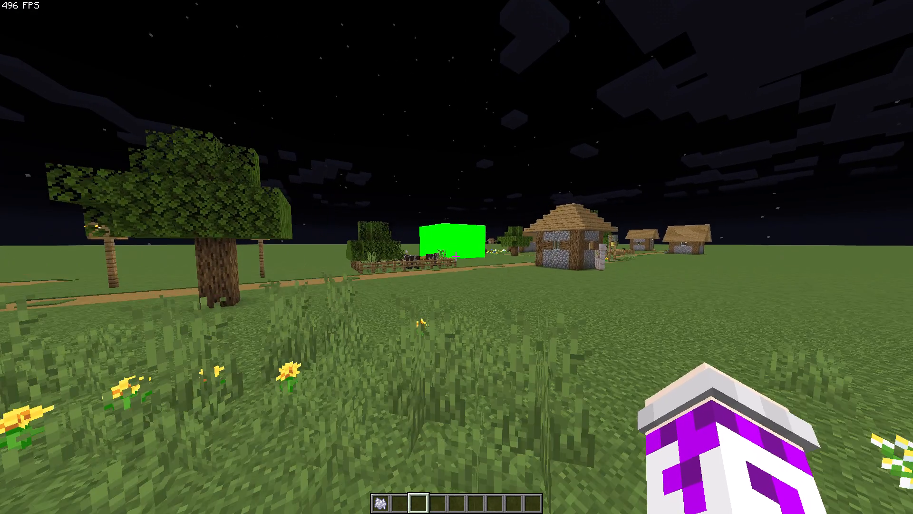
Switch to Adobe Premiere and scrub the no villager hunger sequence to 00:00:06:06, just before the "Wahi Players" caption.
left_click(284, 0)
scroll(125, 389, "up", 10, "alt")
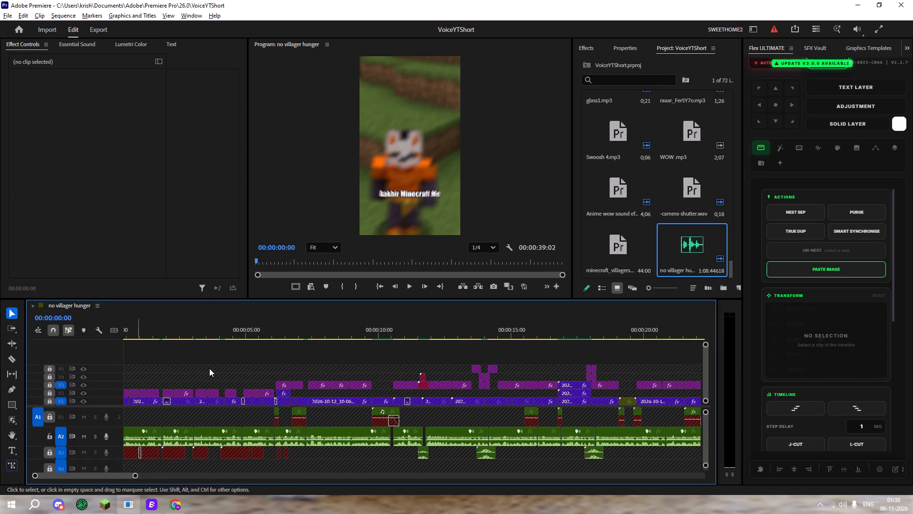
scroll(209, 368, "up", 3, "alt")
left_click(141, 330)
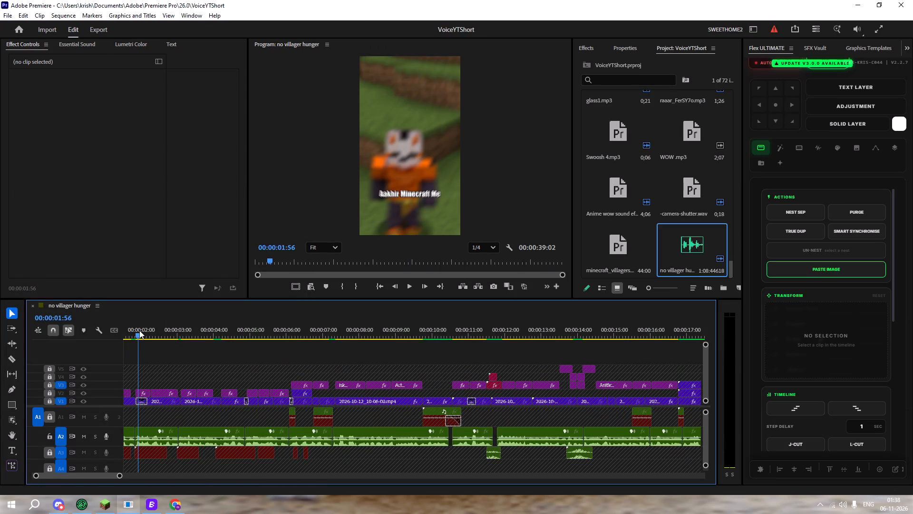
left_click_drag(147, 326, 278, 334)
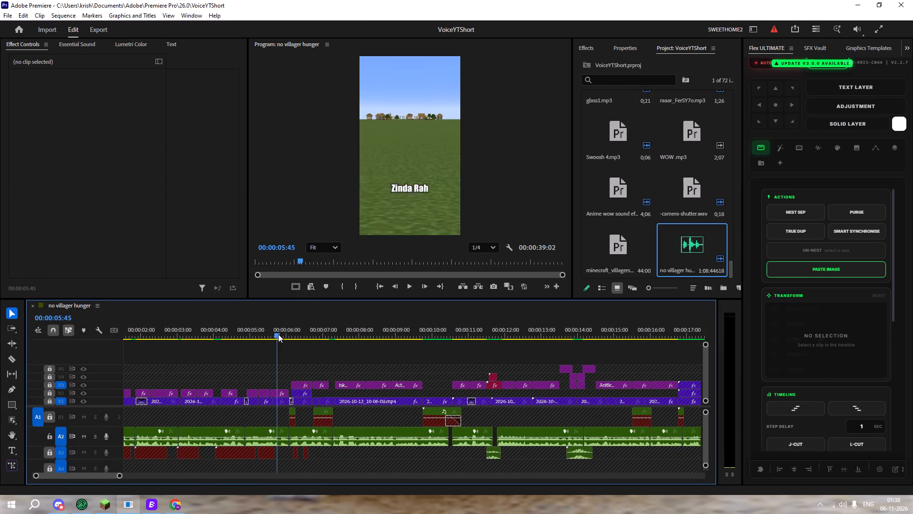
left_click_drag(278, 334, 296, 335)
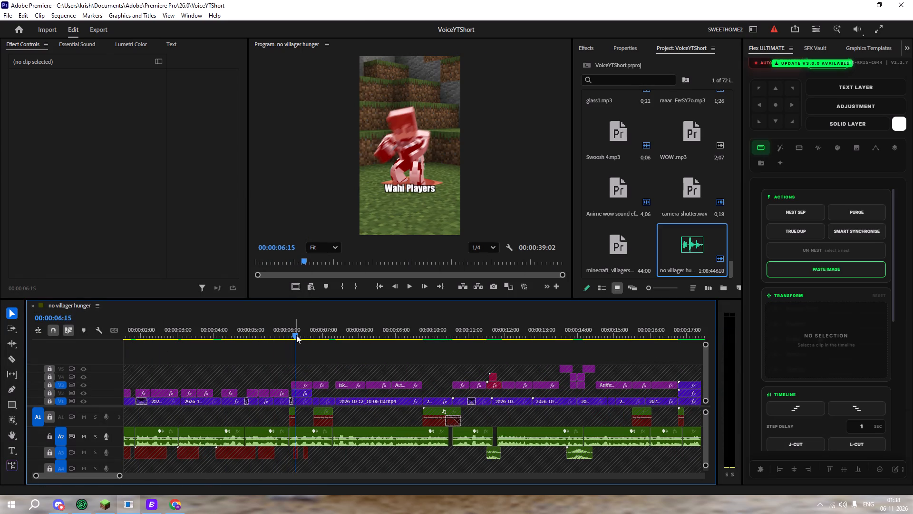
left_click_drag(296, 325, 291, 326)
Play the section from the "Wahi Players" caption into "Iska Ek Dark Theory", then replay from 00:00:06:41 and pause at 00:00:07:04.
scroll(291, 327, "up", 6, "alt")
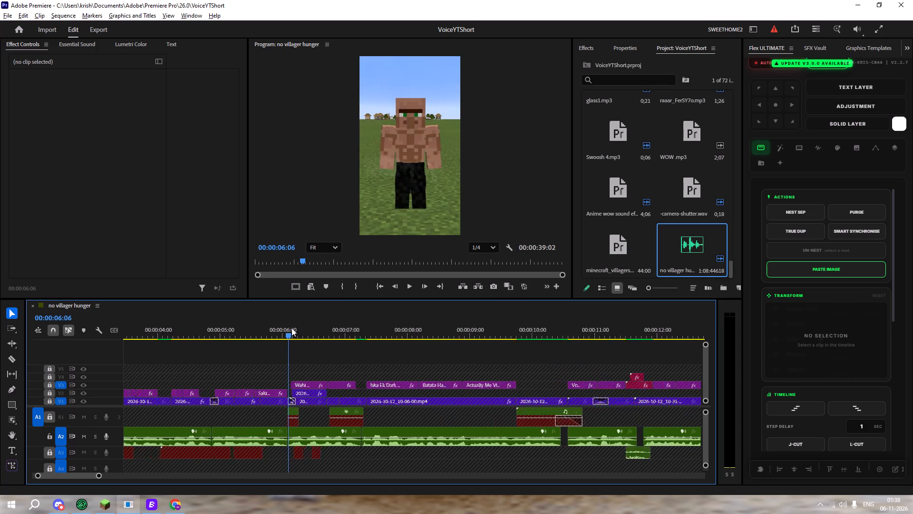
scroll(291, 328, "up", 18, "alt")
key("space")
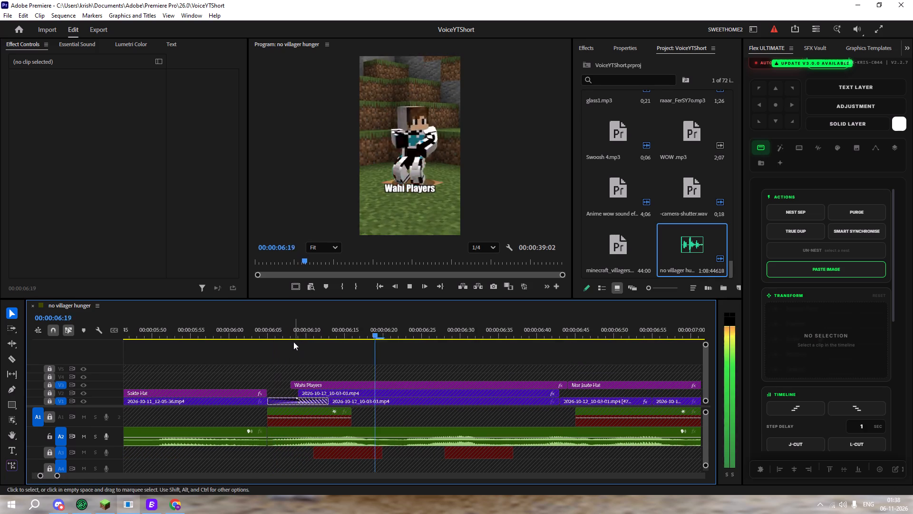
key("space")
key("space")
key("space")
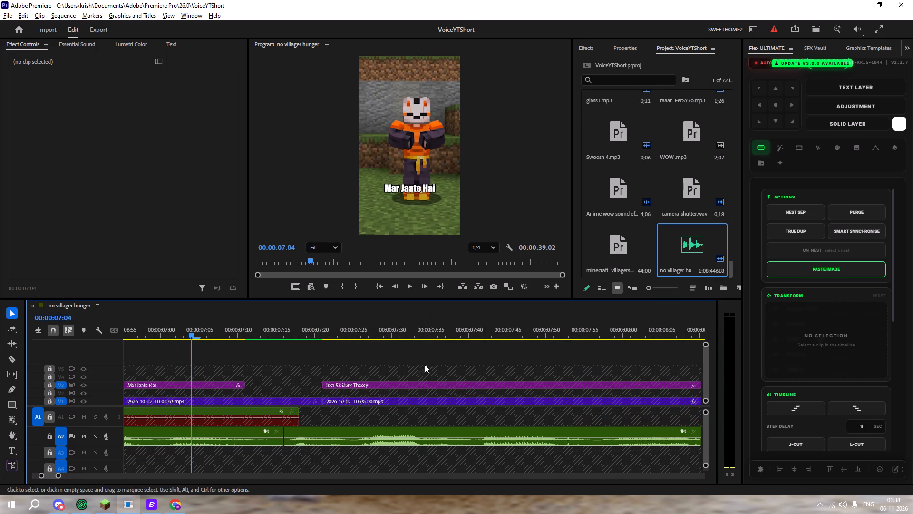
scroll(417, 365, "down", 16, "alt")
key("space")
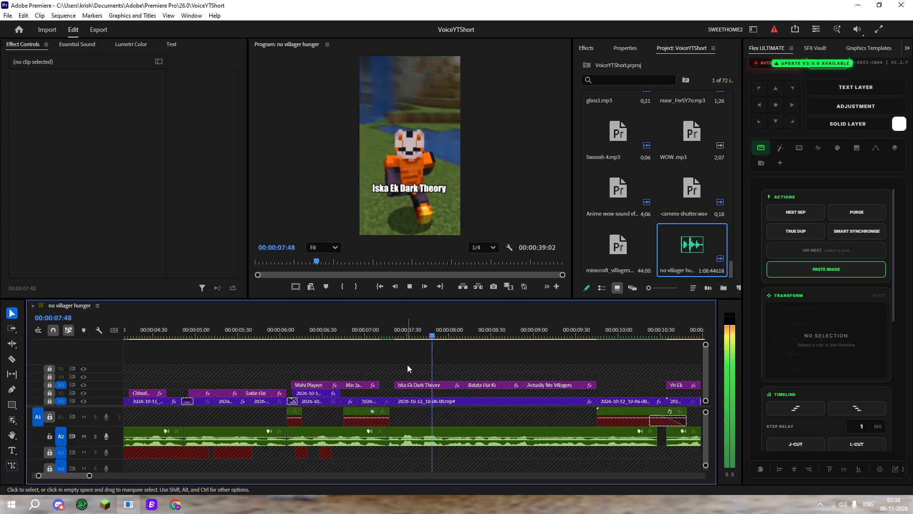
key("space")
left_click_drag(483, 329, 339, 349)
key("space")
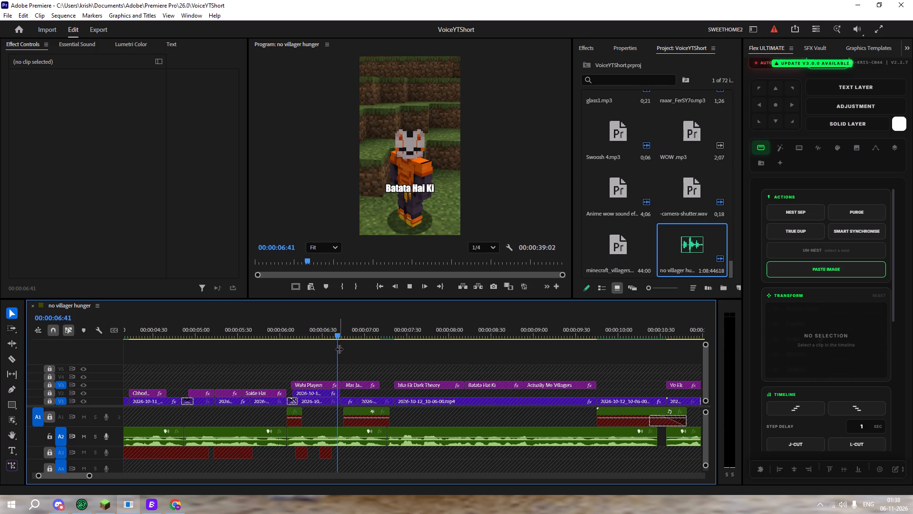
key("space")
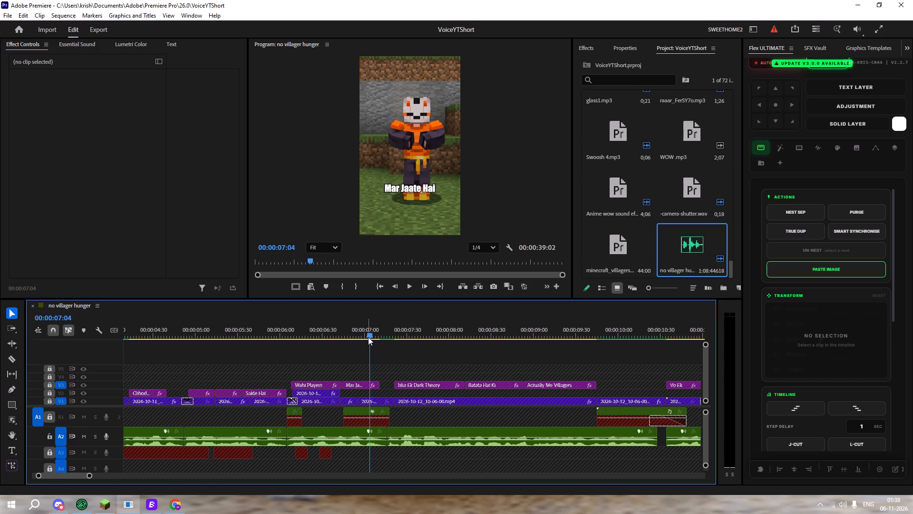
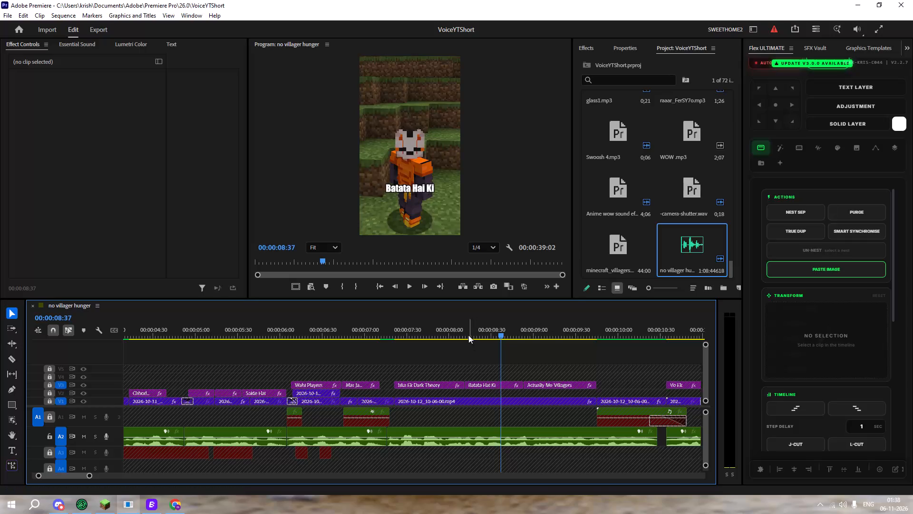
Scrub back through the "Iska Ek Dark Theory" caption section, play it briefly, and return the playhead to the caption's start at 00:00:07:21.
left_click_drag(466, 327, 446, 328)
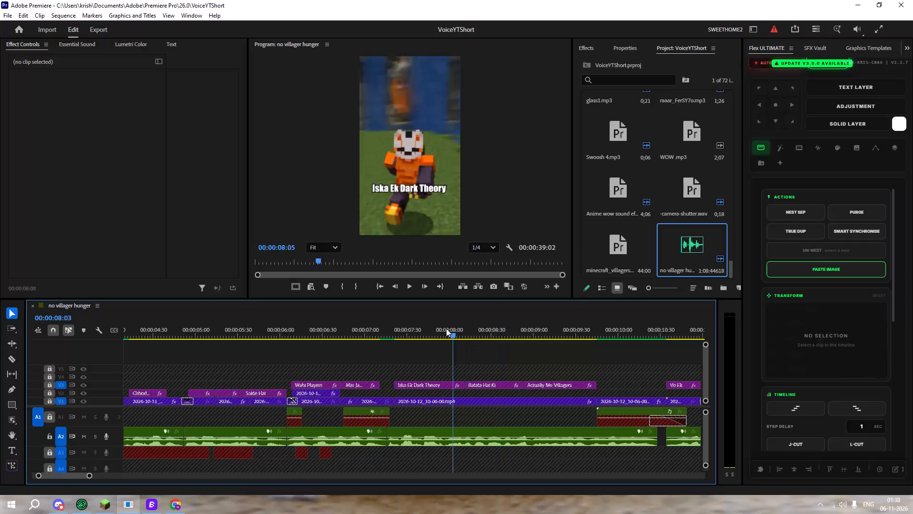
left_click_drag(446, 328, 389, 343)
key("space")
key("space")
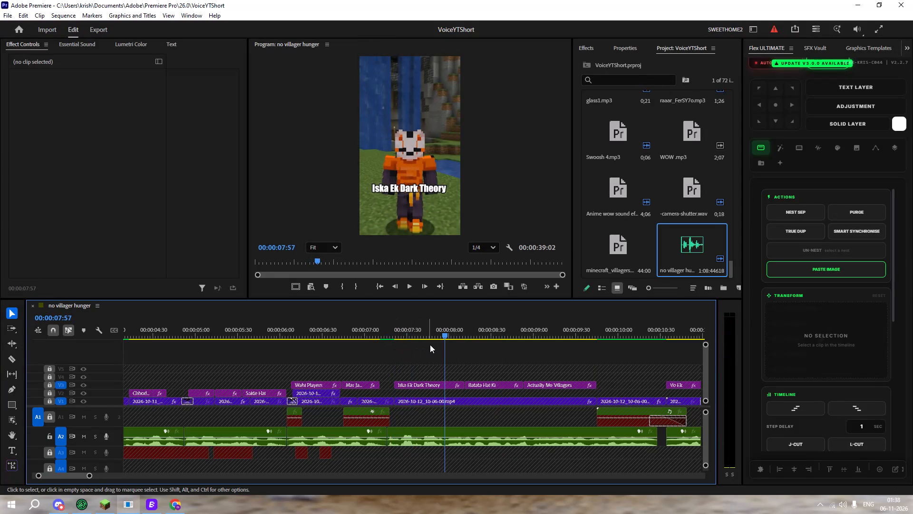
left_click(397, 333)
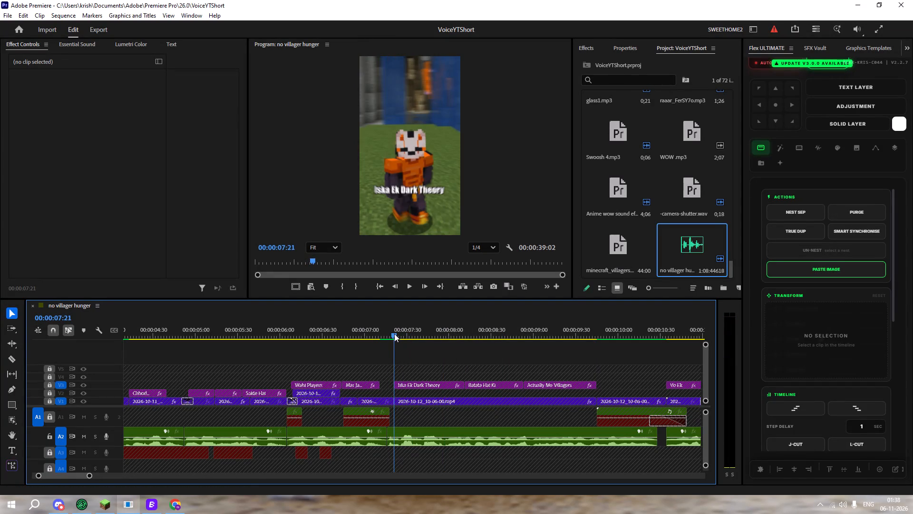
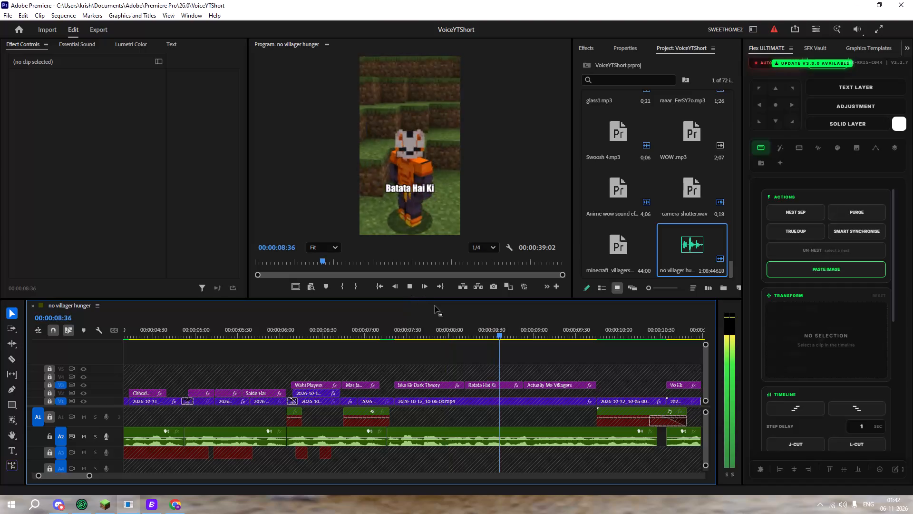
Stop playback and return the playhead to the start of the "Iska Ek Dark Theory" caption at 00:00:07:21.
key("space")
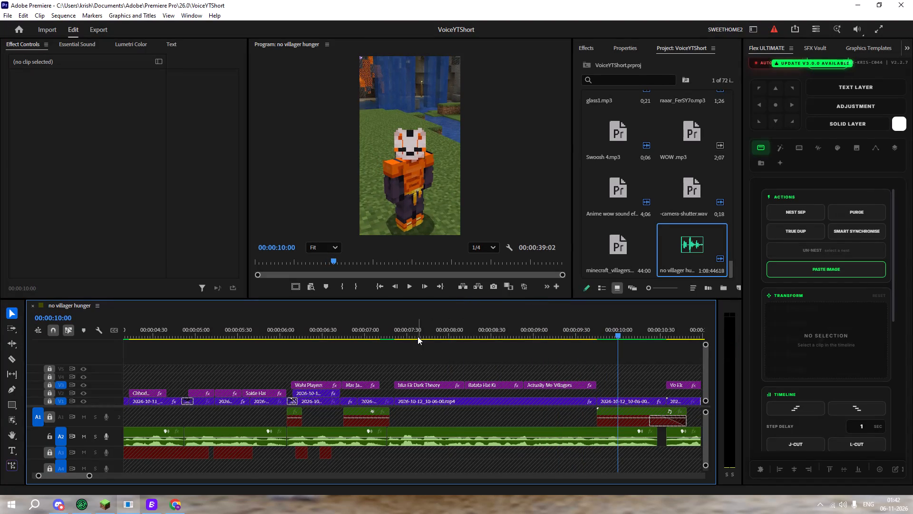
left_click(397, 334)
left_click(397, 334)
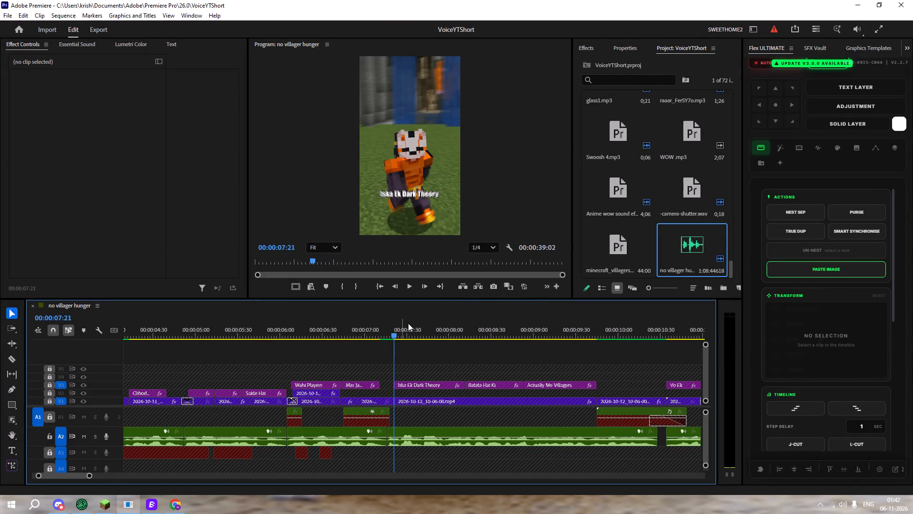
Save the VoiceYTShort project.
key("ctrl+s")
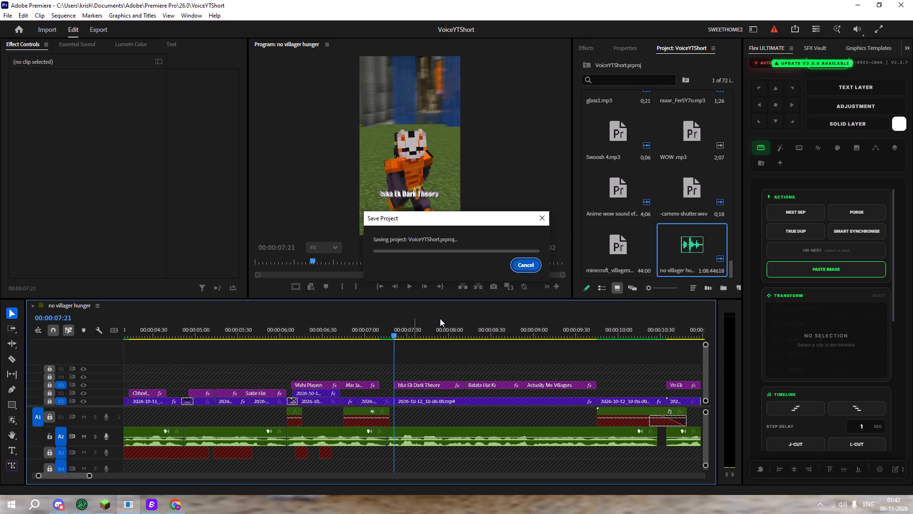
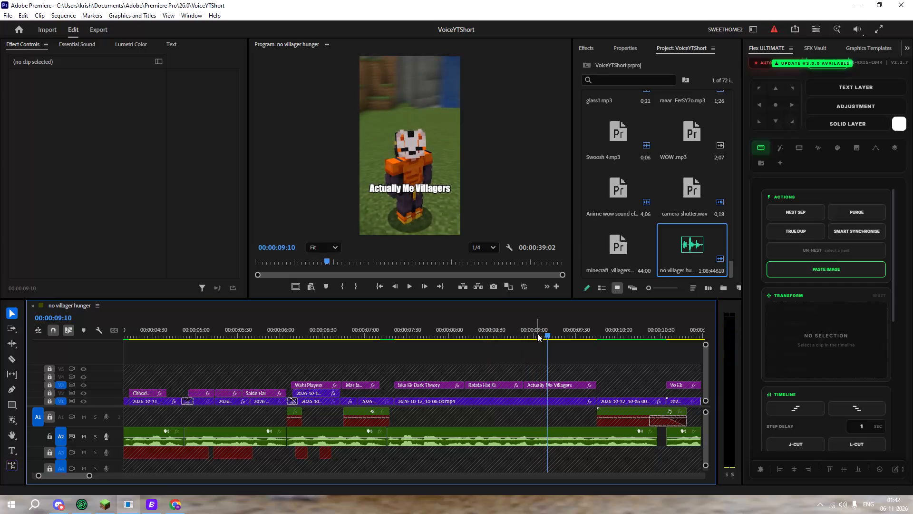
Review the section from the "Iska Ek Dark Theory" caption through "Actually Me Villagers" repeatedly, returning the playhead to 00:00:07:21.
key("space")
key("space")
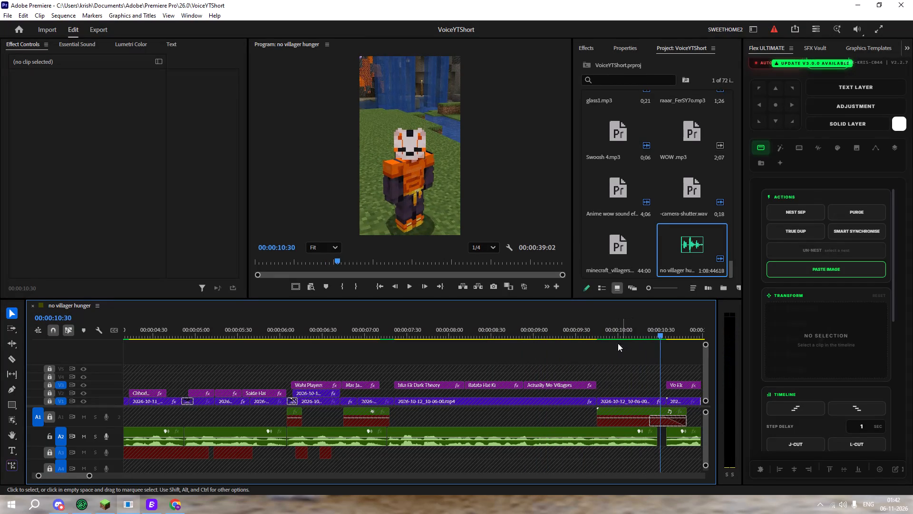
left_click_drag(585, 337, 396, 365)
key("space")
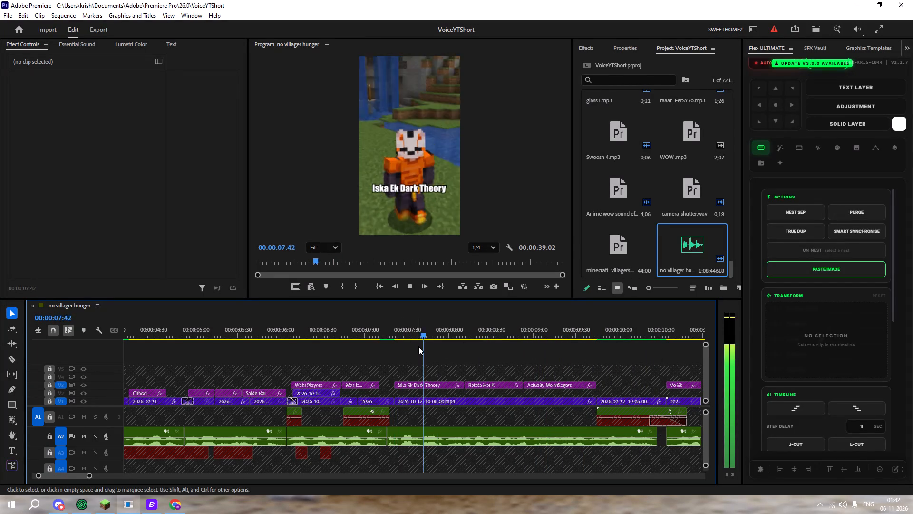
key("space")
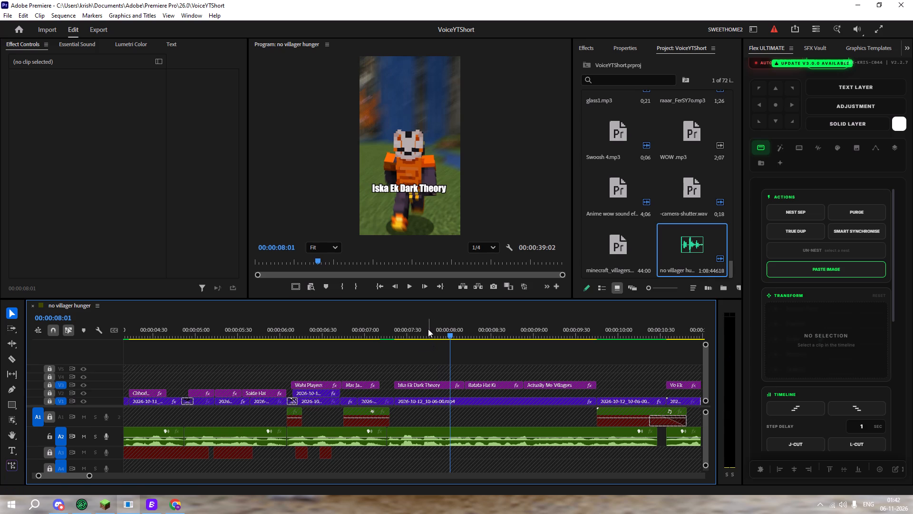
left_click_drag(426, 330, 387, 348)
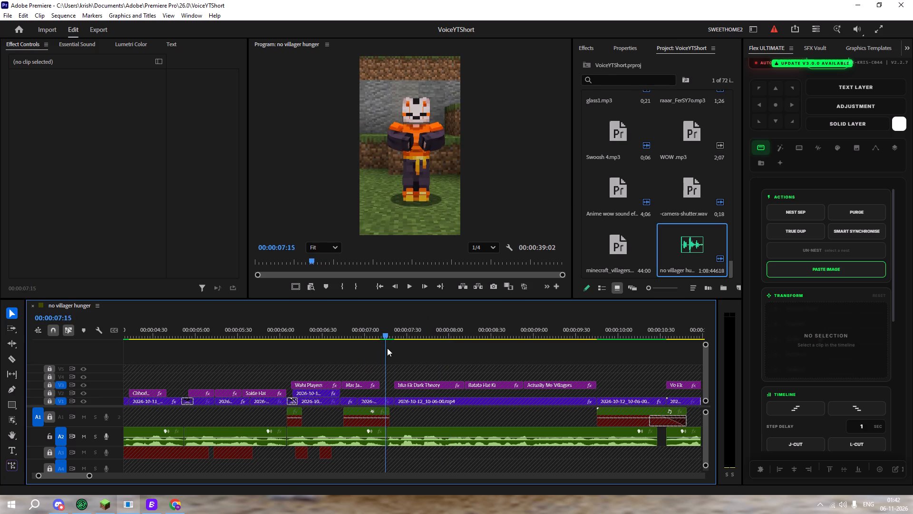
left_click_drag(387, 348, 394, 347)
key("space")
key("space")
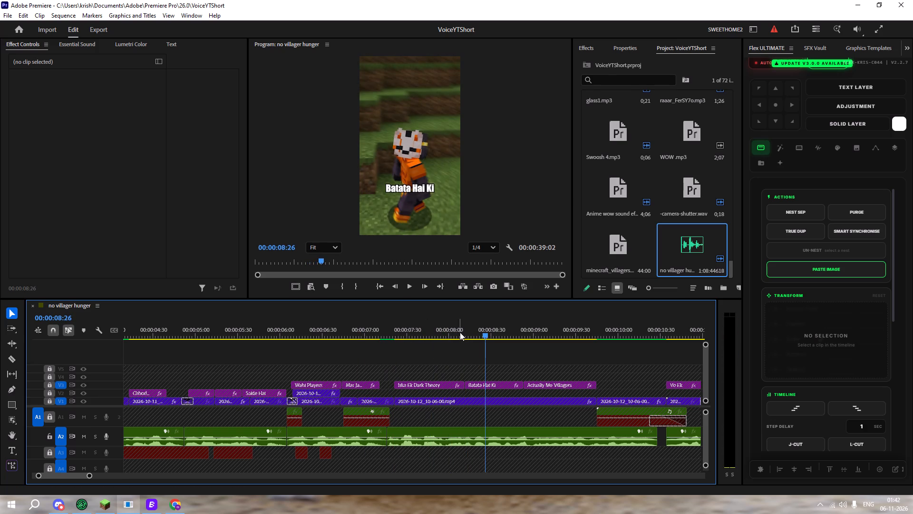
left_click_drag(444, 336, 395, 352)
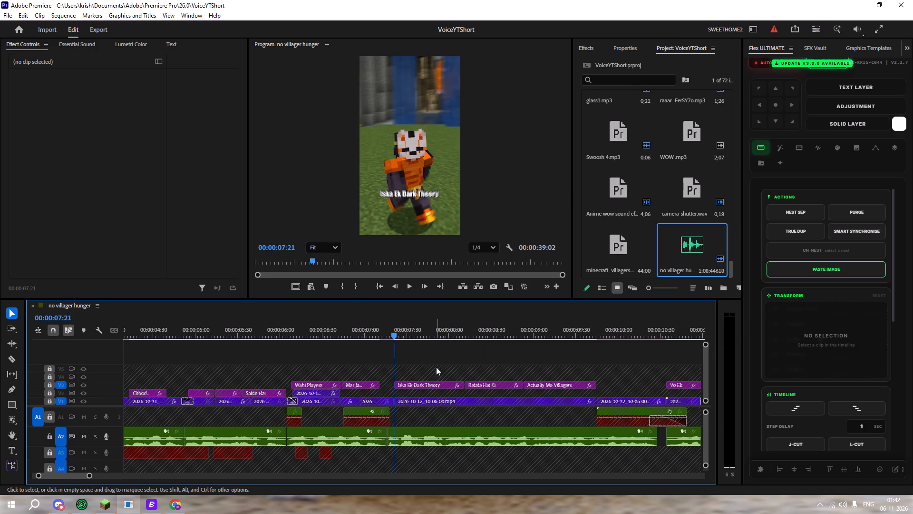
key("space")
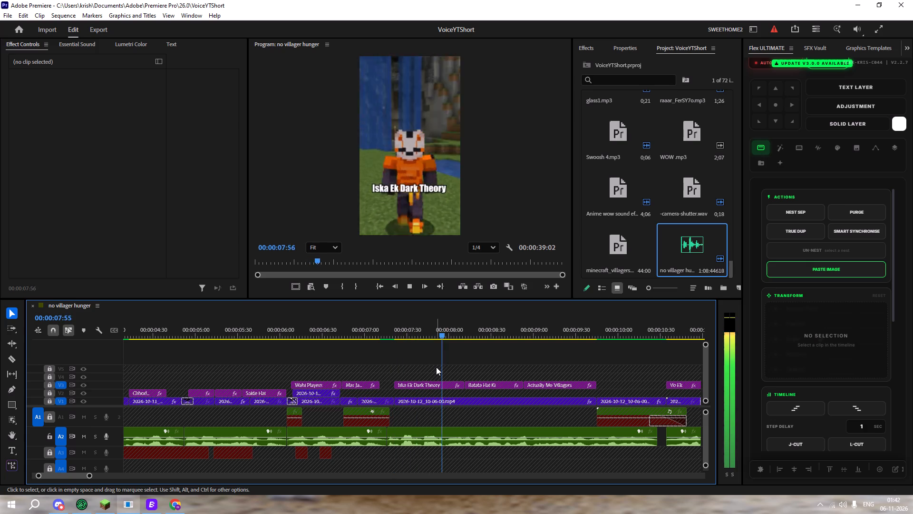
key("space")
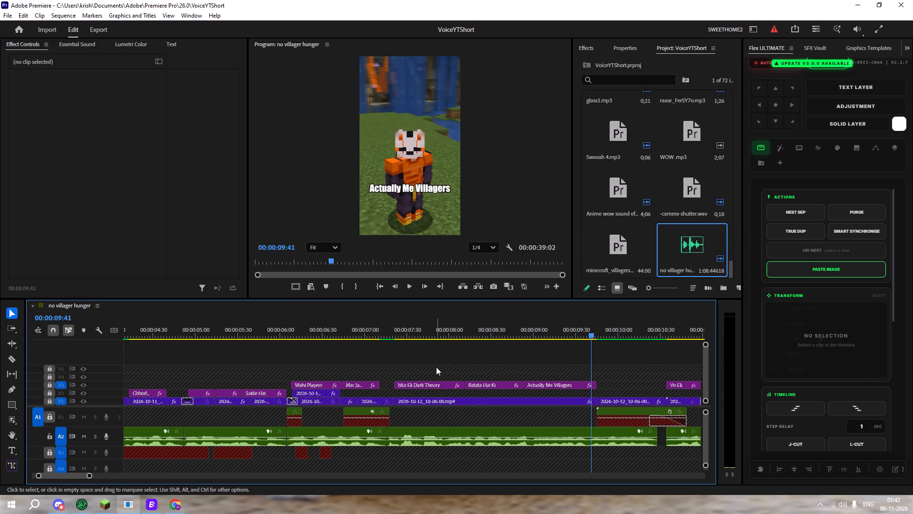
left_click_drag(465, 335, 395, 342)
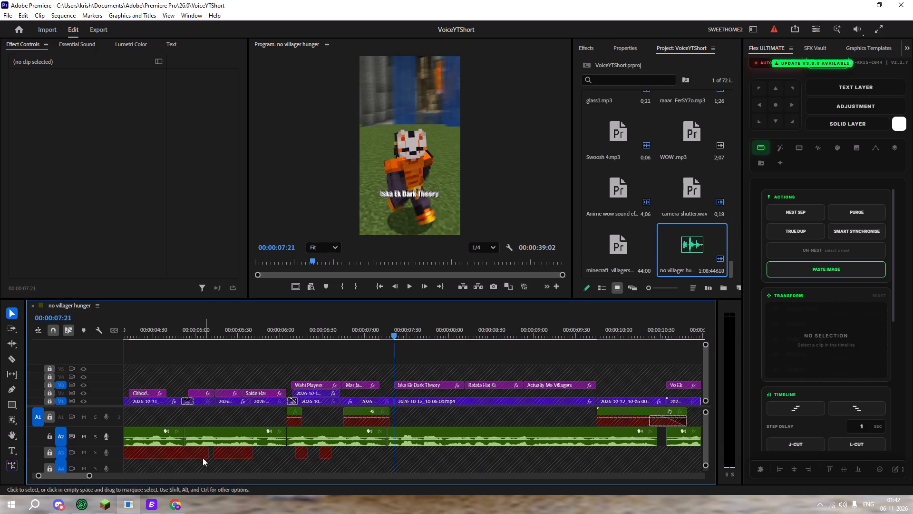
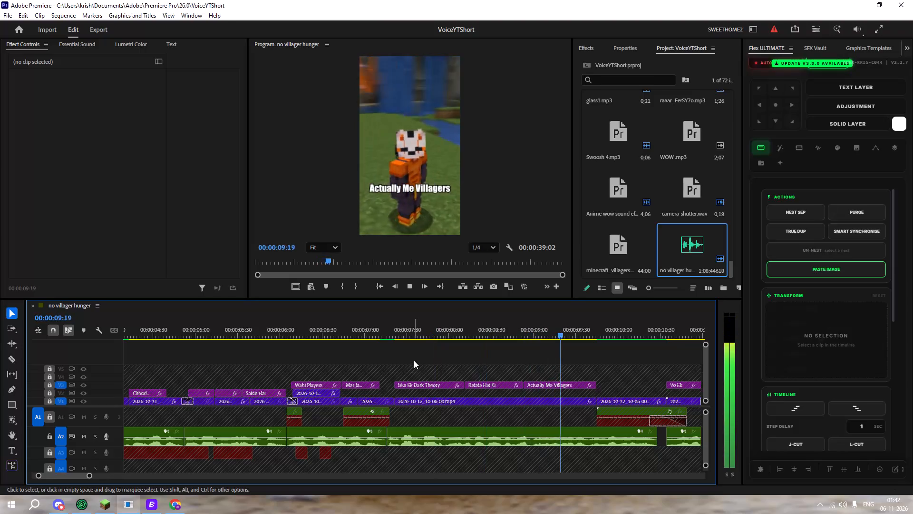
Replay the section from the "Iska Ek Dark Theory" caption through "Actually Me Villagers" several times, returning the playhead to 00:00:07:19.
key("space")
left_click_drag(513, 326, 393, 372)
key("space")
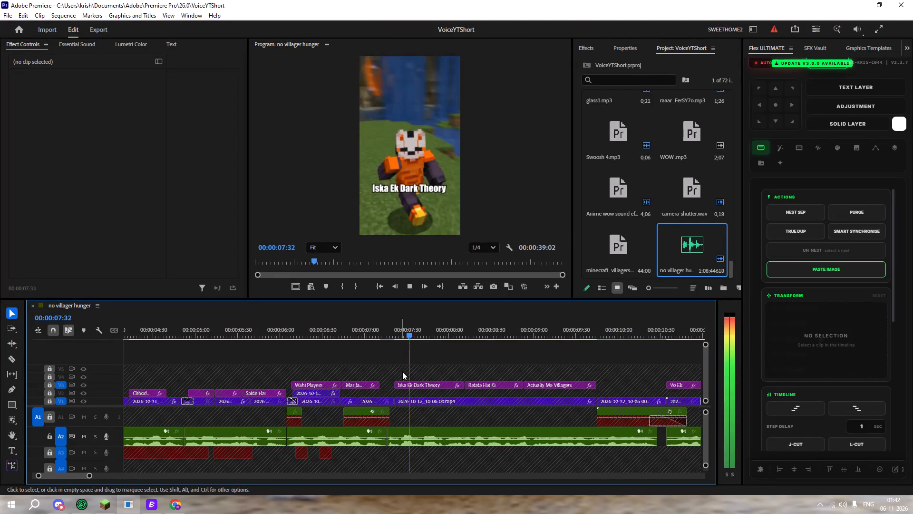
key("space")
key("space")
key("space")
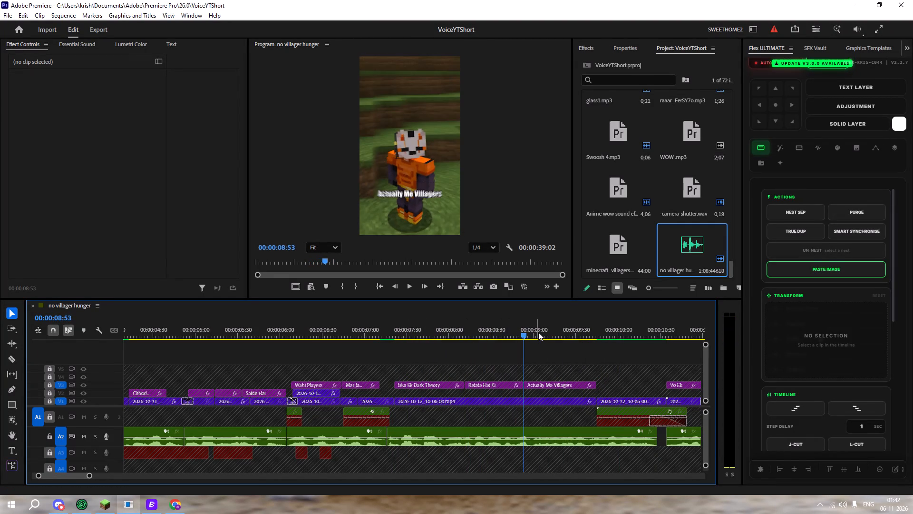
left_click_drag(523, 332, 391, 372)
key("space")
key("space")
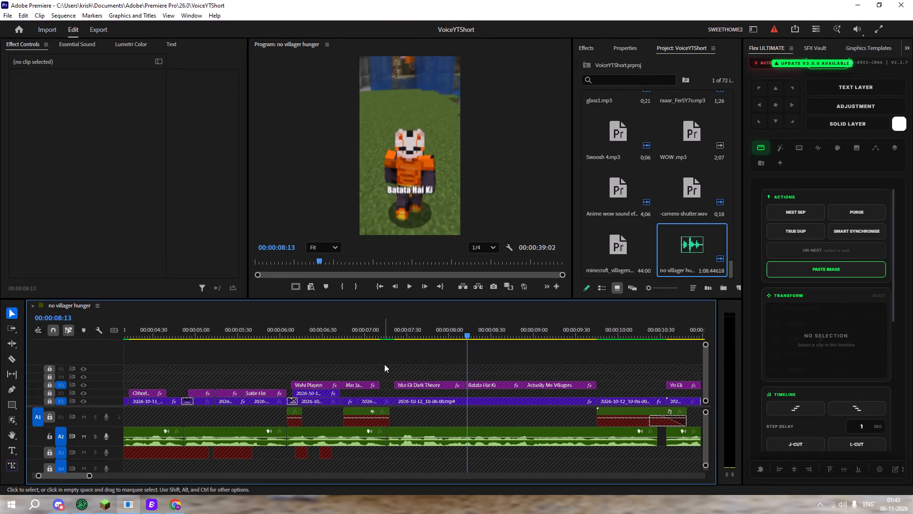
key("space")
key("space")
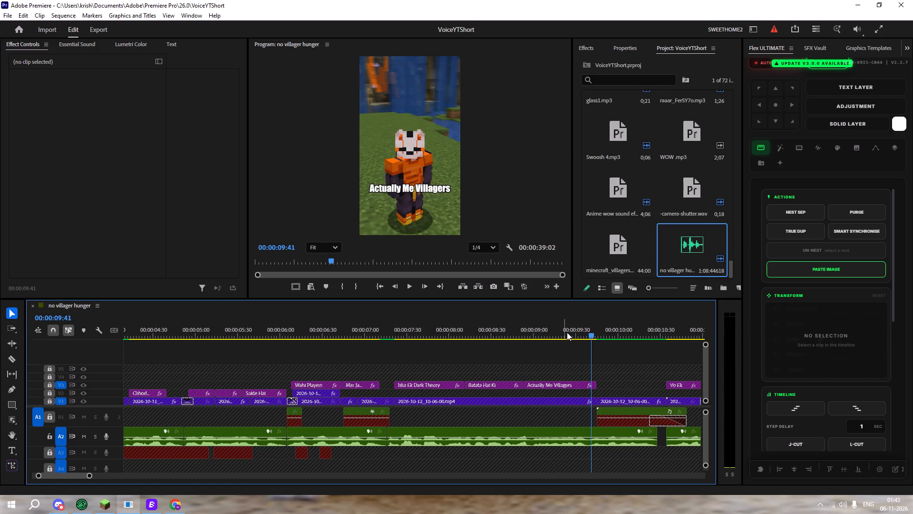
left_click_drag(554, 330, 392, 363)
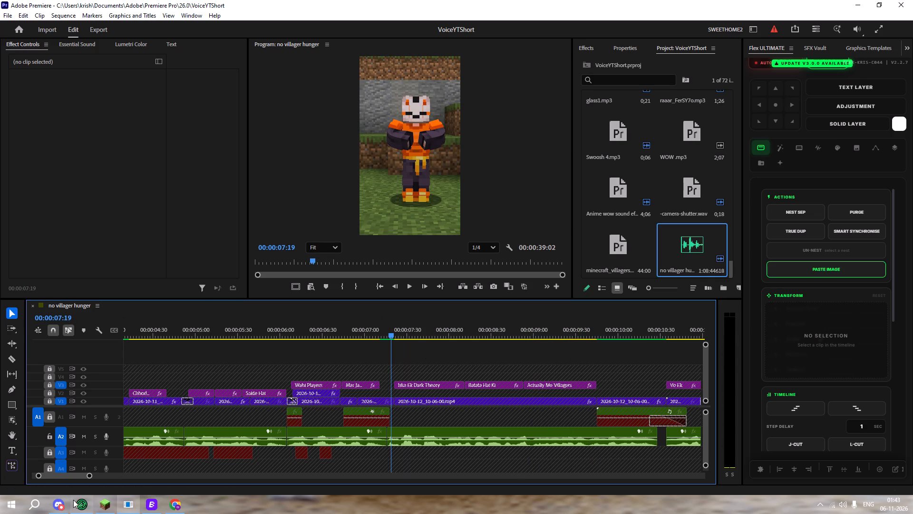
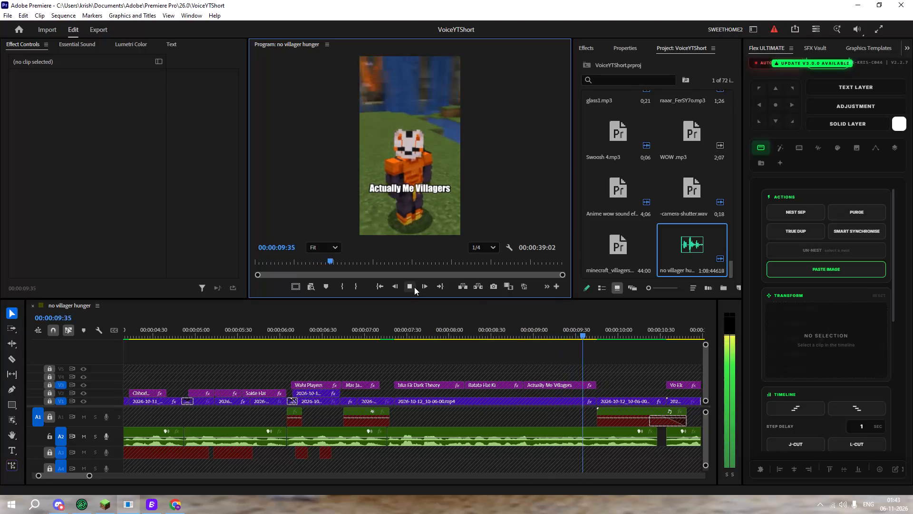
Stop playback and scrub between the "Iska Ek Dark Theory" and "Actually Me Villagers" captions to examine the footage, returning the playhead to 00:00:07:21.
left_click(408, 287)
left_click_drag(570, 326, 448, 345)
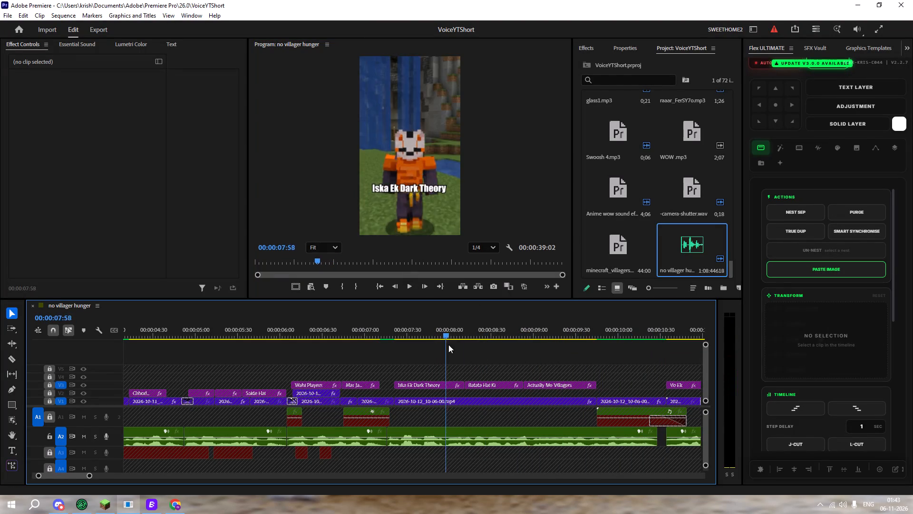
left_click_drag(448, 345, 578, 340)
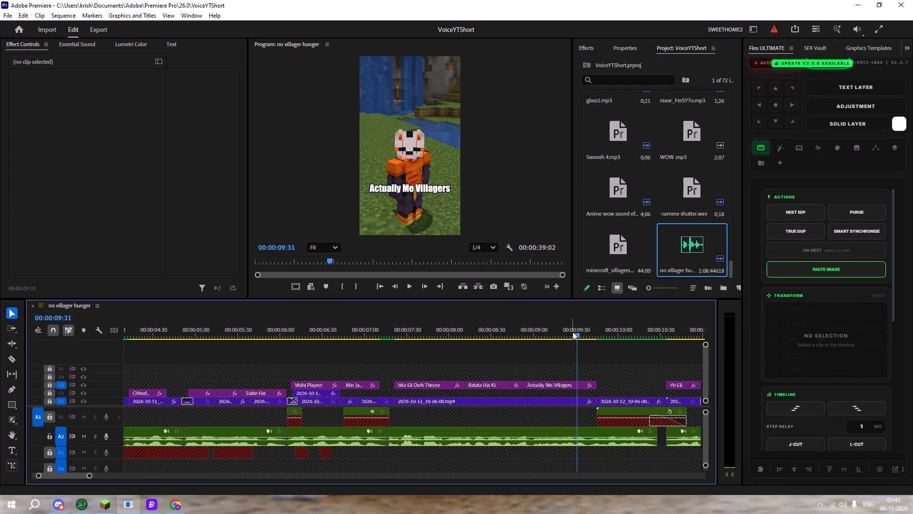
left_click_drag(567, 332, 410, 355)
left_click(399, 361)
left_click_drag(406, 339, 398, 339)
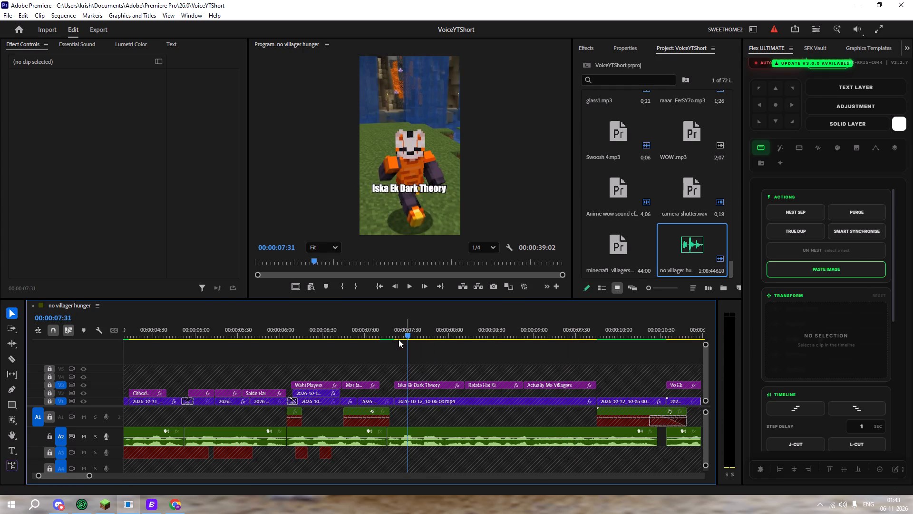
left_click_drag(398, 339, 397, 340)
left_click_drag(400, 331, 394, 334)
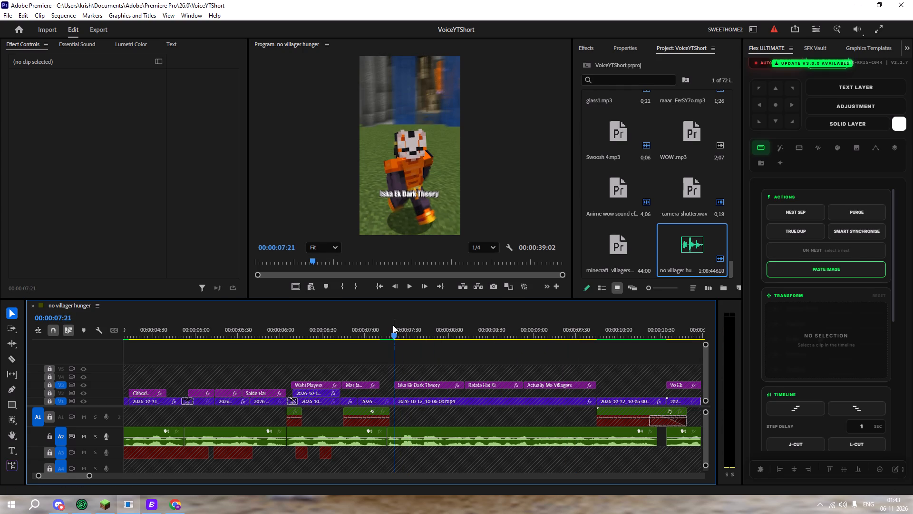
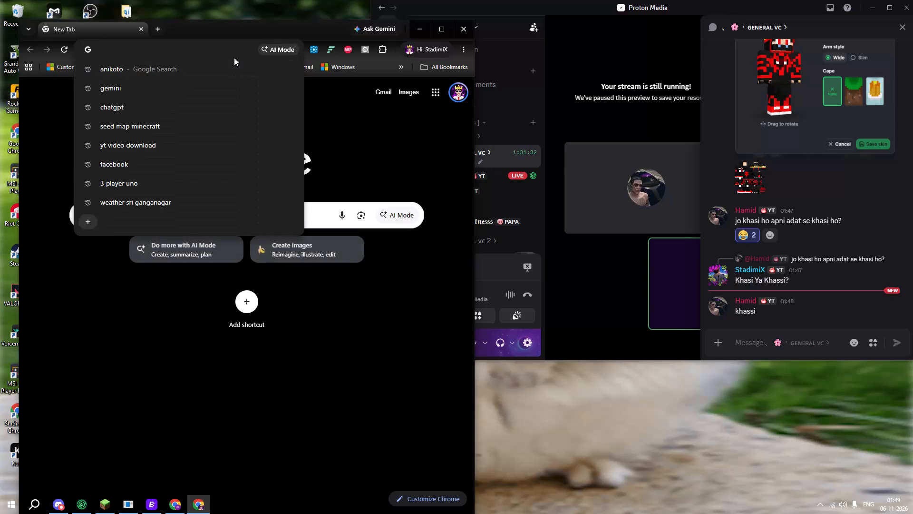
Search the web for "logitech g102", view the G102 product page on the Logitech G site, and close the browser.
type("logitech g102")
key("Return")
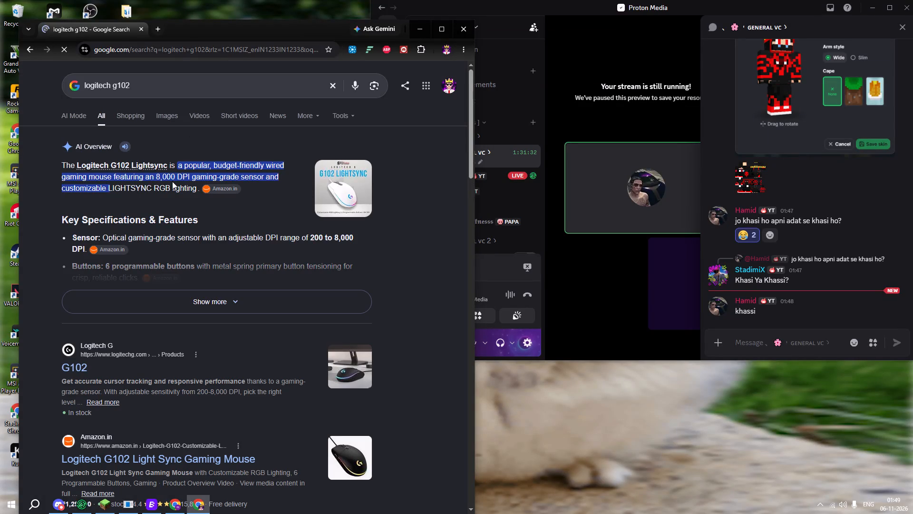
scroll(165, 222, "down", 2)
left_click(75, 264)
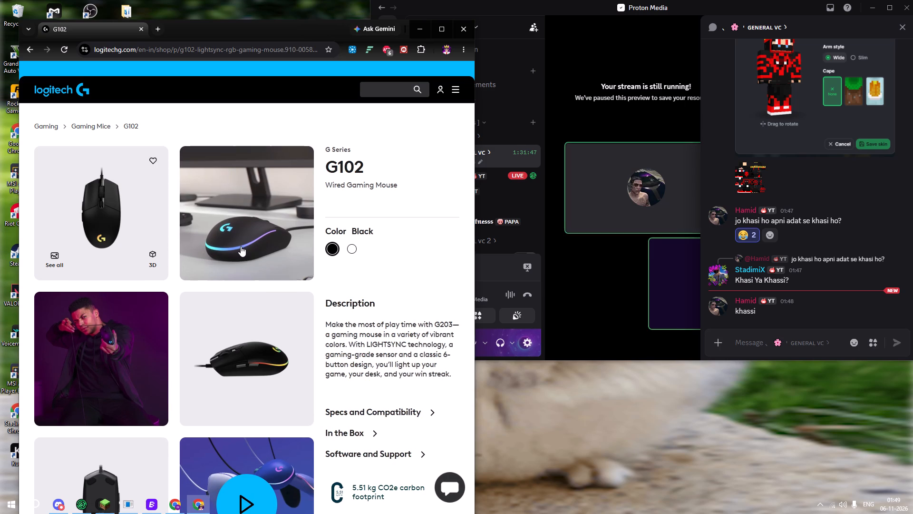
scroll(241, 247, "down", 2)
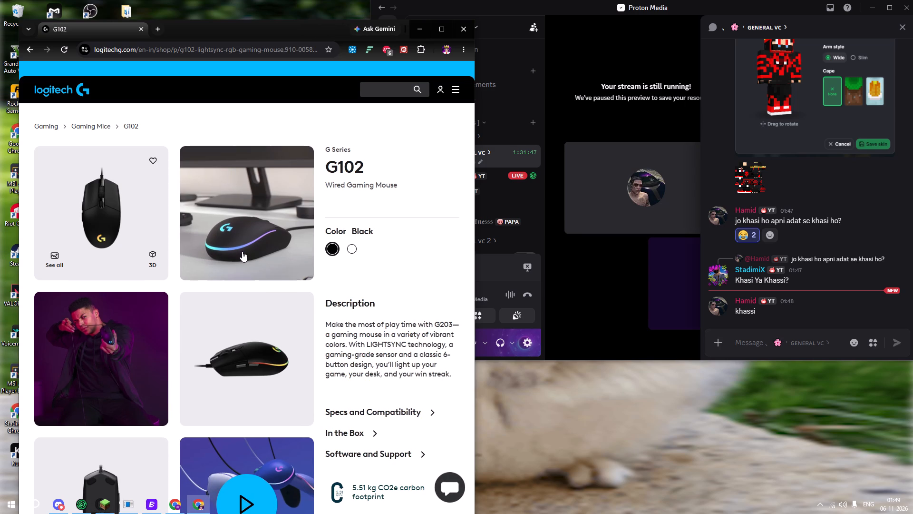
left_click(469, 38)
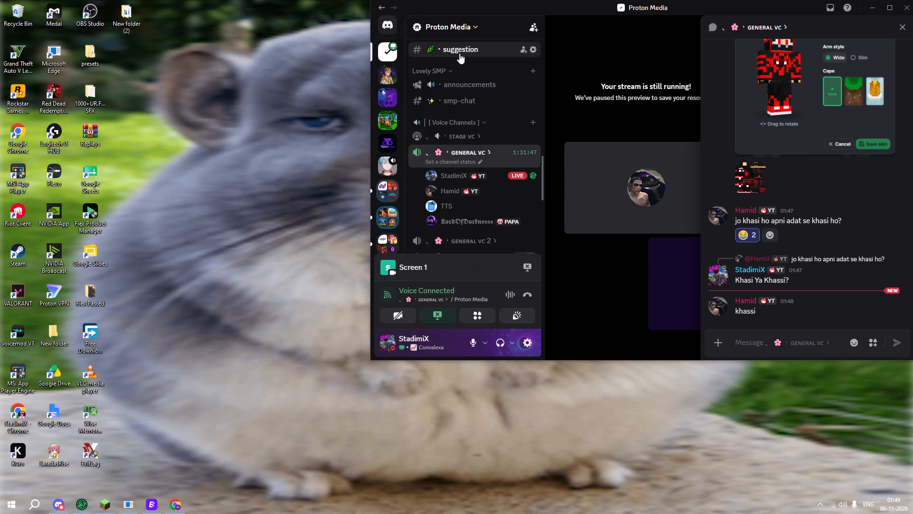
Switch to Minecraft, resume the game and move the player through the mossy stone-brick room with the wooden floor.
left_click(100, 499)
key("Escape")
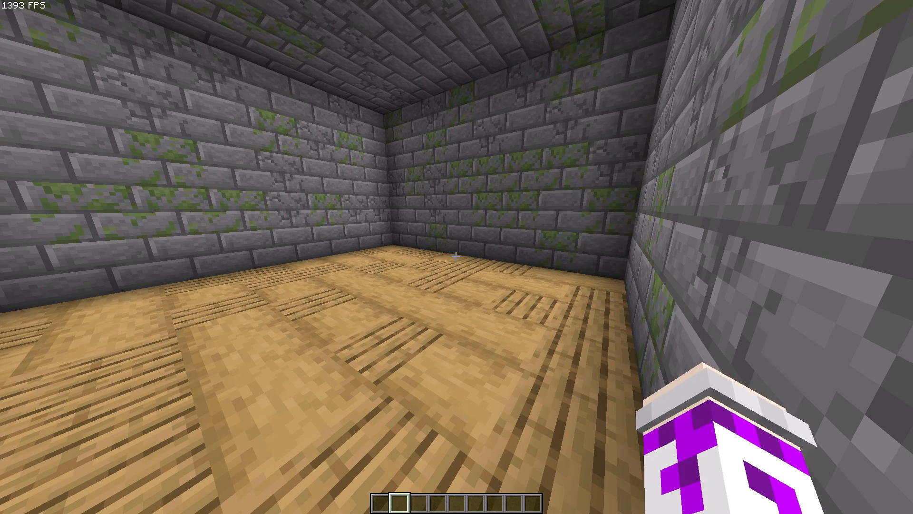
key("w")
key("Tab")
key("q")
key("a")
key("w")
key("d")
key("d")
key("d")
key("d")
key("d")
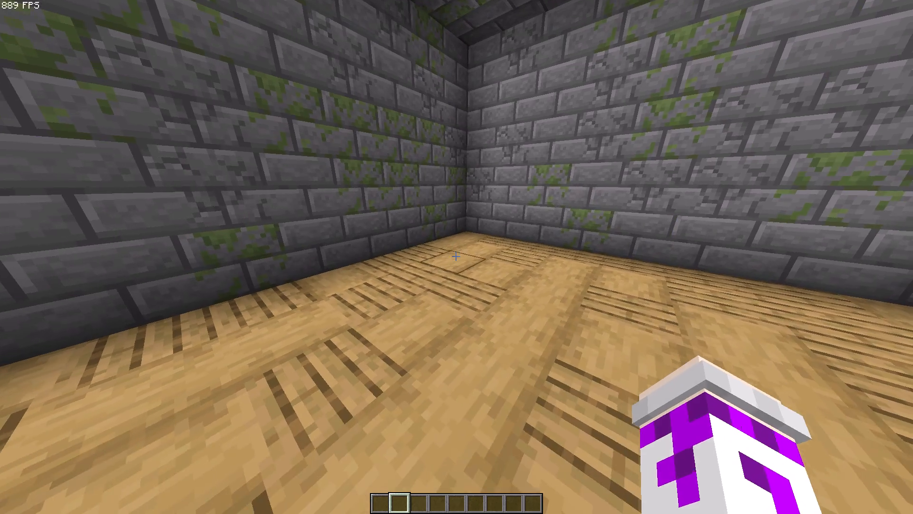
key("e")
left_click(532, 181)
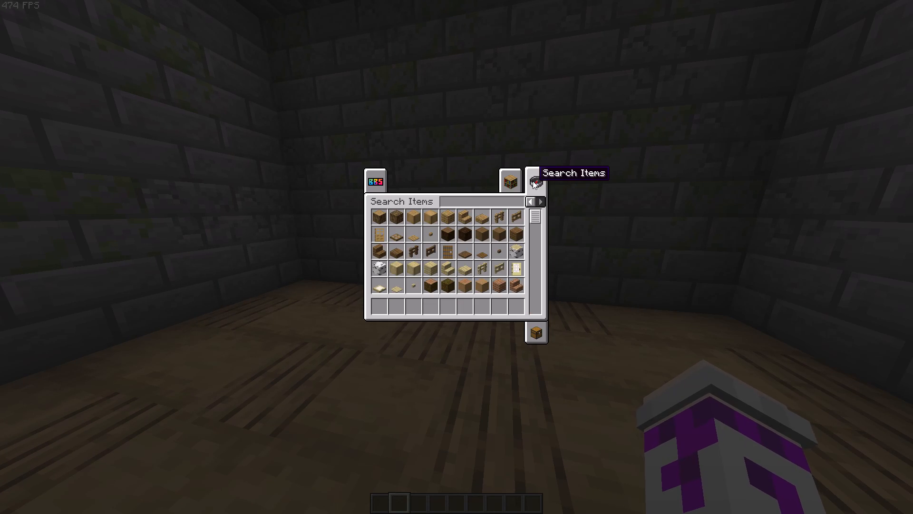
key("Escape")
Create a new film named Voicea4 in the film editor and close the film list.
key("s")
key("s")
type("wb")
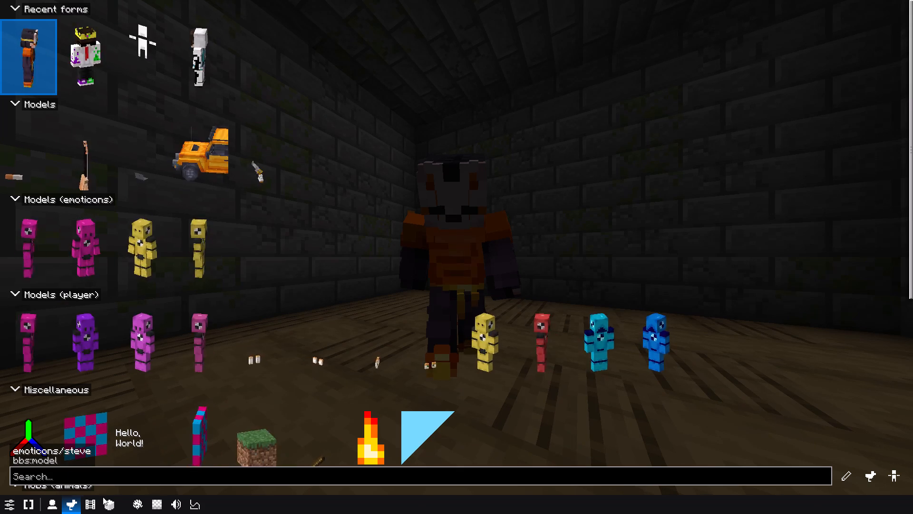
left_click(90, 513)
left_click(72, 511)
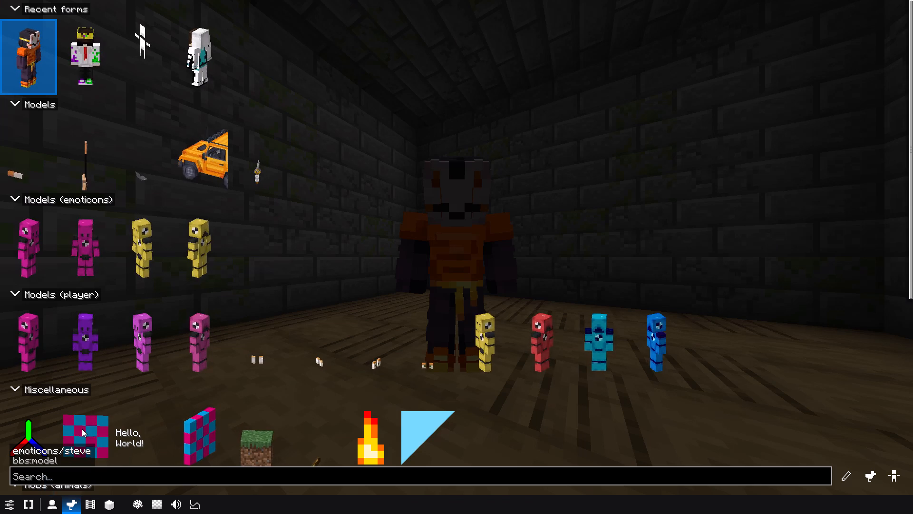
key("Escape")
key("b")
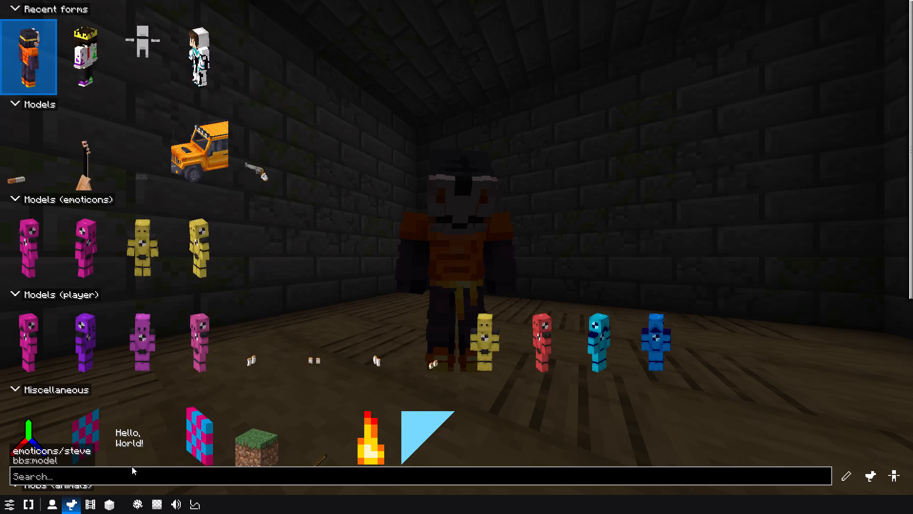
left_click(99, 500)
left_click(912, 6)
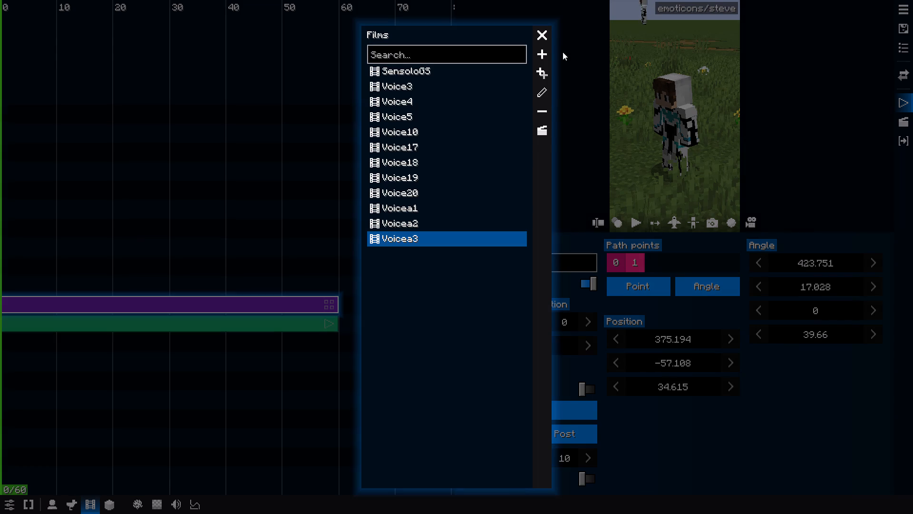
left_click(542, 55)
left_click(427, 374)
type("Voicea4")
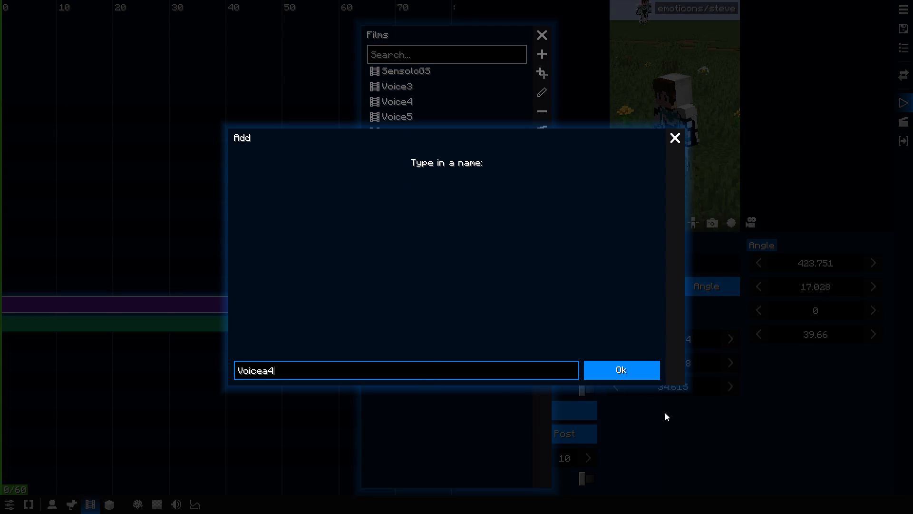
left_click(621, 366)
left_click(566, 24)
left_click(546, 33)
Reframe Voicea4's camera in flight mode, levelling and narrowing the view onto the corner where the stone-brick walls meet the floor.
scroll(314, 218, "down", 19)
scroll(334, 210, "up", 1)
middle_click_drag(334, 210, 214, 242)
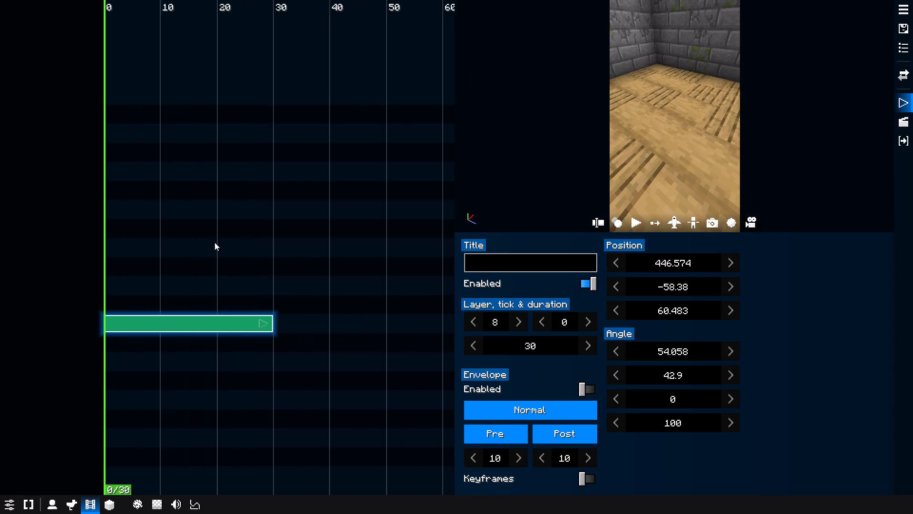
middle_click_drag(214, 242, 127, 263)
key("f")
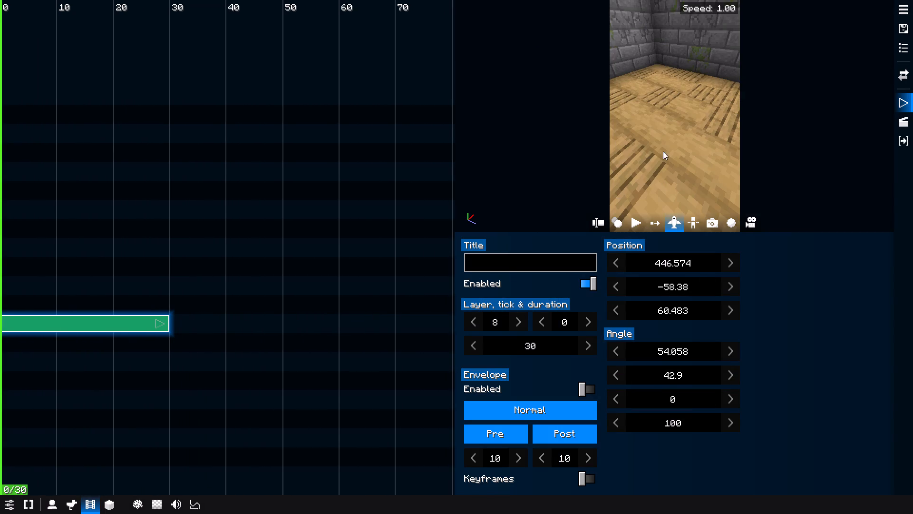
left_click_drag(663, 152, 663, 36)
middle_click_drag(701, 110, 697, 0)
middle_click_drag(724, 123, 703, 3)
middle_click_drag(721, 127, 699, 11)
key("s")
key("s")
key("s")
key("s")
middle_click_drag(712, 93, 704, 180)
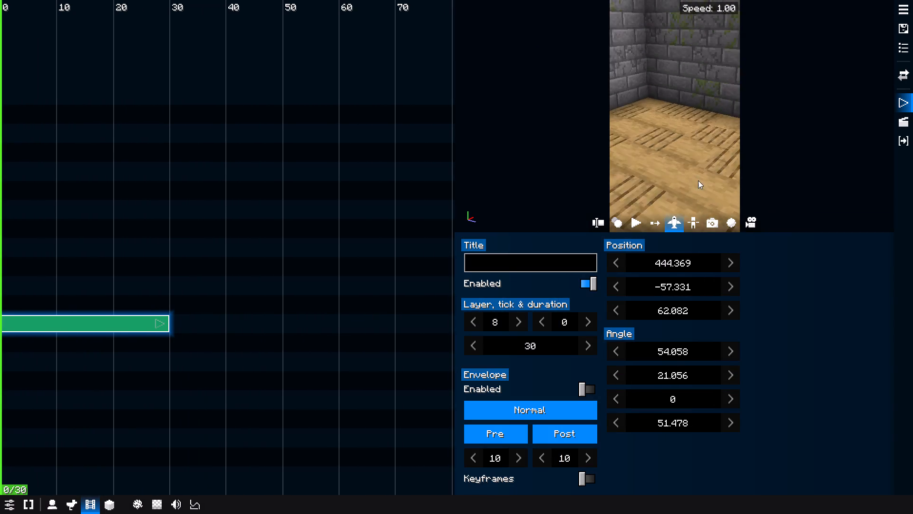
left_click_drag(699, 177, 697, 66)
key("shift+w")
left_click_drag(714, 110, 717, 90)
middle_click_drag(729, 109, 719, 53)
left_click_drag(734, 123, 719, 131)
key("s")
key("d")
key("q")
key("q")
key("space")
Add a replay in front of the camera in the replay editor, using the orange-outfit emoticons/steve recent form, and select the actor's body.
left_click(908, 124)
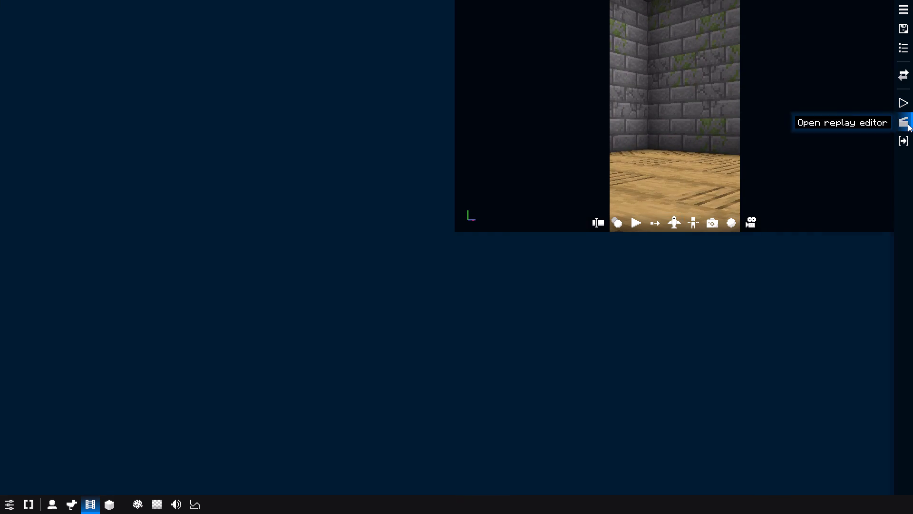
right_click(670, 180)
left_click(679, 185)
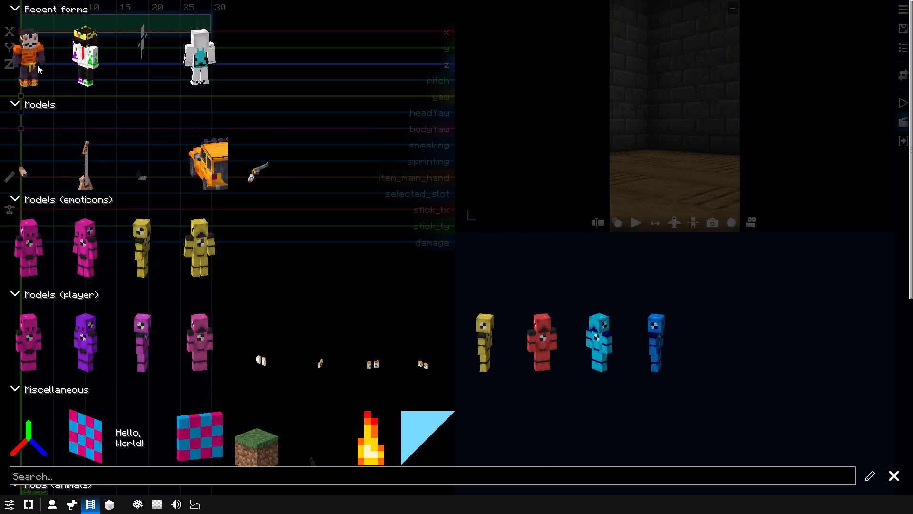
left_click(38, 65)
key("Escape")
left_click(674, 107, "alt")
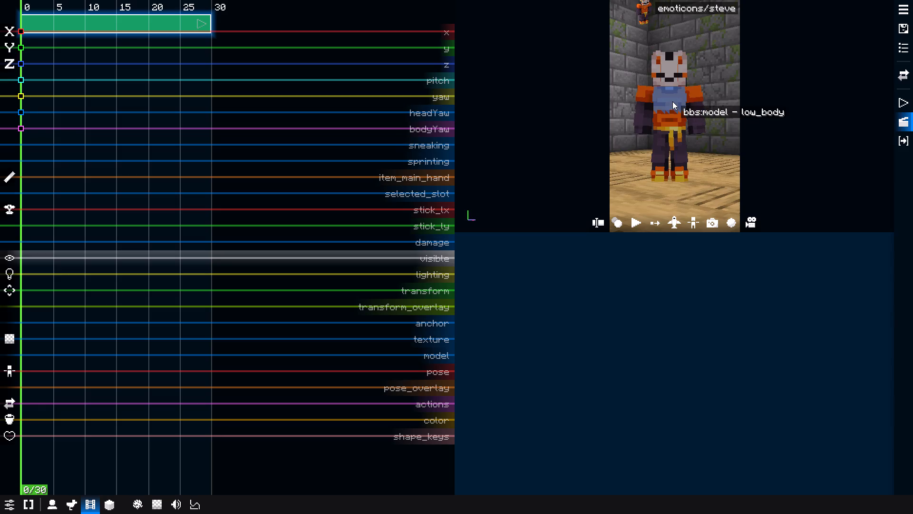
Leave the film editor, switch to third-person view and run the orange-outfit character through the room.
key("Escape")
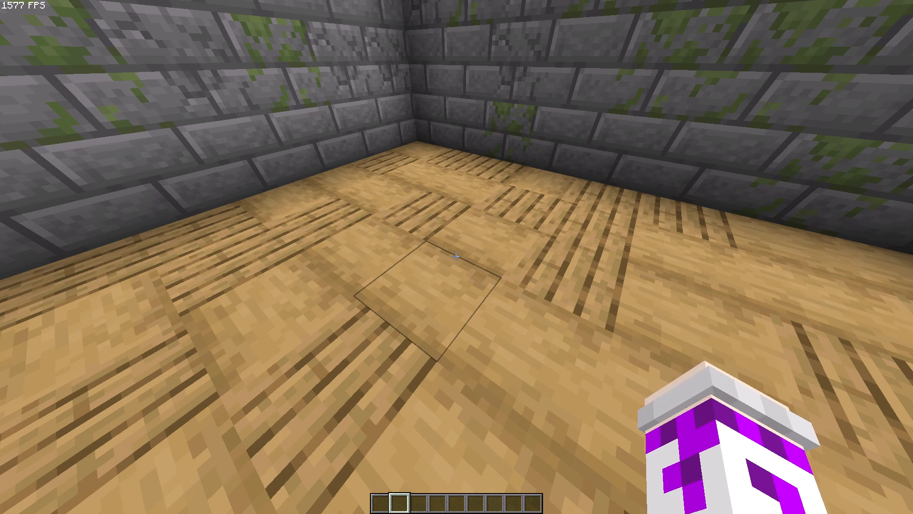
type("sb")
left_click(97, 513)
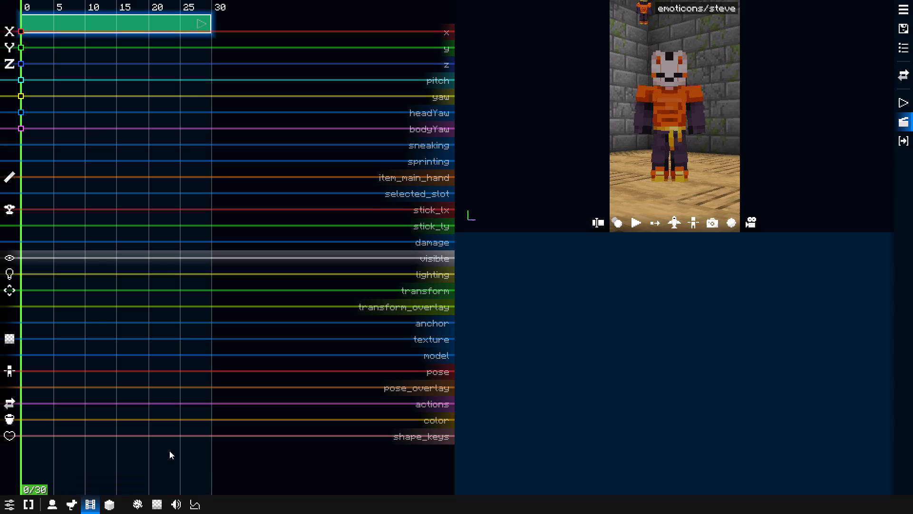
key("Escape")
key("w")
key("a")
key("Tab")
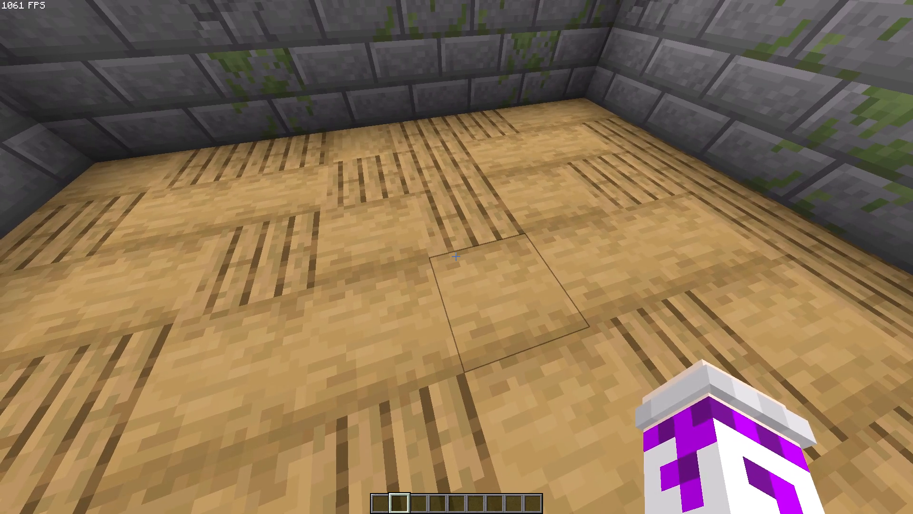
key("F5")
key("w")
key("Tab")
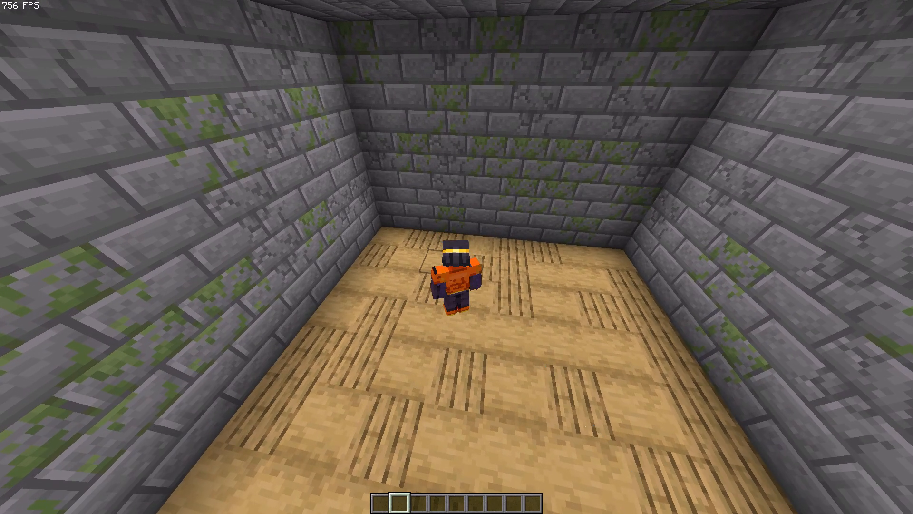
key("w")
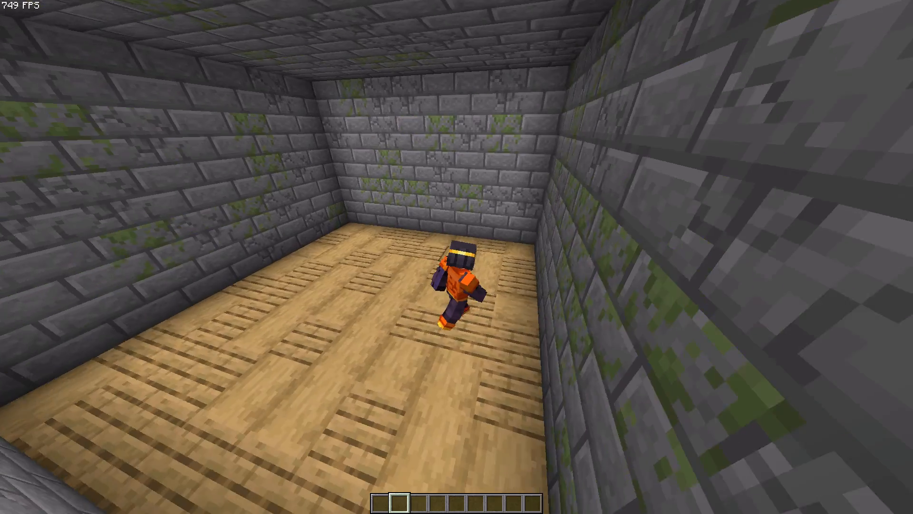
Record a player performance of about 190 ticks, moving around the room in third person, and return to first-person view.
type("ywyyyy")
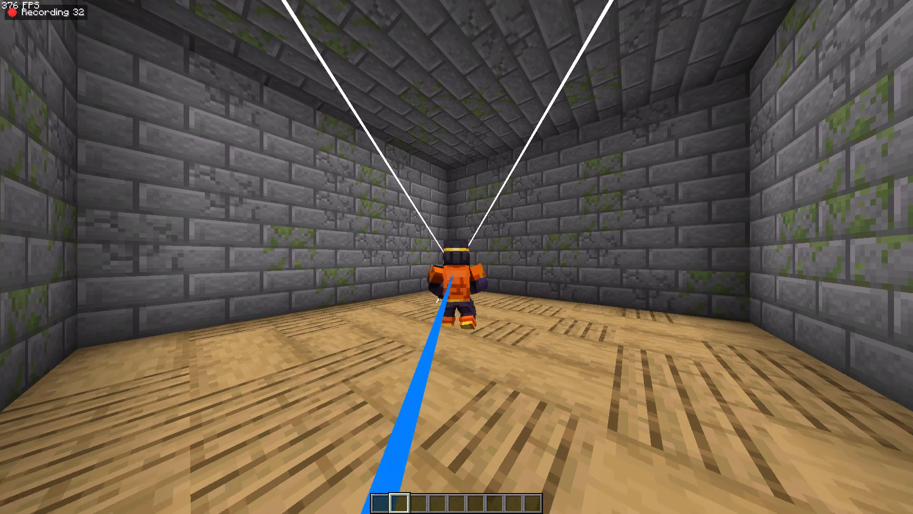
key("shift+y")
key("shift+y")
key("shift+y")
key("shift+y")
key("shift+y")
key("shift+y")
key("shift+y")
key("shift+y")
key("shift+y")
key("shift+y")
key("shift+y")
key("shift+y")
key("shift+y")
key("shift+y")
key("shift+y")
key("shift+y")
key("shift+y")
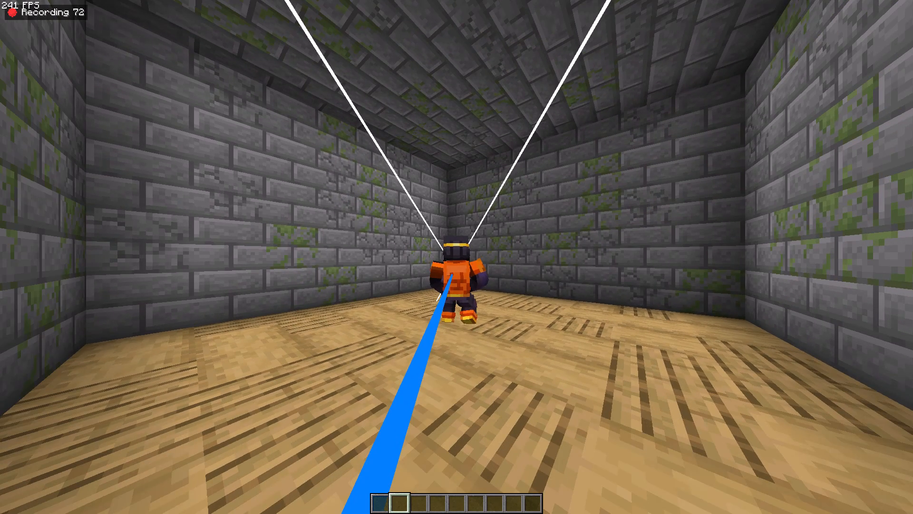
type("YyyayywyyYYyyayyyyyyyyyyyyy")
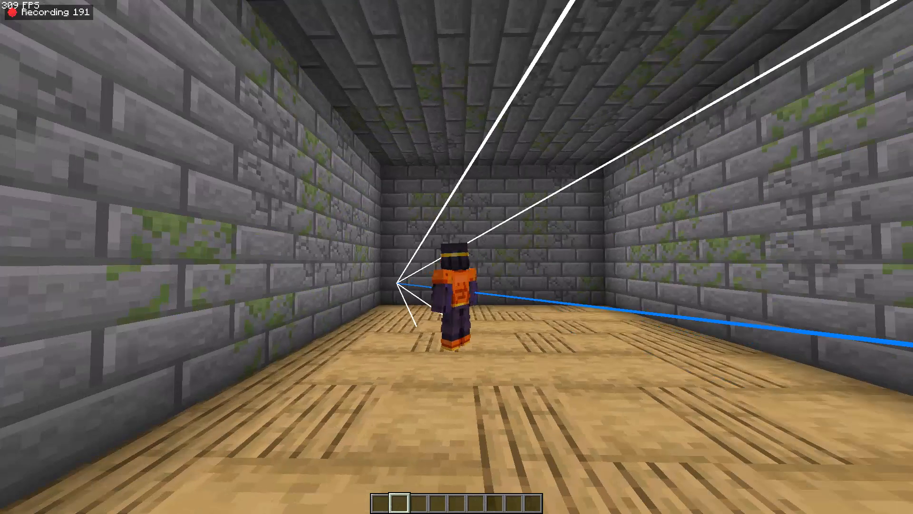
key("F5")
key("F5")
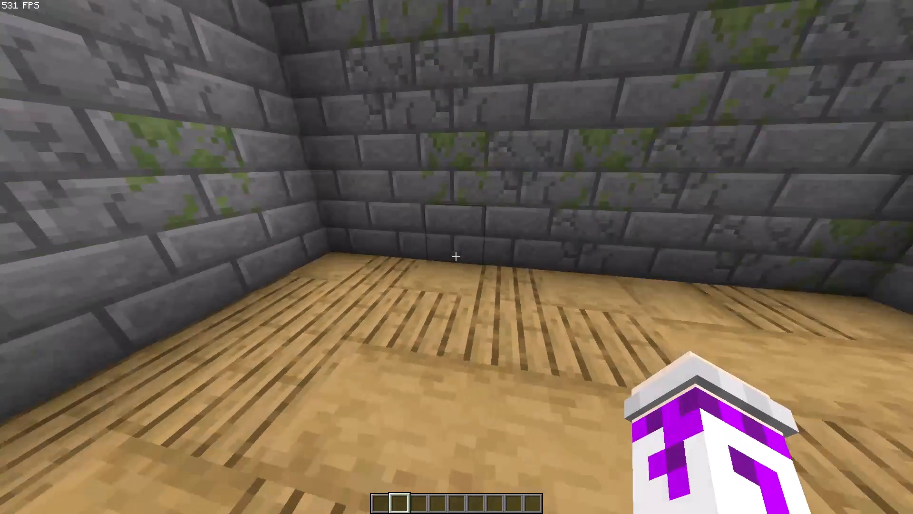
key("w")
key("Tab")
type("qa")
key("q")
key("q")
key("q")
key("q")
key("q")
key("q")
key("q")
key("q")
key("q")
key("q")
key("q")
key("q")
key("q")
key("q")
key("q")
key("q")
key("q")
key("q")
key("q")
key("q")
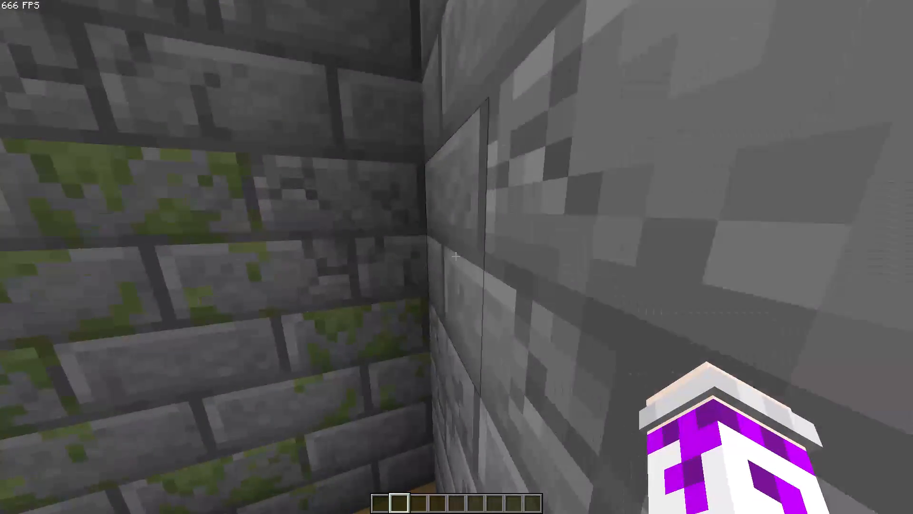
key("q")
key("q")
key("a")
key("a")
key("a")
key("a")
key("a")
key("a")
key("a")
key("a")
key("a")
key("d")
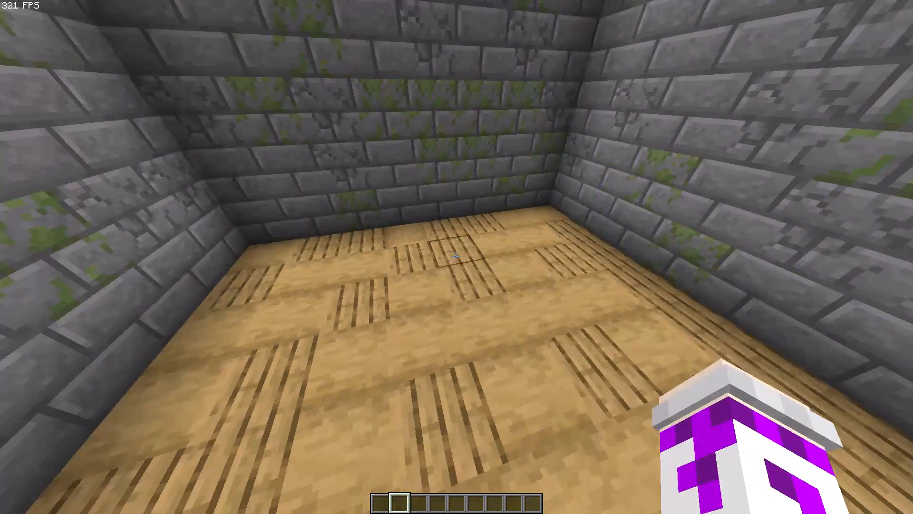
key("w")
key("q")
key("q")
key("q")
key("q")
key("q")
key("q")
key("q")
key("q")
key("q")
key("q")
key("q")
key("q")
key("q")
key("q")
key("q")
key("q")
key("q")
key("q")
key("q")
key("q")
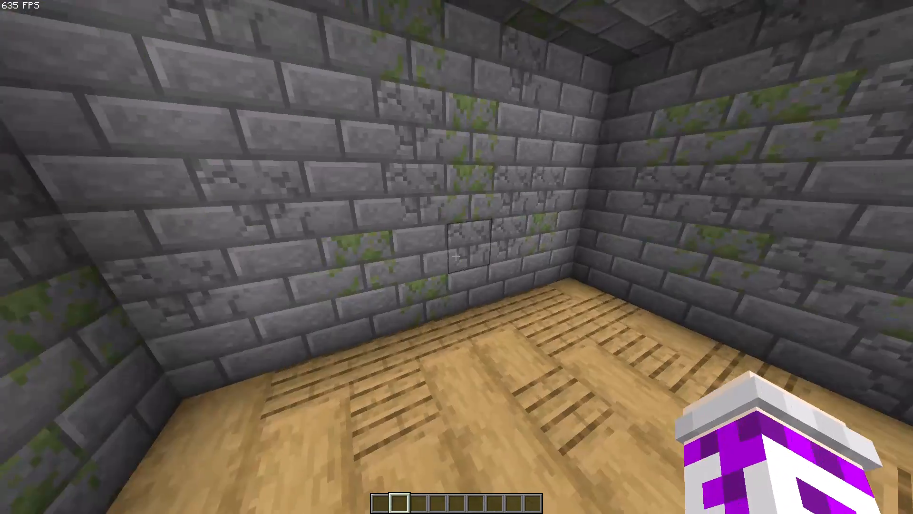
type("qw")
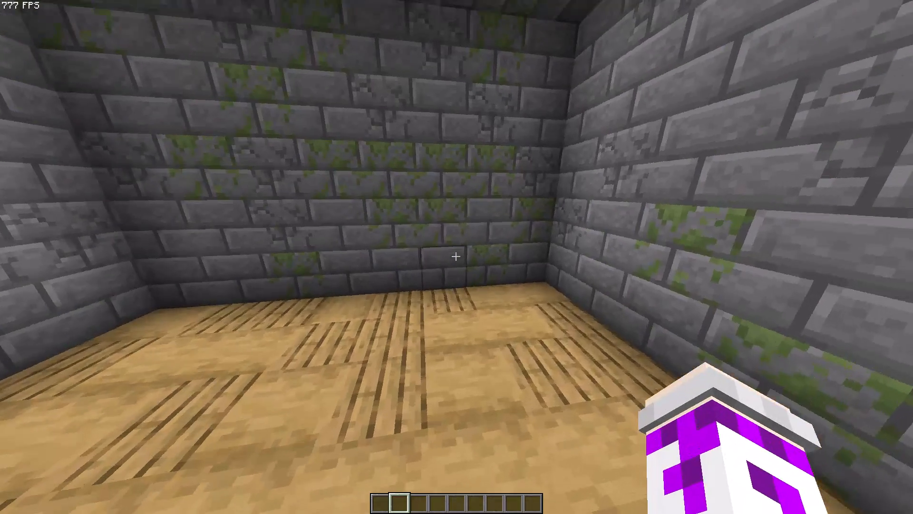
Adjust the mouse sensitivity slightly in the game's mouse settings and return to the stone-brick room.
key("Escape")
left_click(436, 215)
left_click(528, 158)
left_click(524, 79)
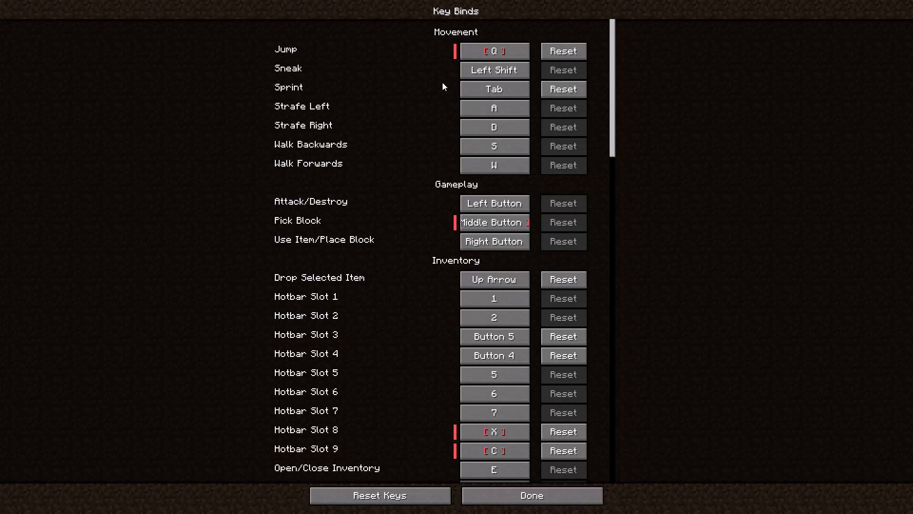
key("Escape")
left_click(392, 86)
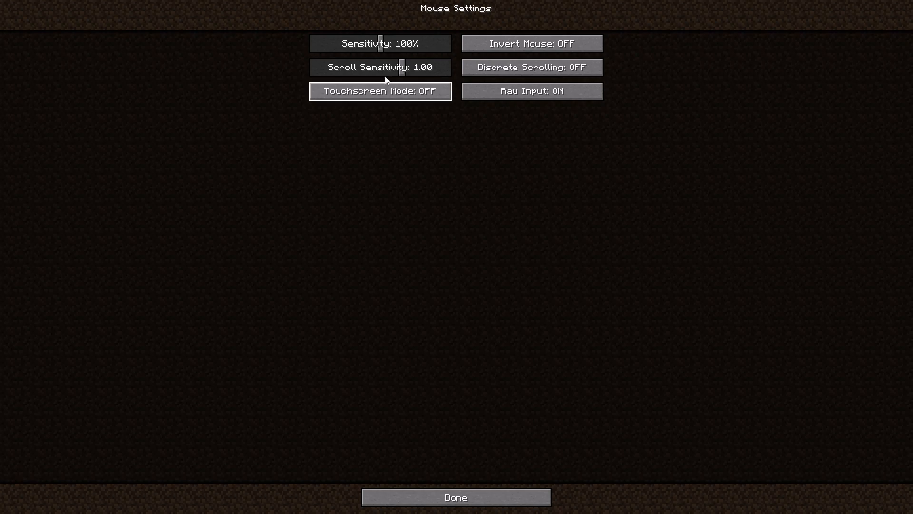
left_click(382, 46)
key("Escape")
key("Escape")
key("Escape")
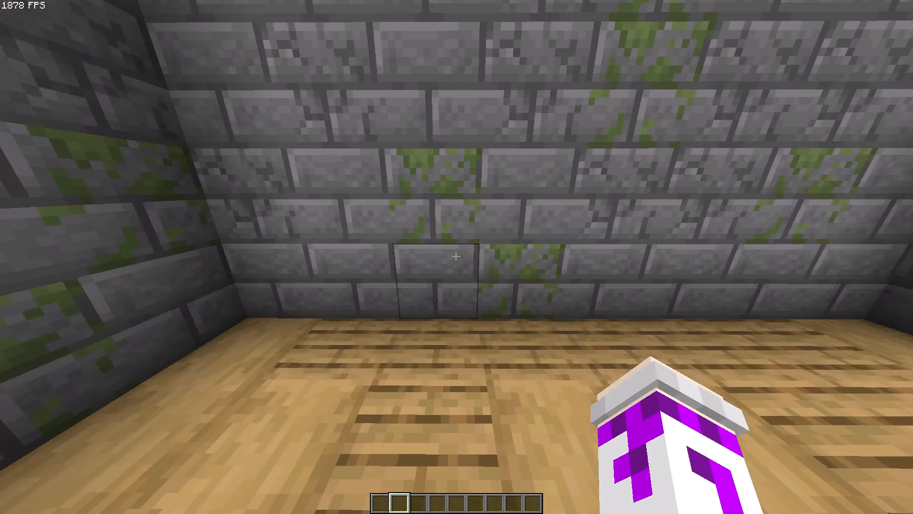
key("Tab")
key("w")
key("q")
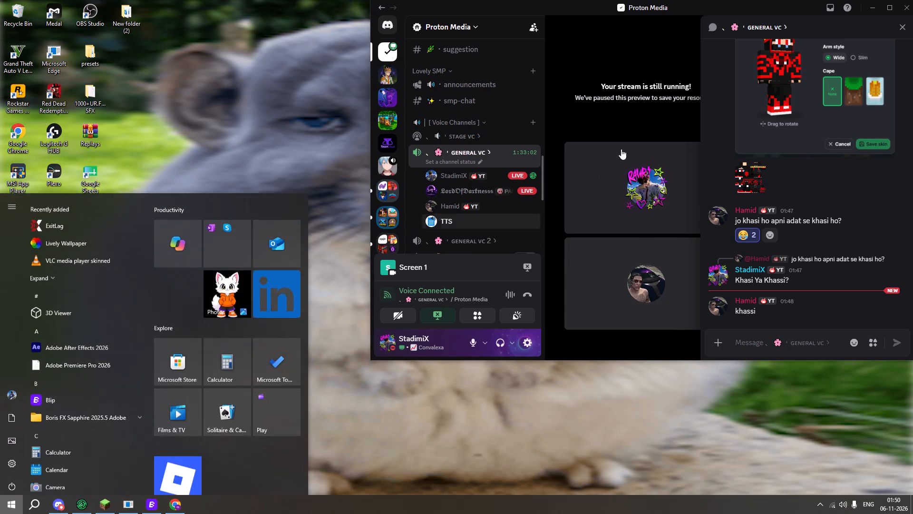